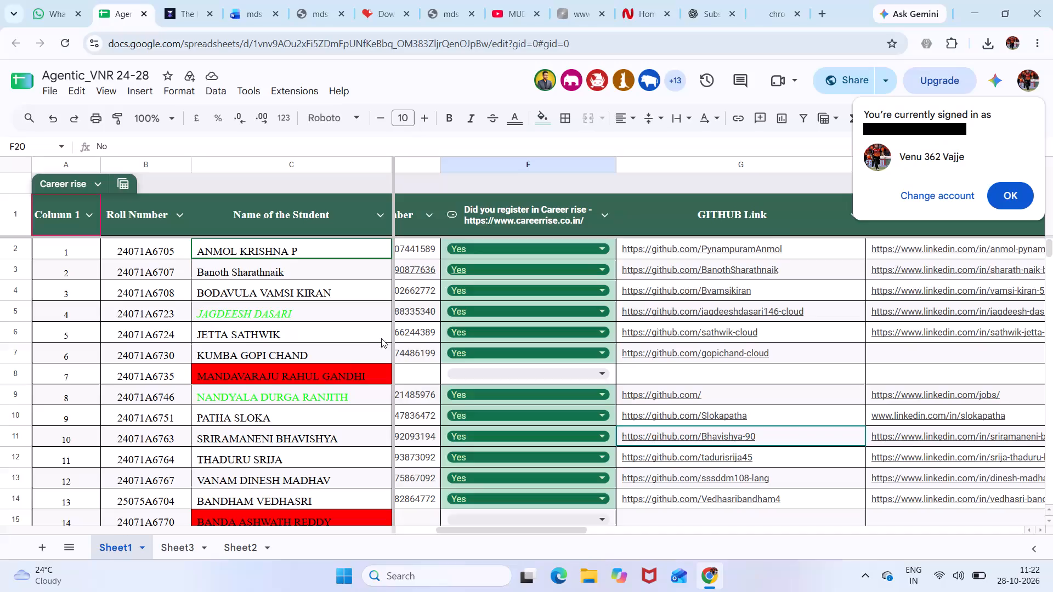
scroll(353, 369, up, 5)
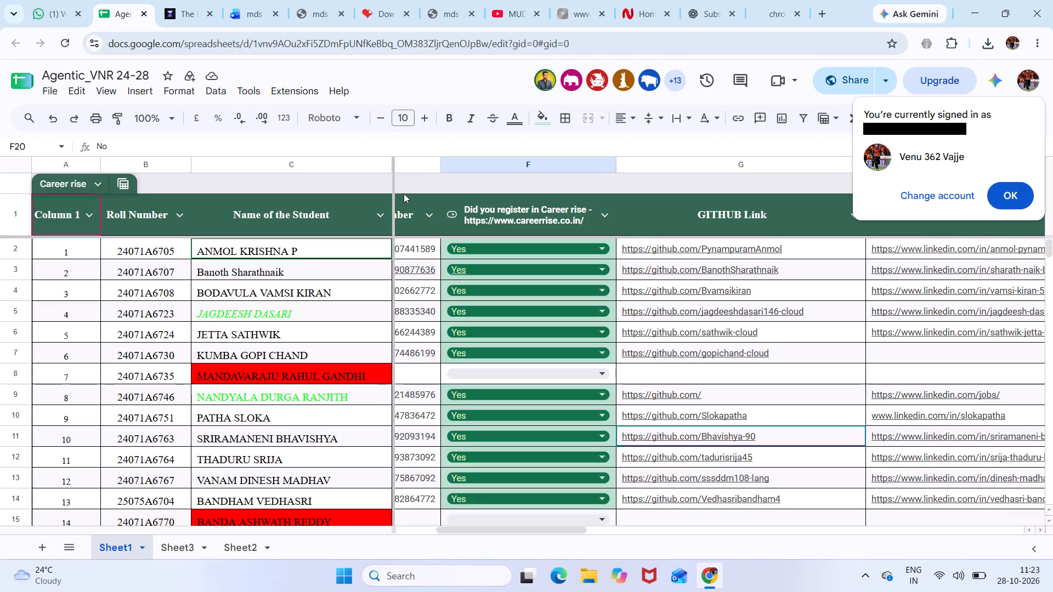
Switch to the "mds ven" Word document and examine the project report's title page and front matter.
click(257, 3)
scroll(292, 323, up, 8)
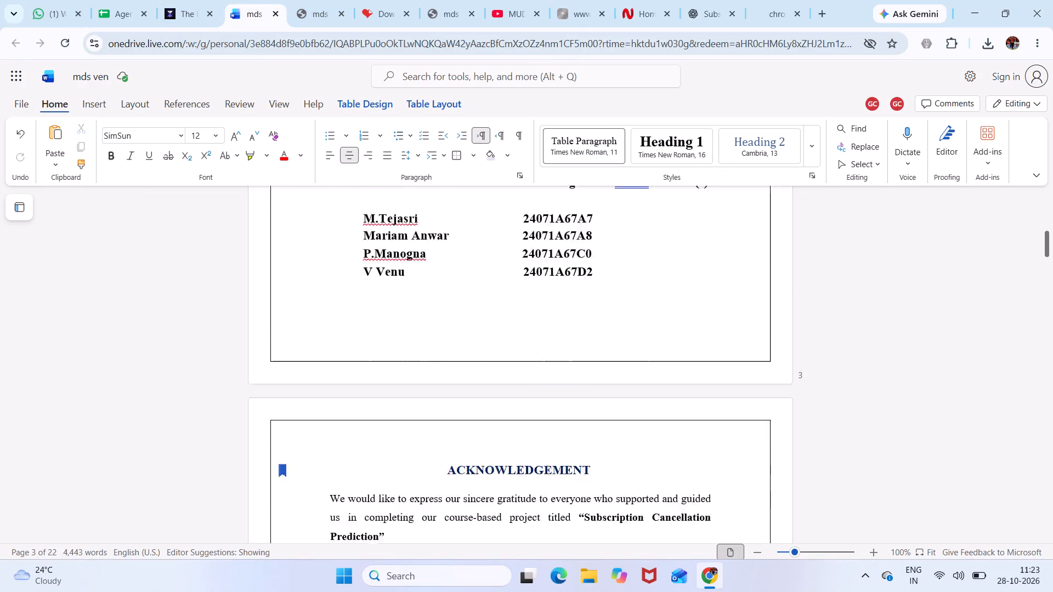
scroll(292, 323, up, 11)
scroll(292, 323, down, 2)
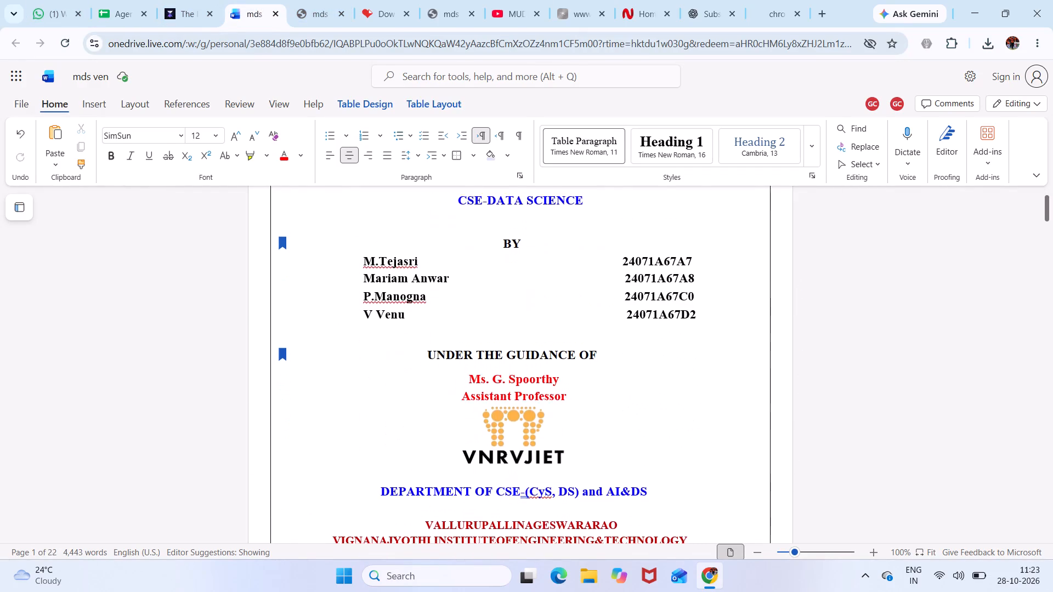
scroll(292, 323, down, 3)
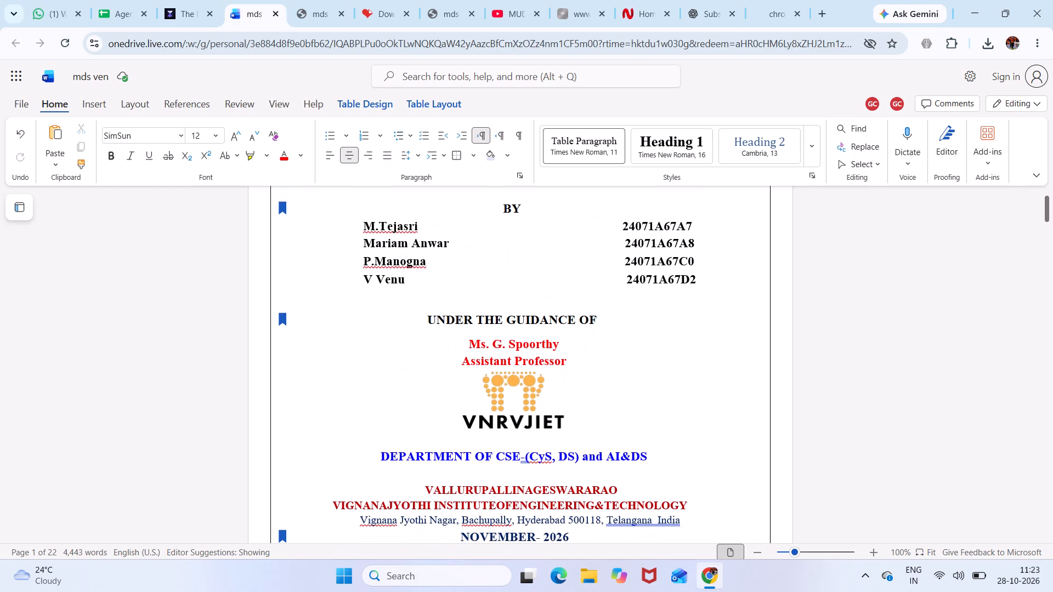
scroll(292, 323, down, 3)
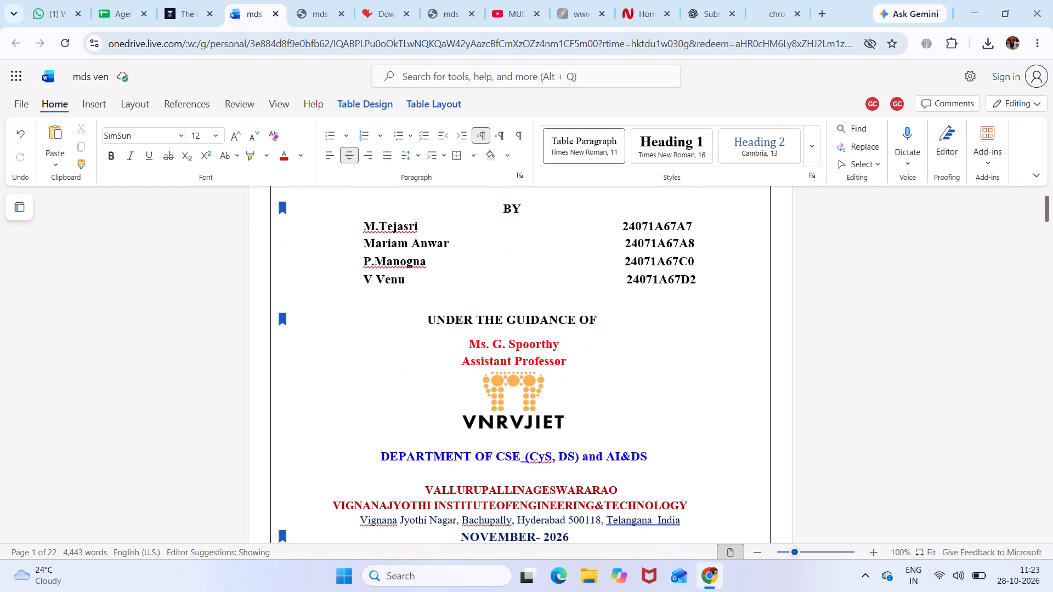
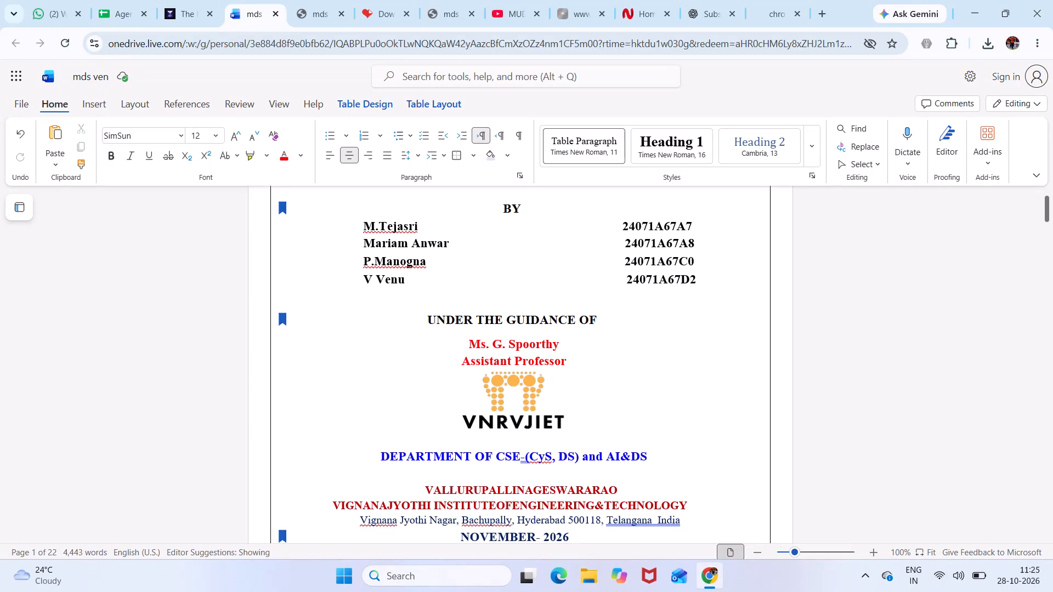
click(485, 340)
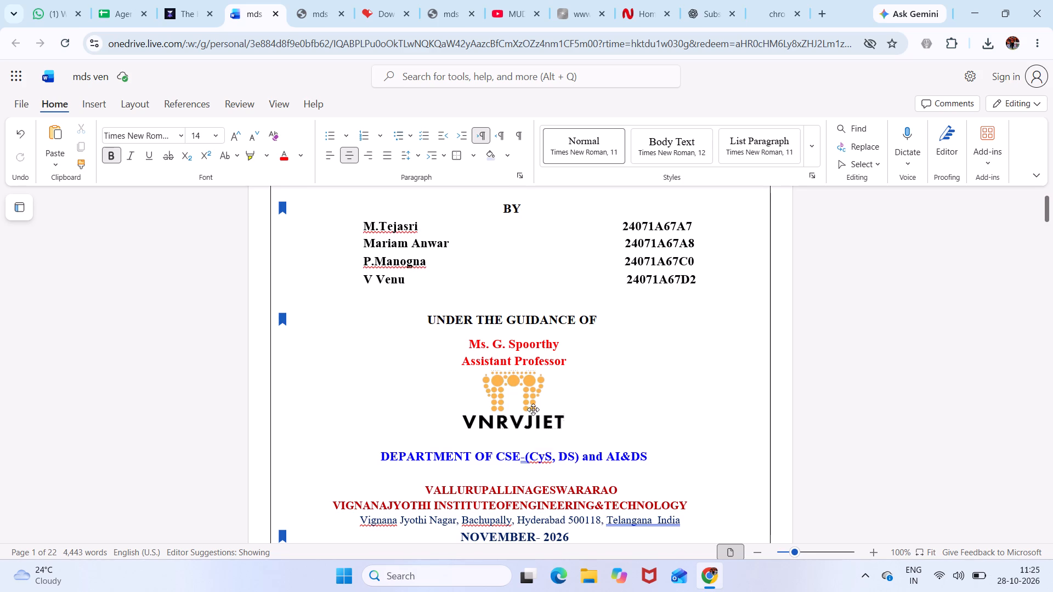
scroll(532, 396, down, 12)
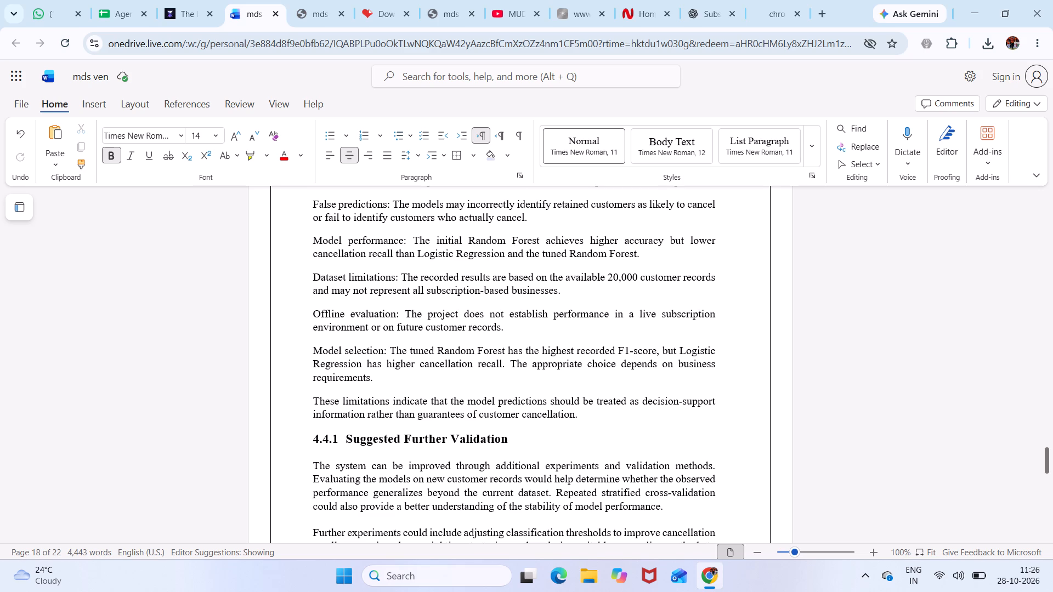
scroll(510, 423, down, 9)
scroll(510, 423, up, 1)
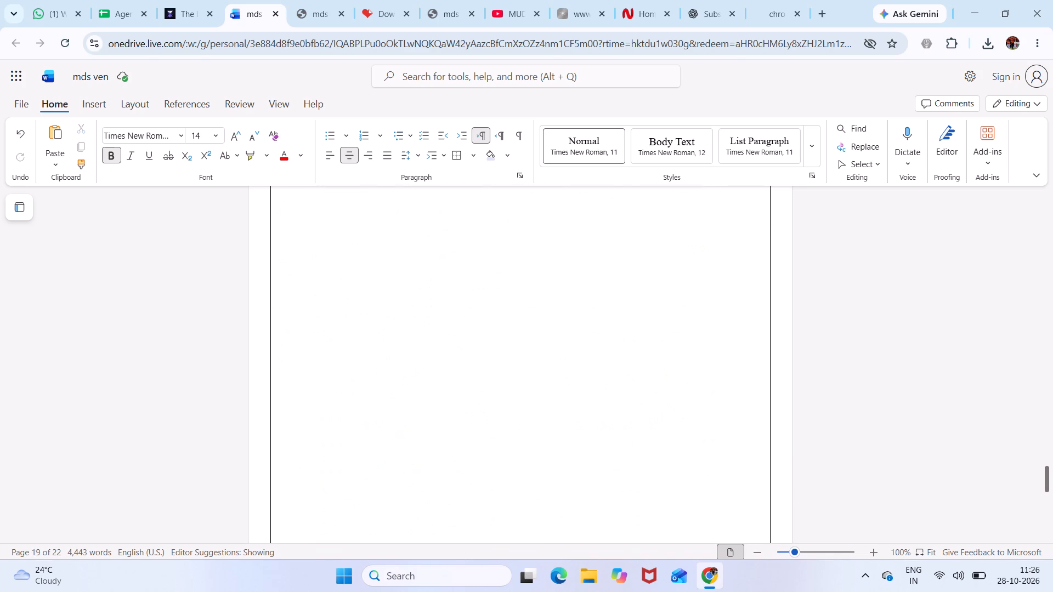
scroll(510, 423, up, 3)
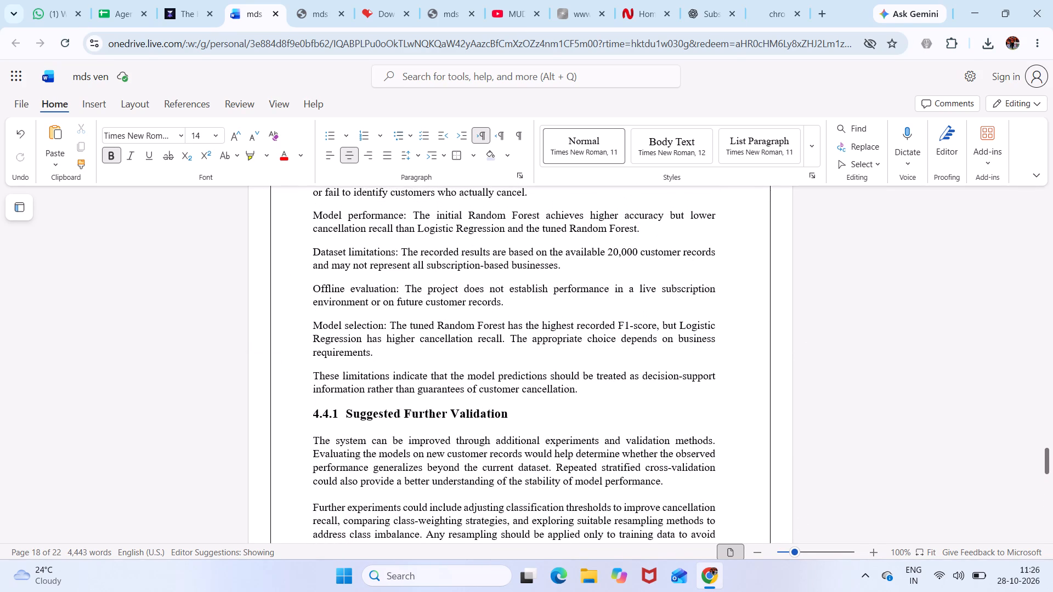
scroll(510, 423, up, 6)
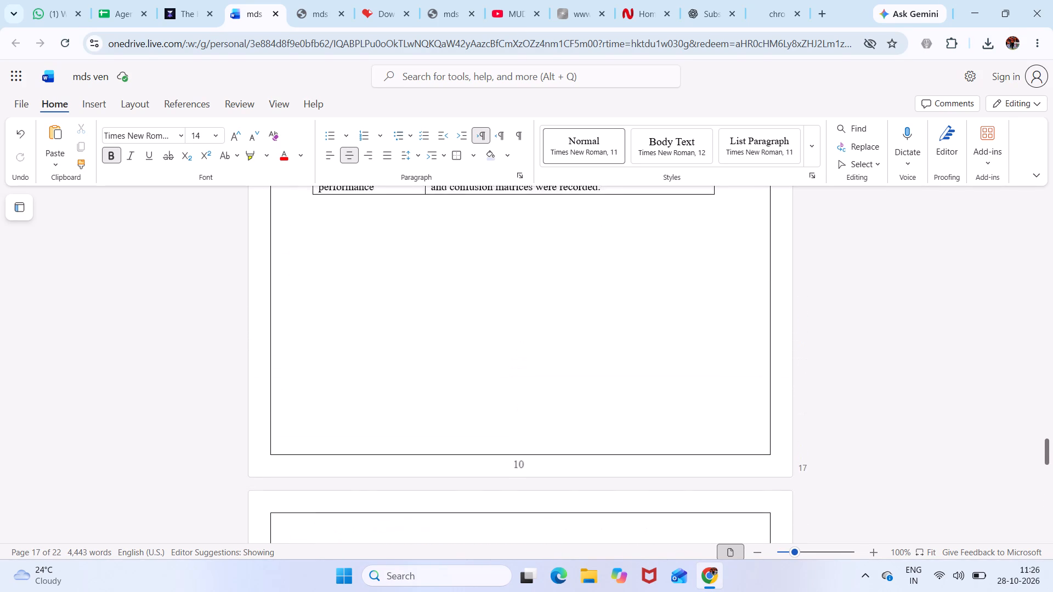
scroll(510, 423, up, 7)
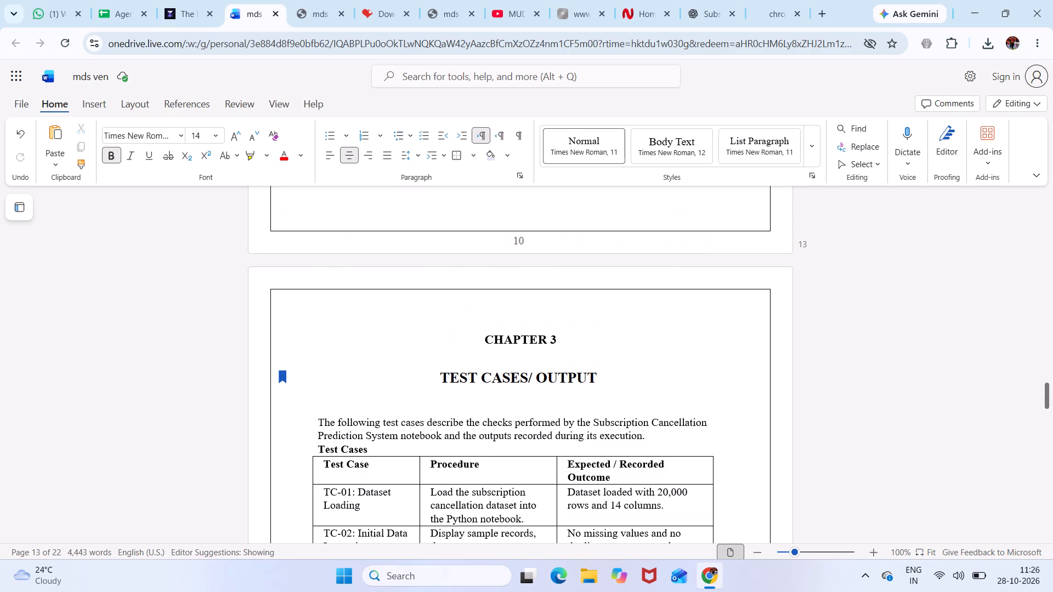
Examine Chapter 4's model comparison, best model interpretation, validation against objectives and further validation sections.
scroll(592, 416, down, 10)
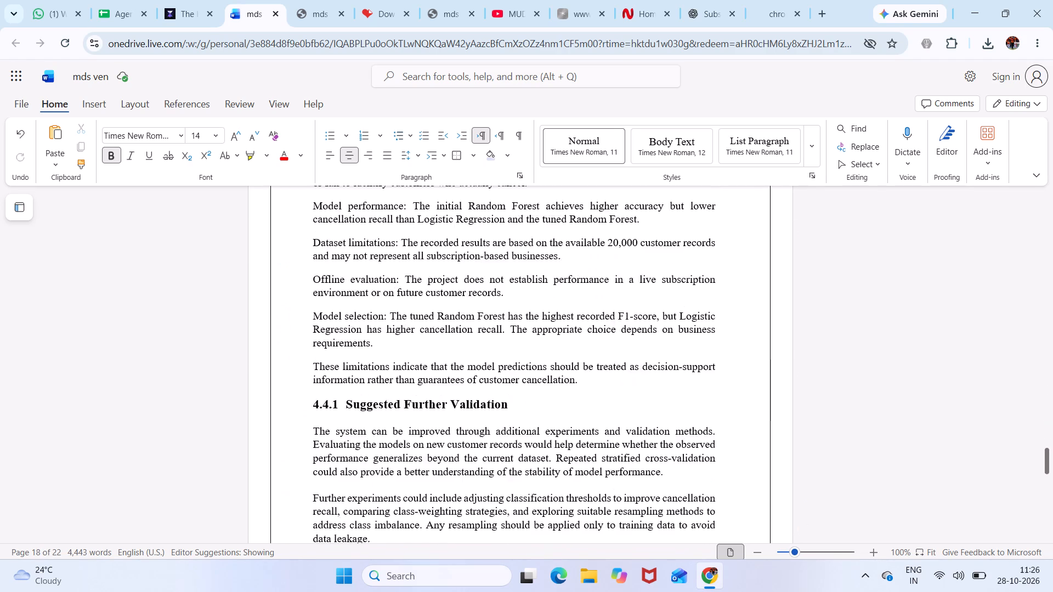
scroll(592, 416, up, 9)
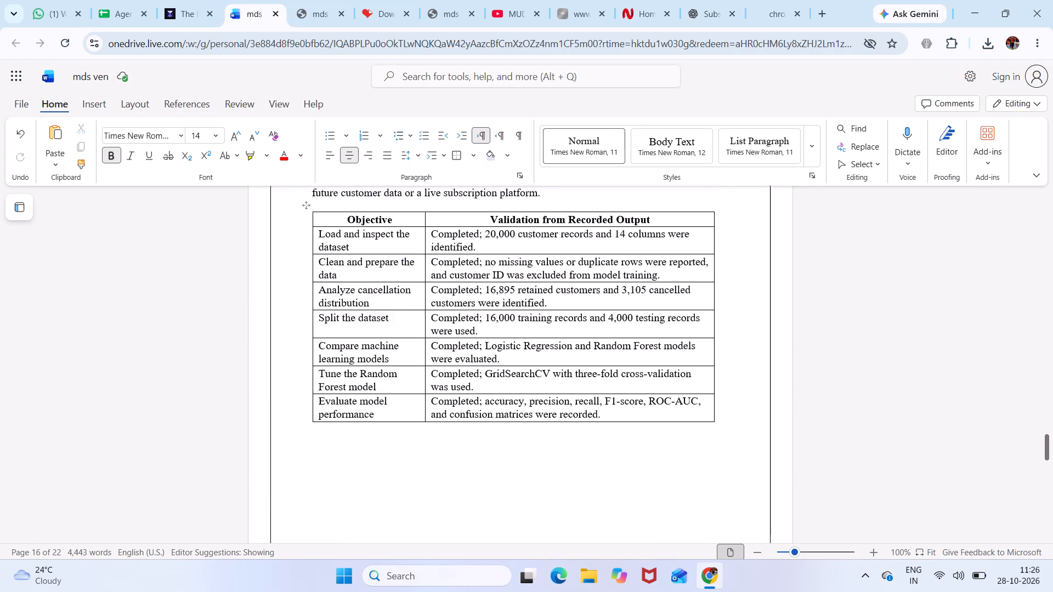
scroll(592, 416, up, 3)
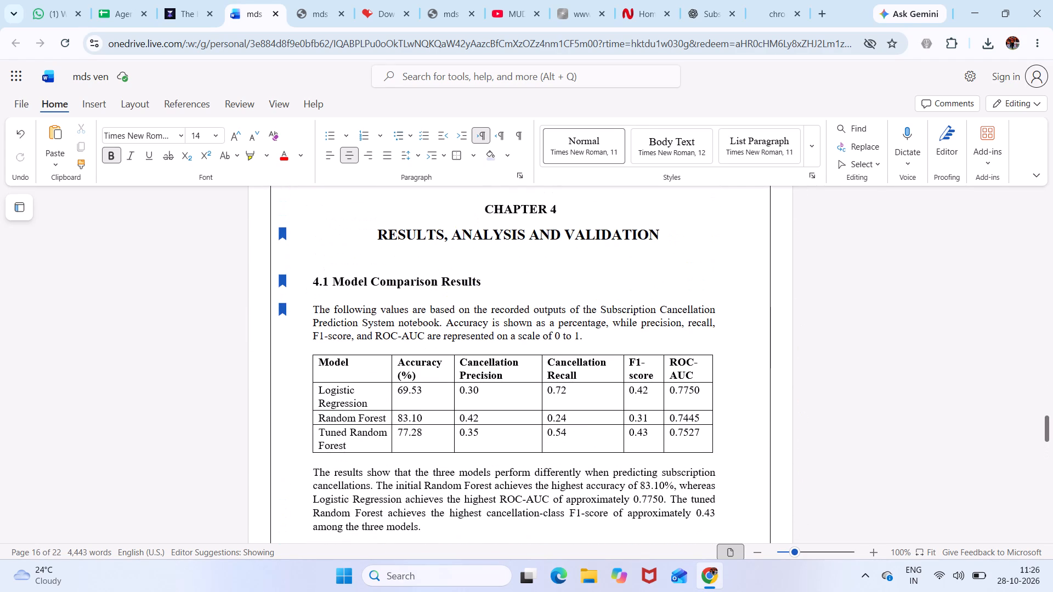
scroll(592, 416, down, 4)
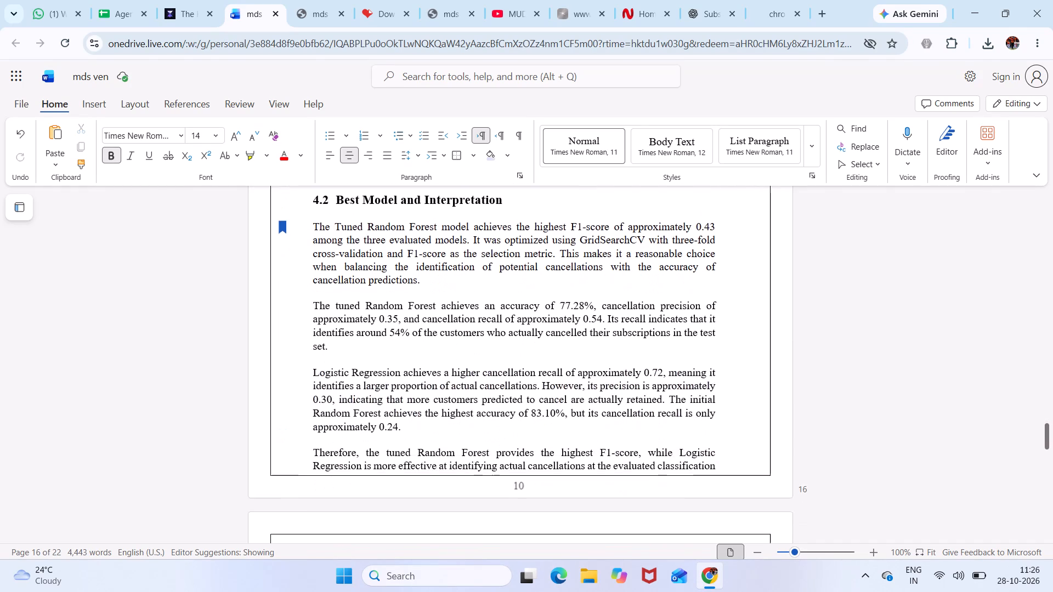
scroll(592, 416, down, 5)
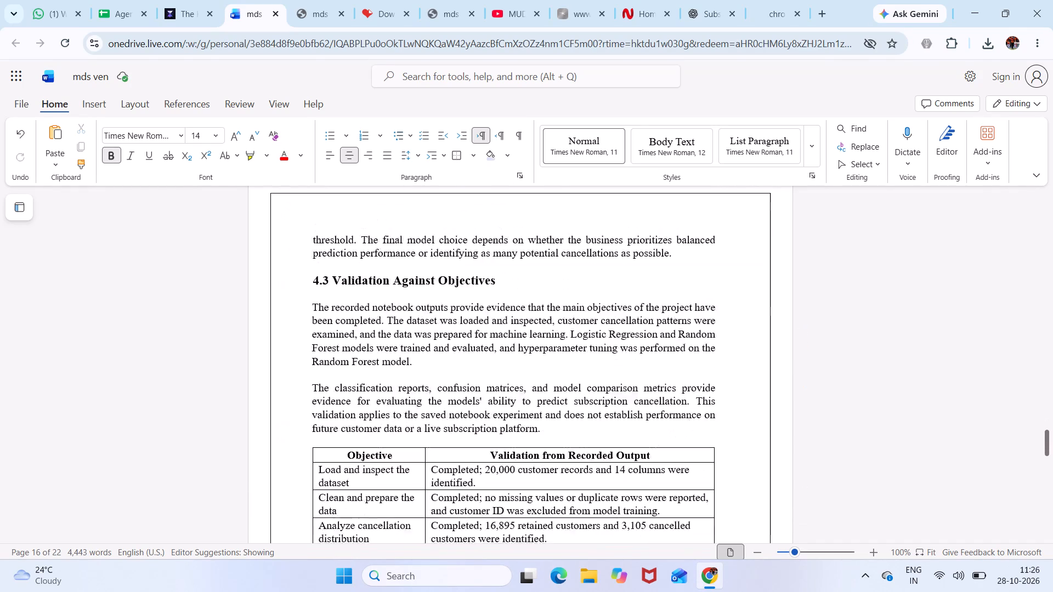
scroll(592, 416, down, 7)
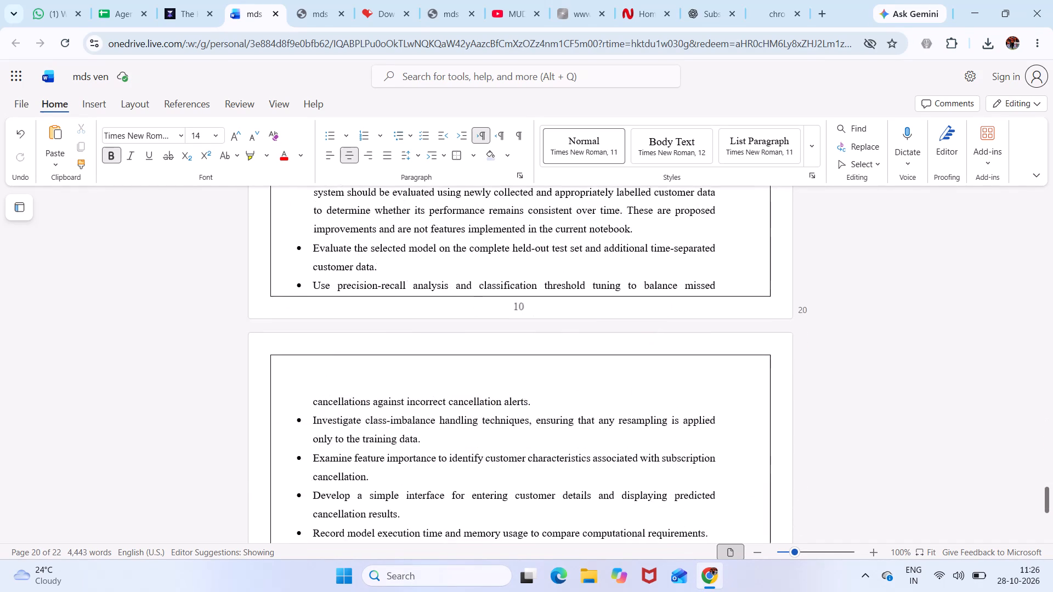
Set the line spacing of both Chapter 5 Conclusion paragraphs before section 5.1 to 1.15.
scroll(592, 416, up, 6)
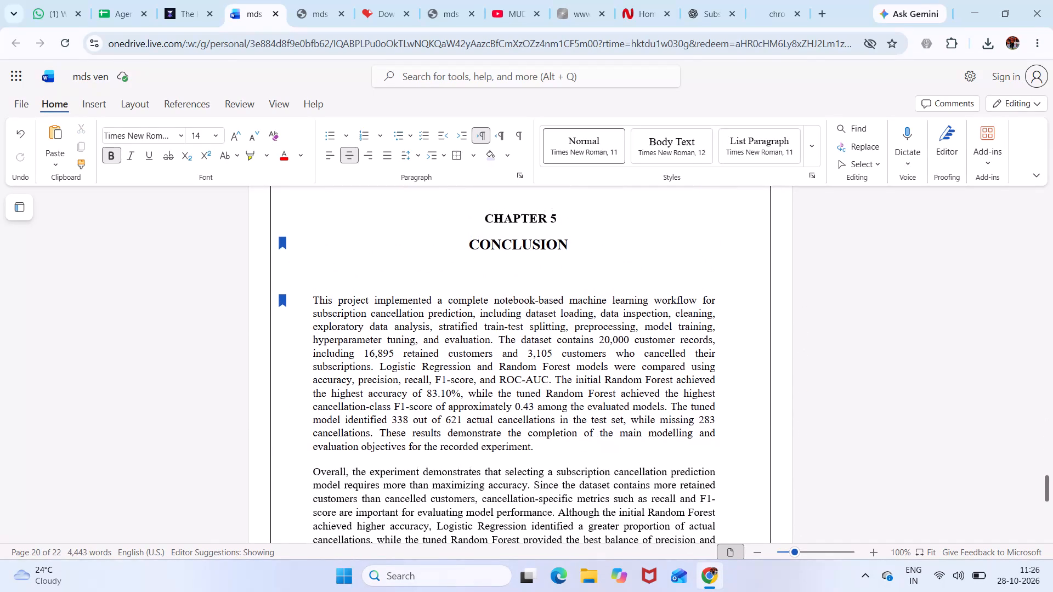
scroll(592, 416, right, 2)
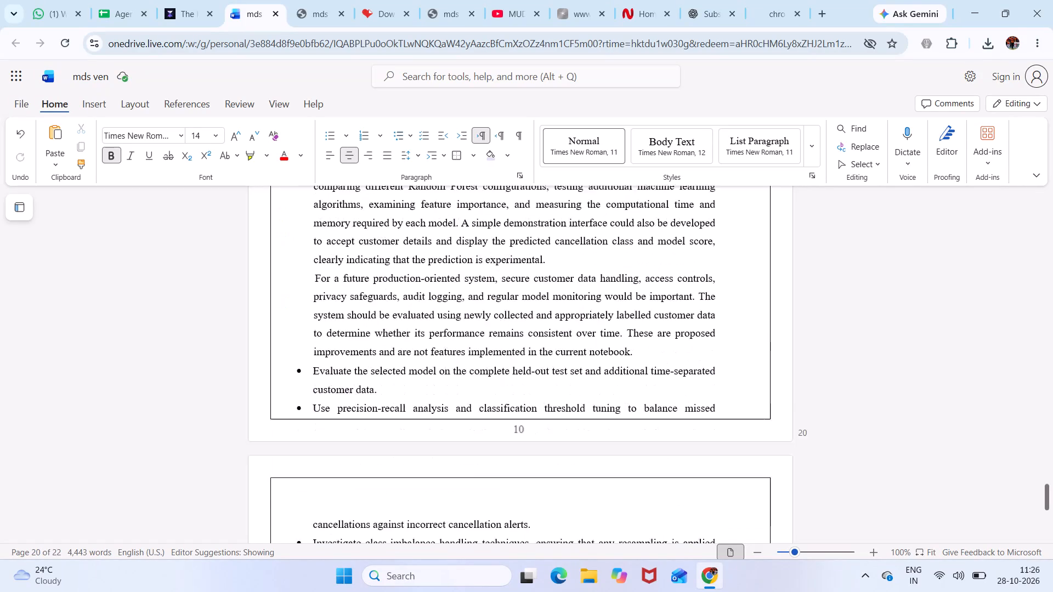
scroll(592, 416, right, 1)
scroll(592, 416, up, 2)
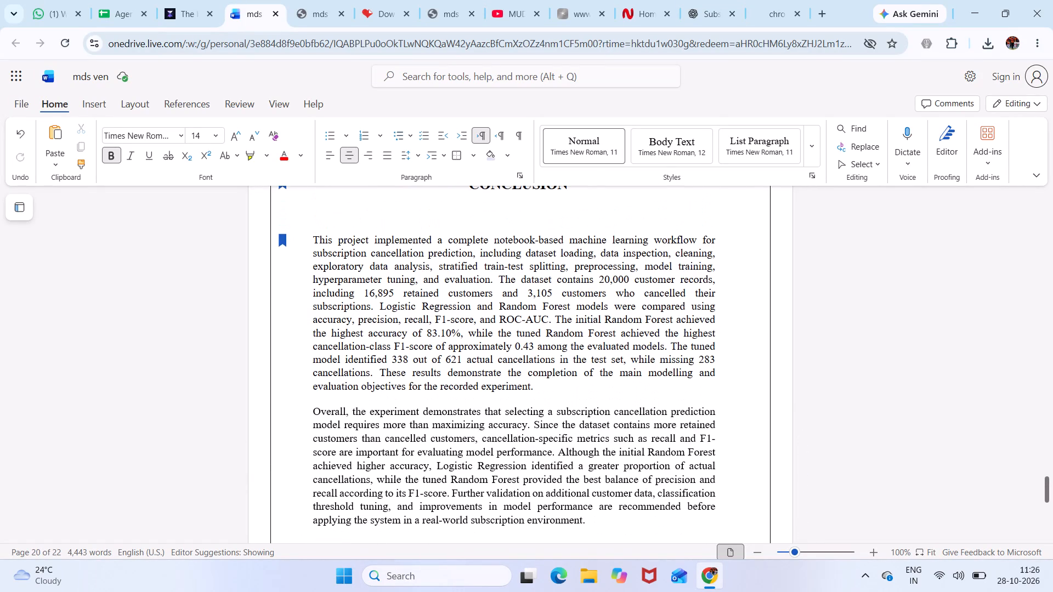
drag(312, 239, 566, 497)
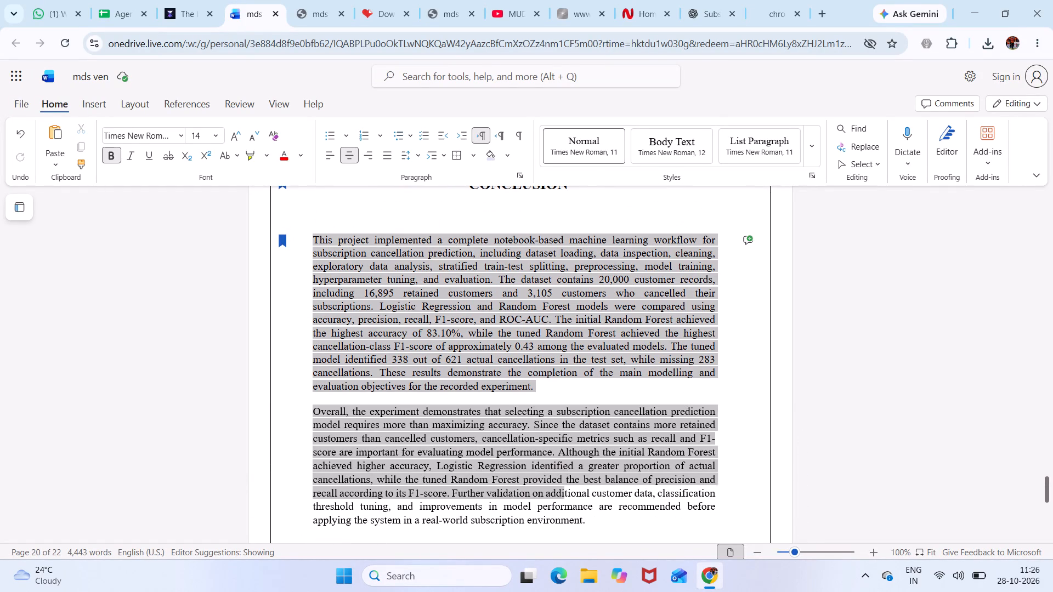
drag(566, 497, 592, 522)
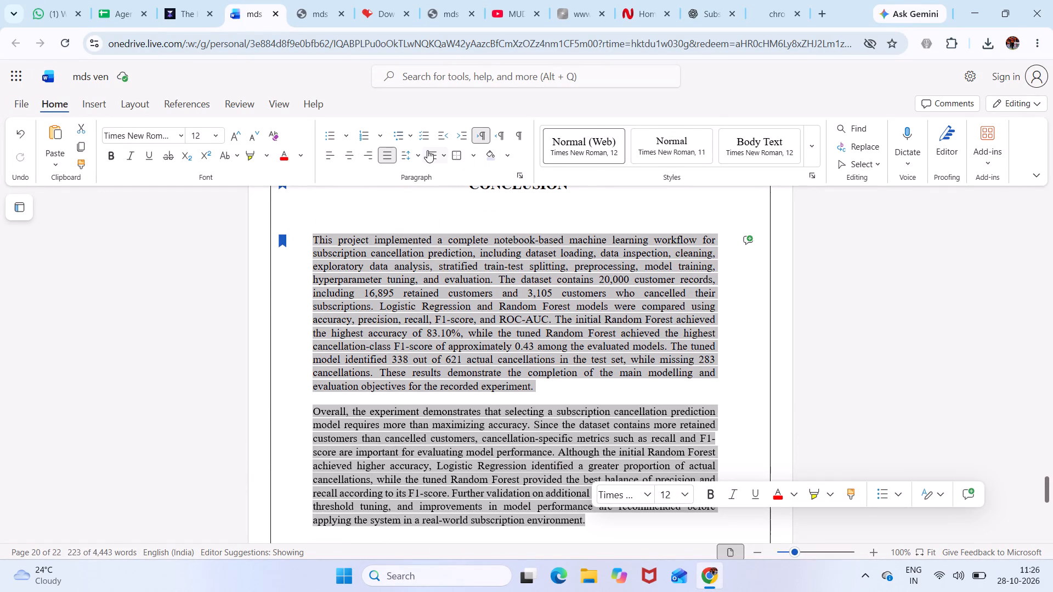
click(410, 157)
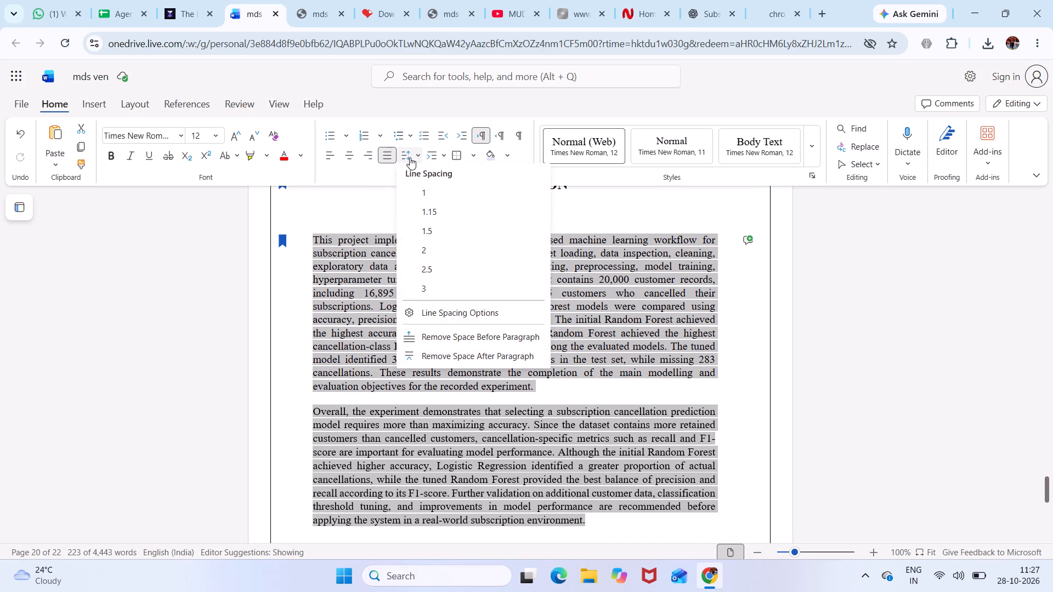
click(426, 206)
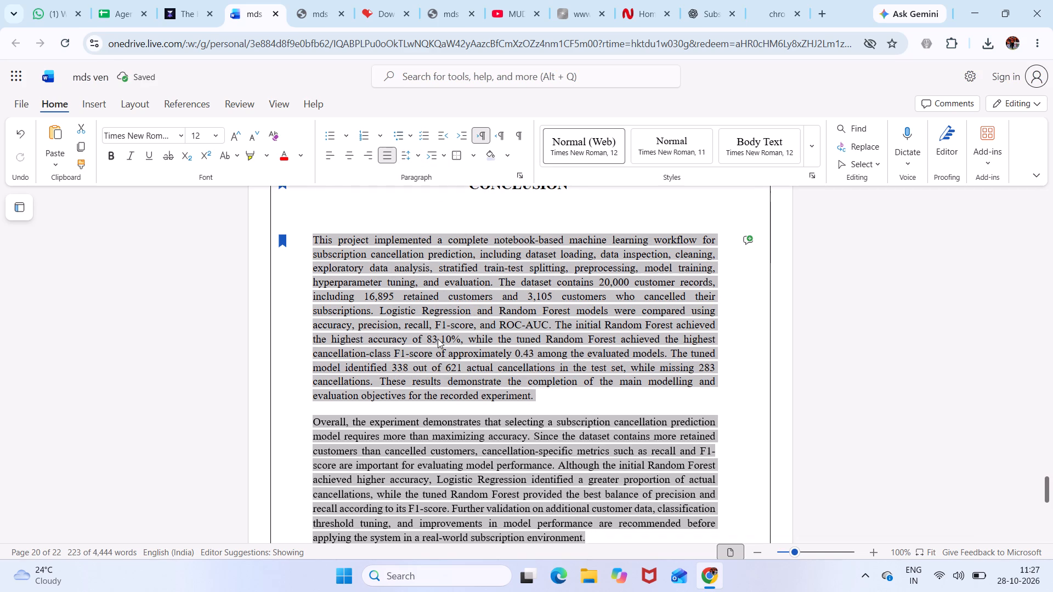
Set the first Conclusion paragraph's line spacing to Multiple at 1.25 and enable omitting space between paragraphs of the same style.
click(548, 407)
scroll(548, 407, down, 1)
click(409, 152)
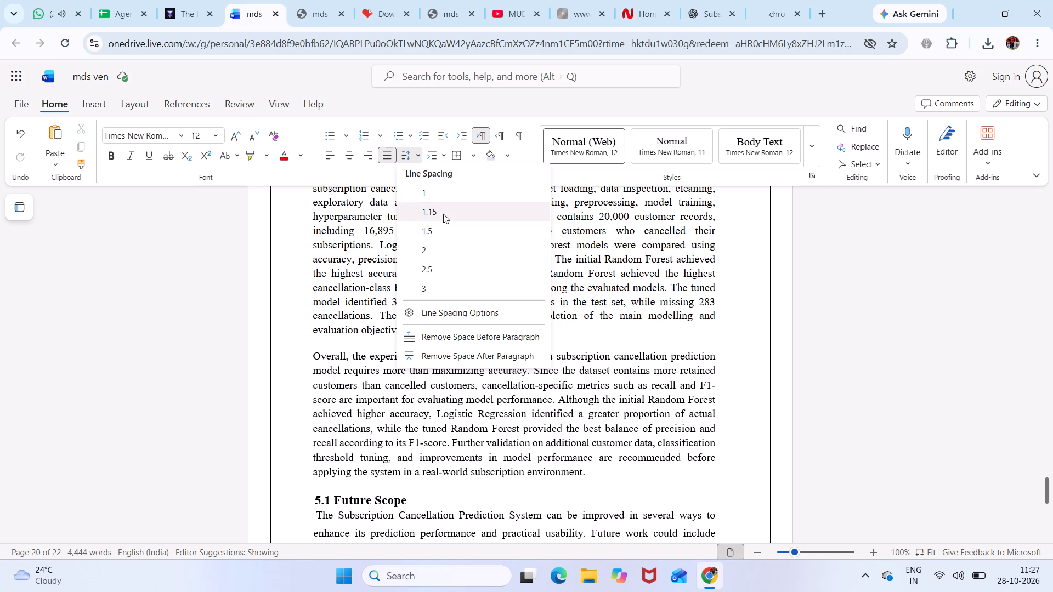
click(451, 313)
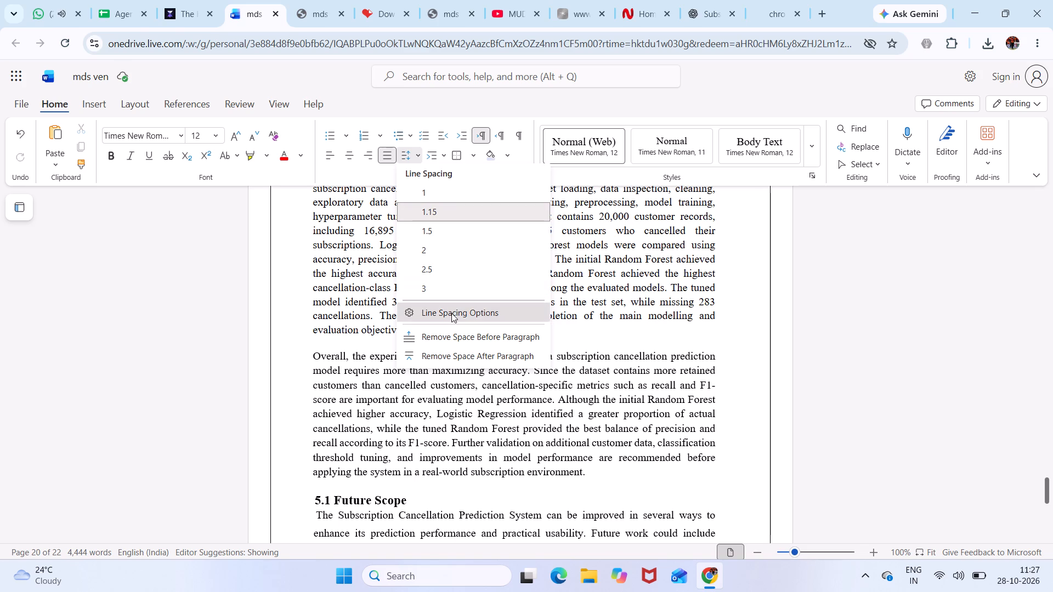
click(682, 282)
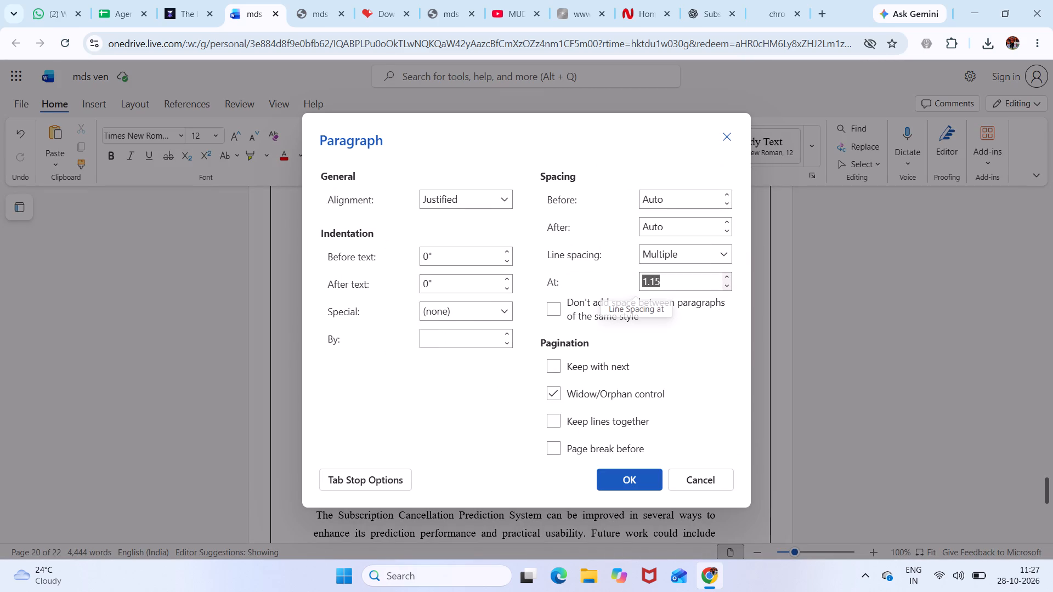
key(BackSpace)
key(1)
text(.25)
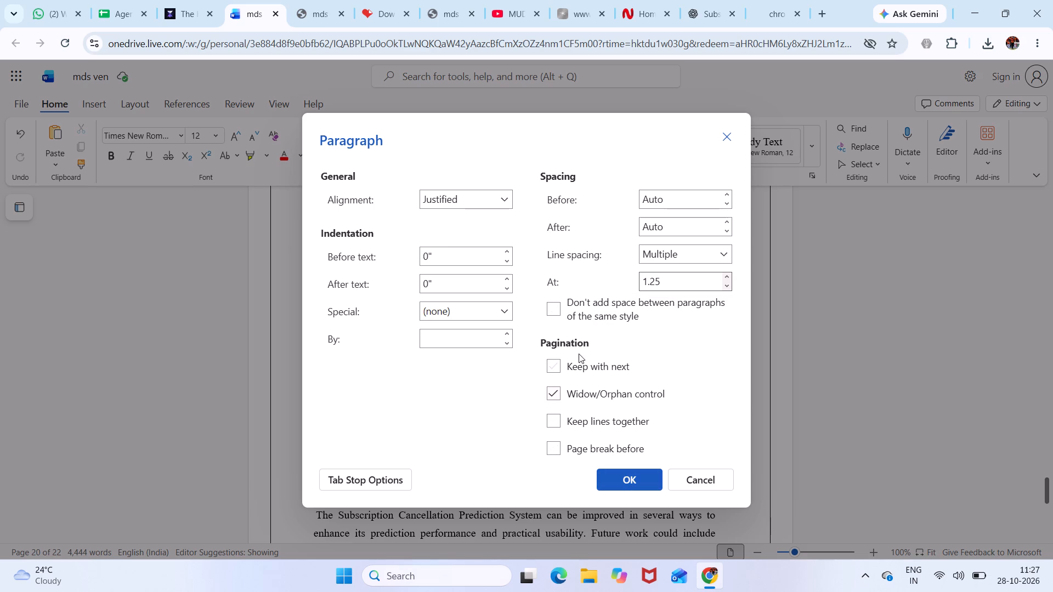
click(551, 310)
click(637, 481)
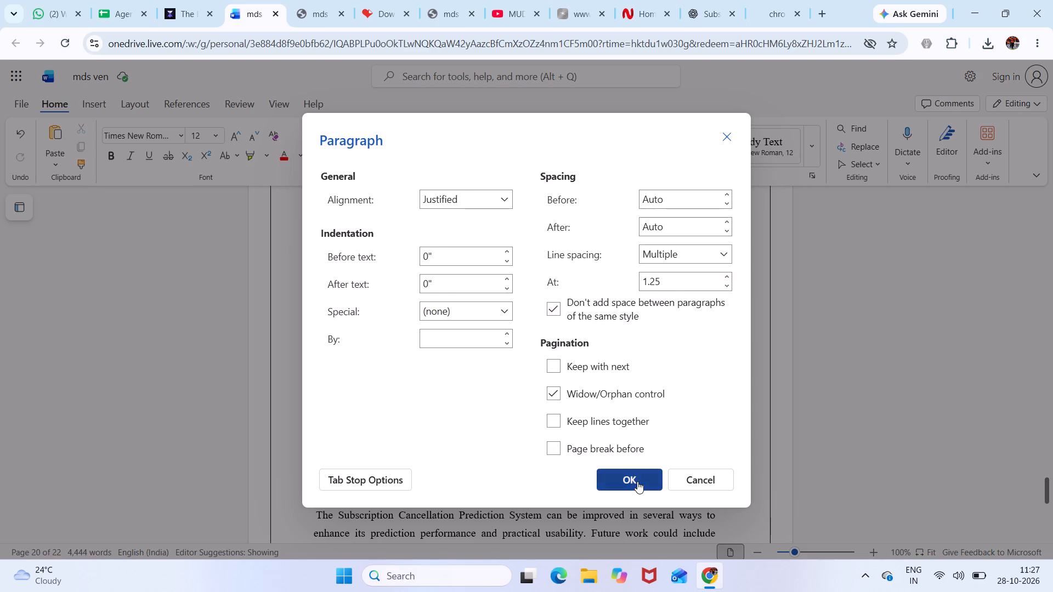
Examine the Future Scope section, the references and the report's last page.
scroll(551, 390, right, 2)
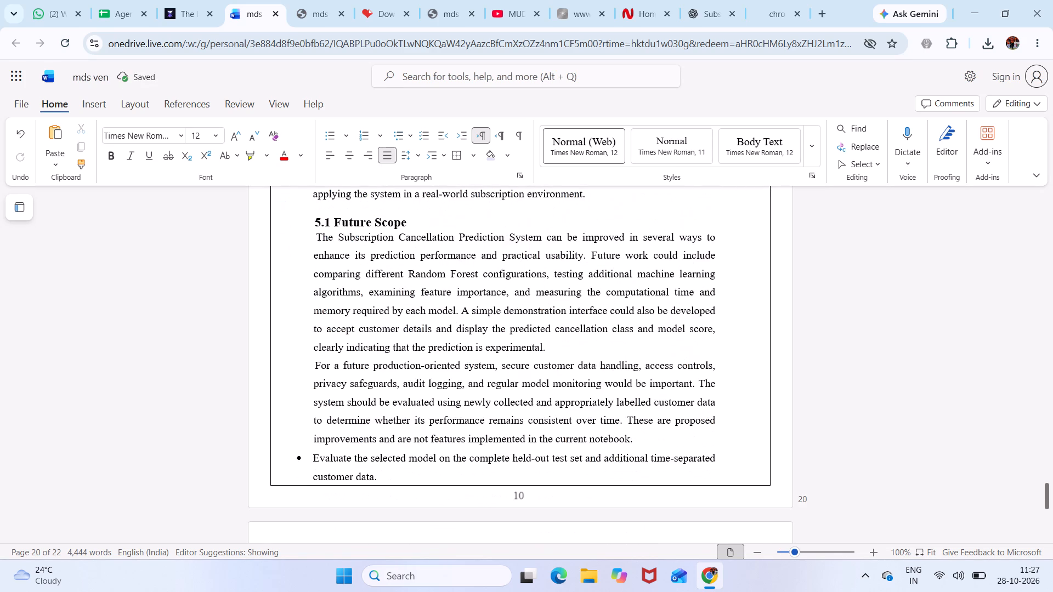
scroll(551, 390, down, 7)
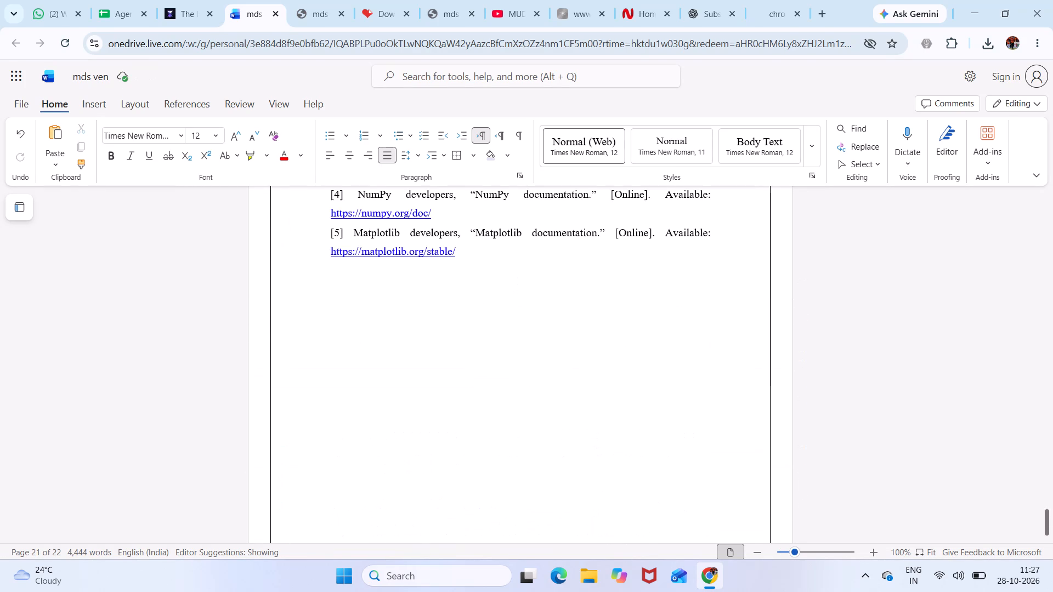
scroll(551, 390, down, 2)
scroll(551, 390, up, 3)
scroll(551, 390, down, 4)
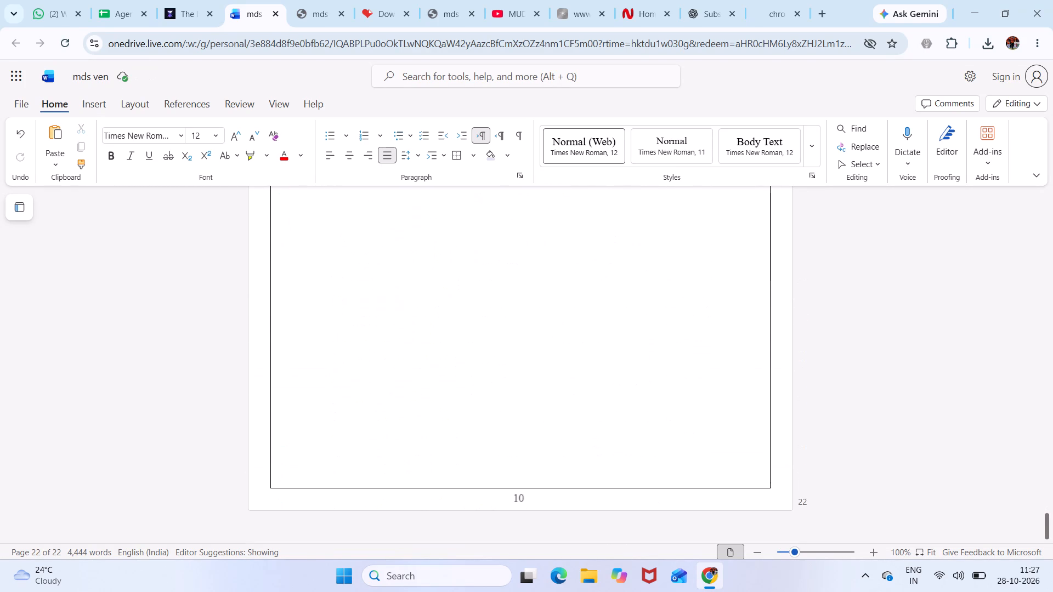
scroll(551, 390, up, 11)
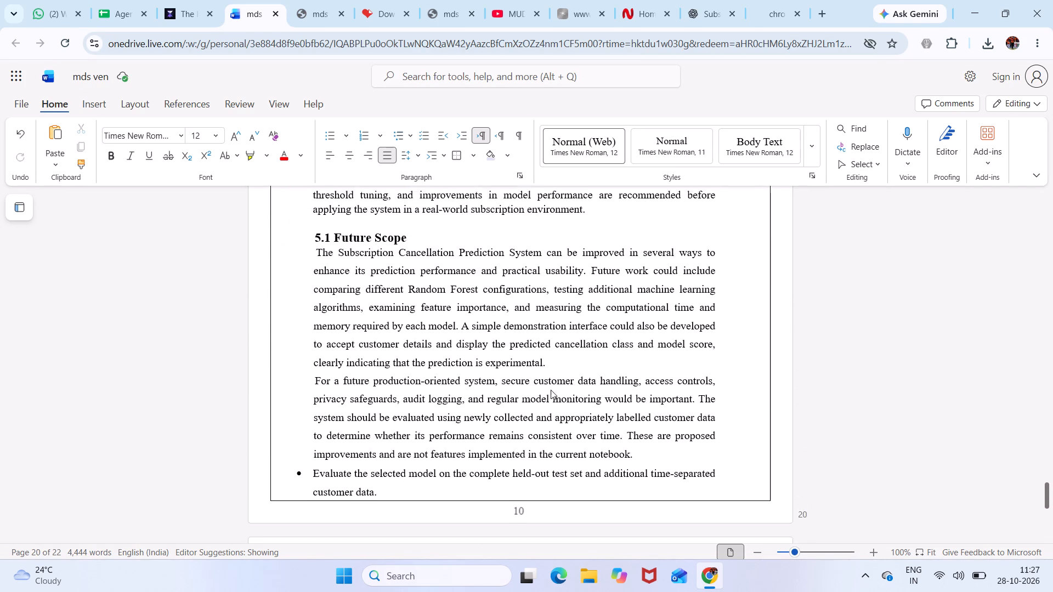
Review the pages backwards from the Conclusion through Chapter 2 to the abstract, checking text and spacing.
scroll(551, 390, up, 8)
scroll(551, 390, down, 4)
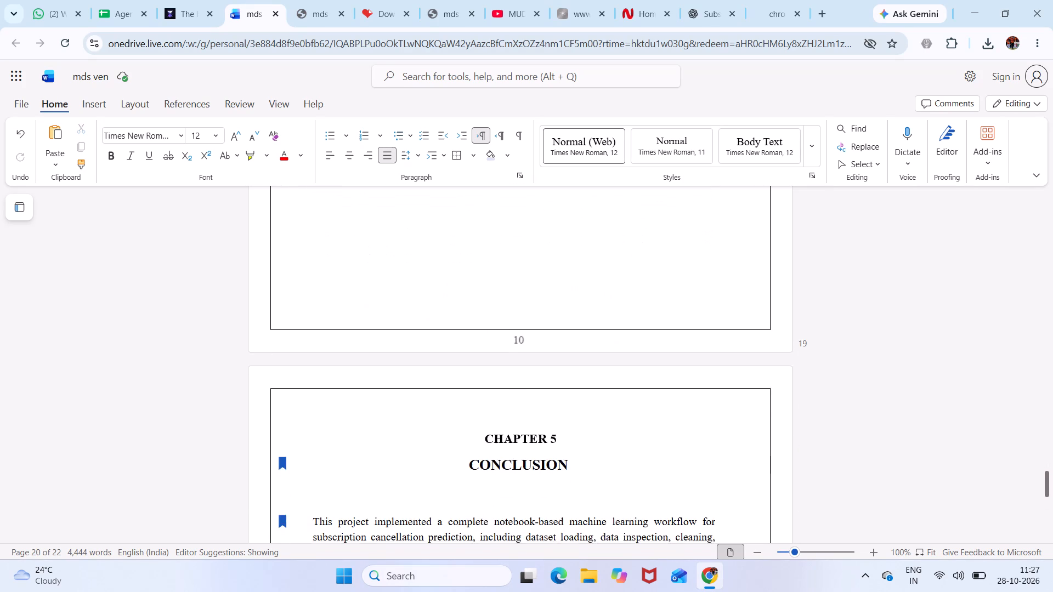
scroll(551, 390, up, 5)
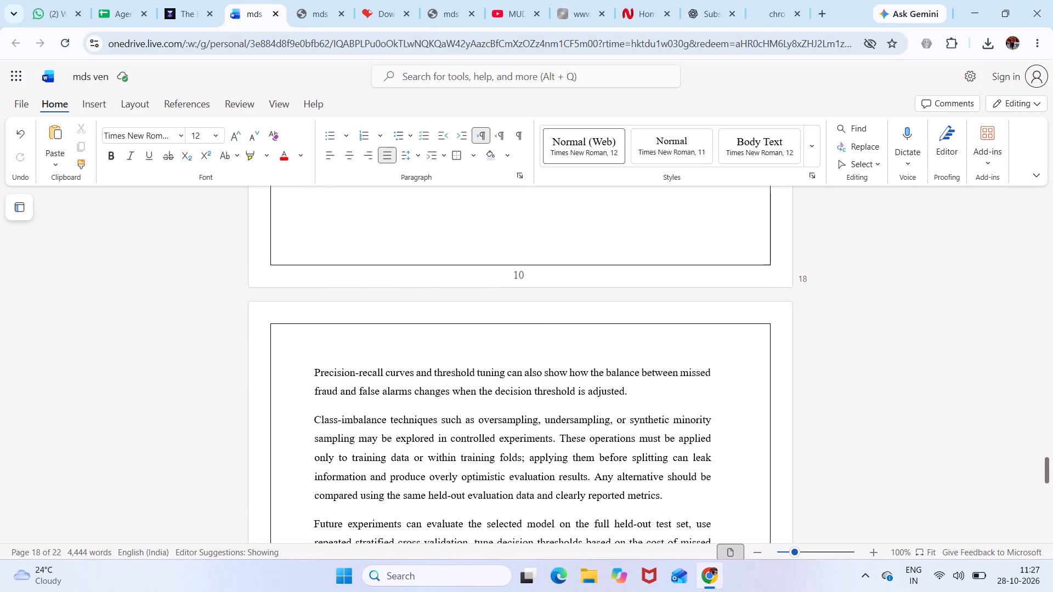
scroll(551, 390, up, 17)
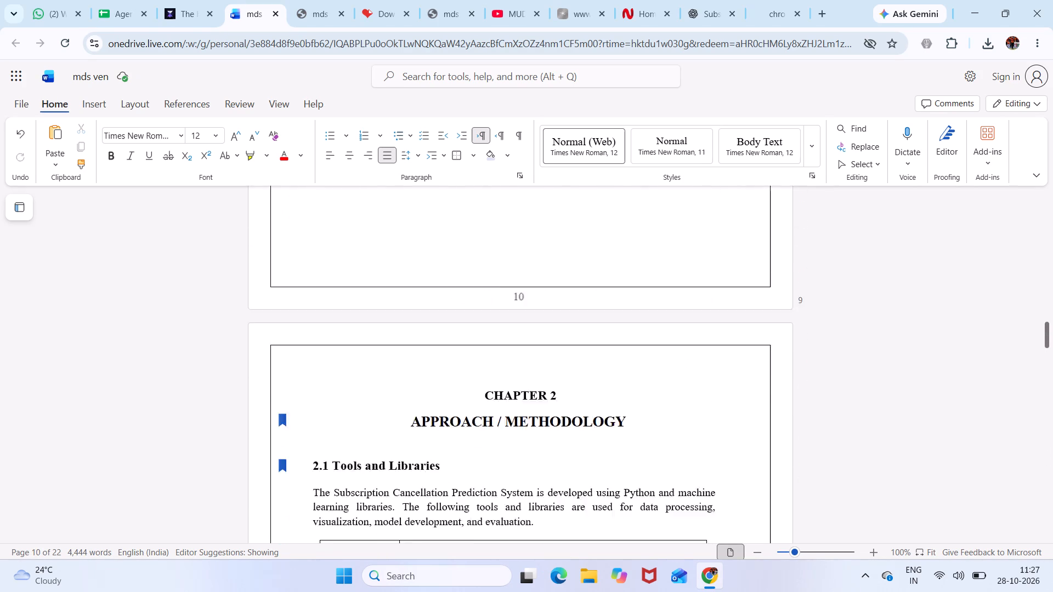
scroll(551, 390, up, 19)
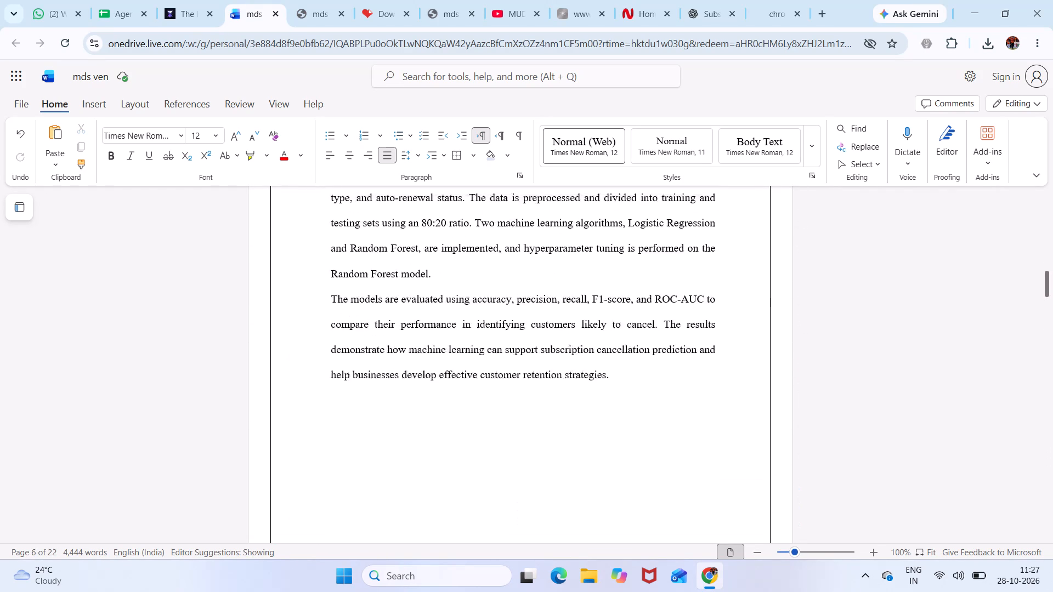
Skim the whole report from the title page through all chapters to the last page, checking the page layout and footers.
scroll(551, 390, up, 19)
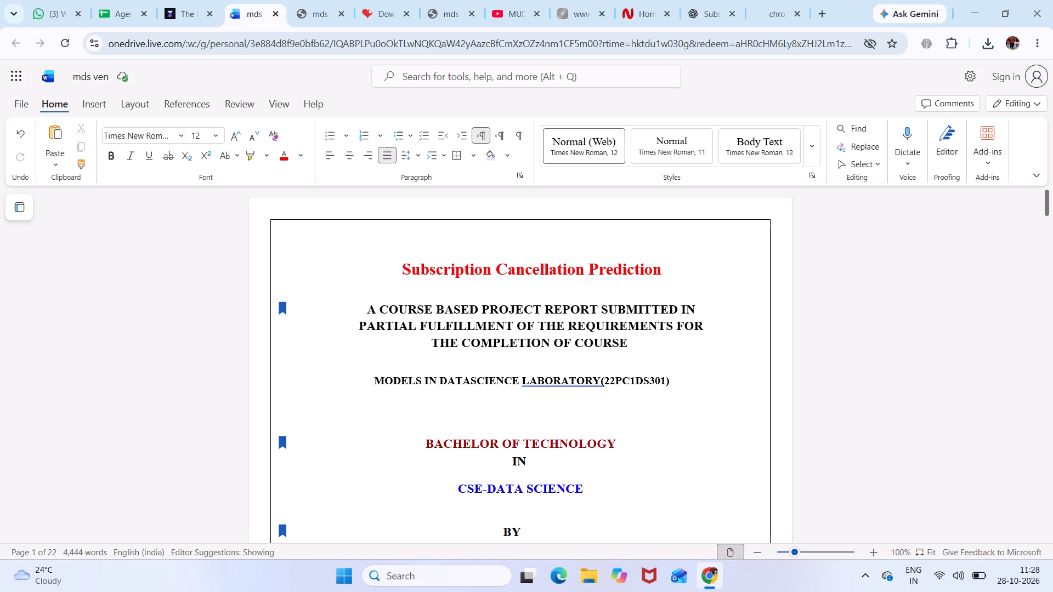
scroll(570, 389, down, 6)
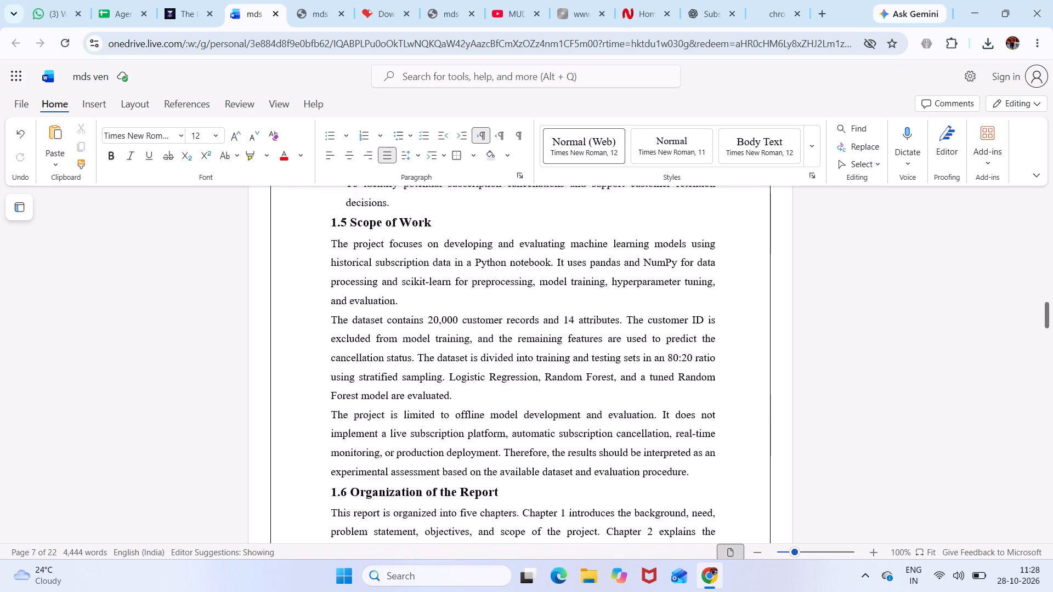
scroll(570, 389, down, 8)
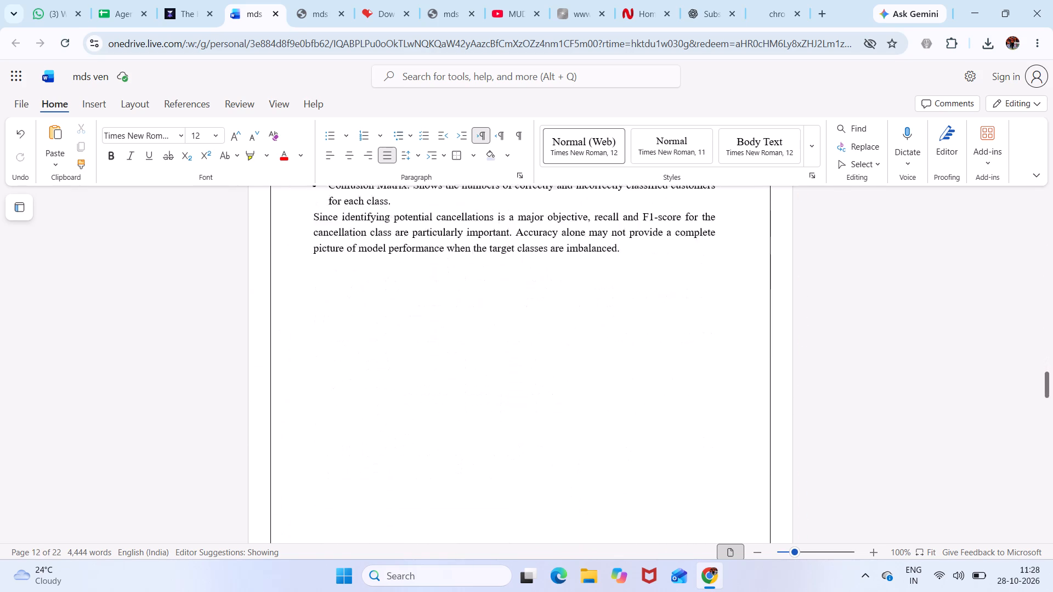
scroll(570, 389, right, 8)
scroll(570, 389, up, 1)
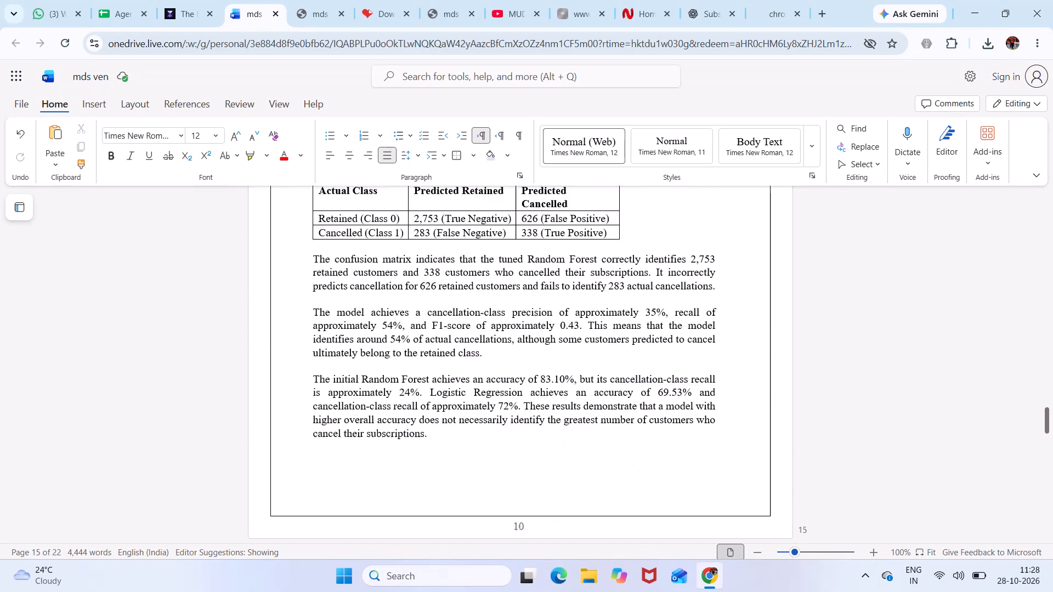
scroll(570, 389, up, 1)
scroll(570, 389, down, 7)
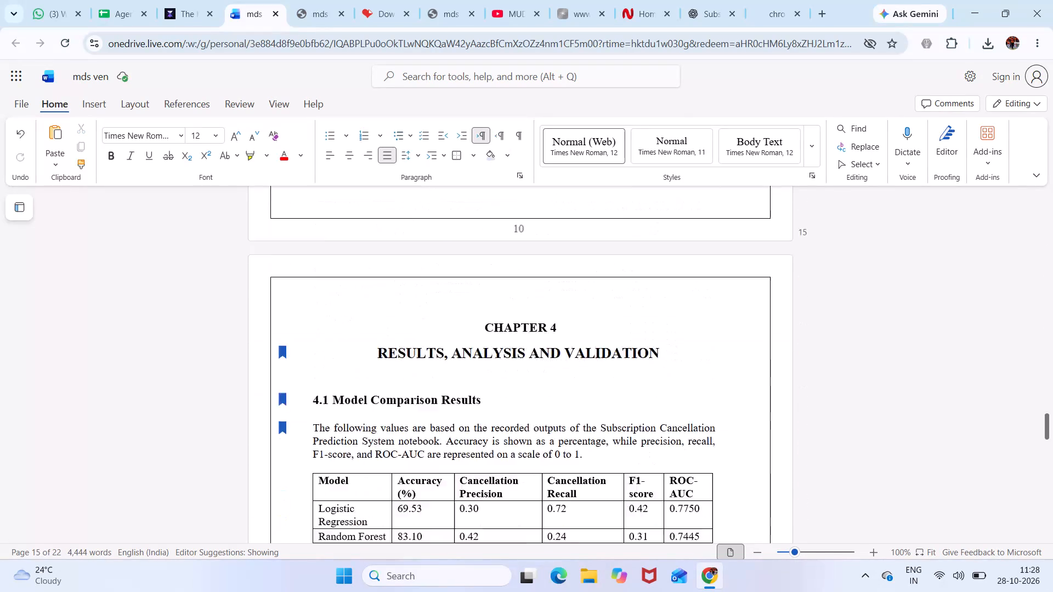
scroll(570, 389, down, 17)
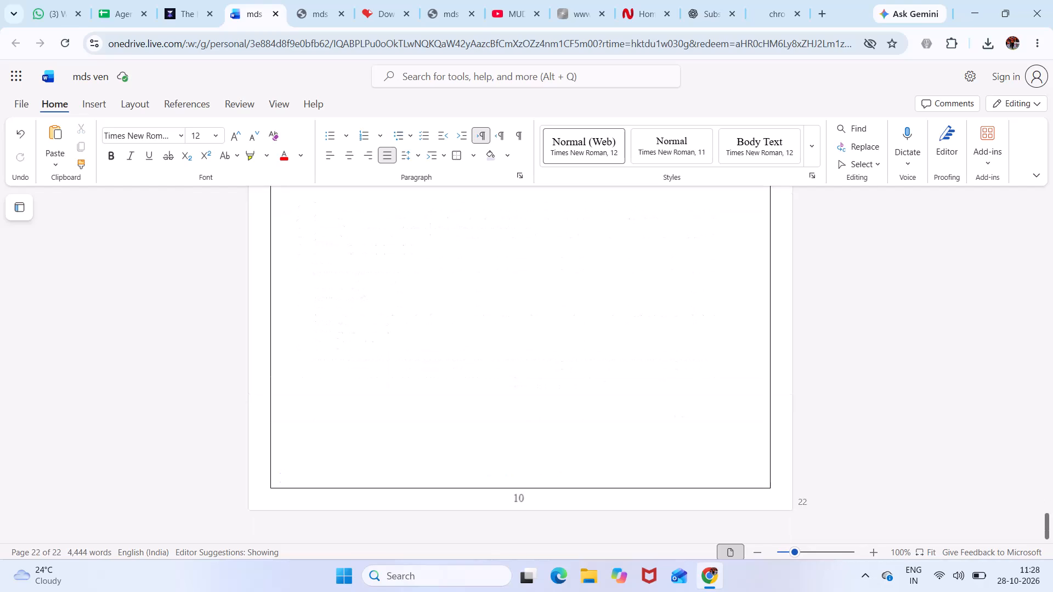
Open the footer of page 18, just before the page starting "Precision-recall curves", for editing at its page number.
scroll(570, 389, up, 12)
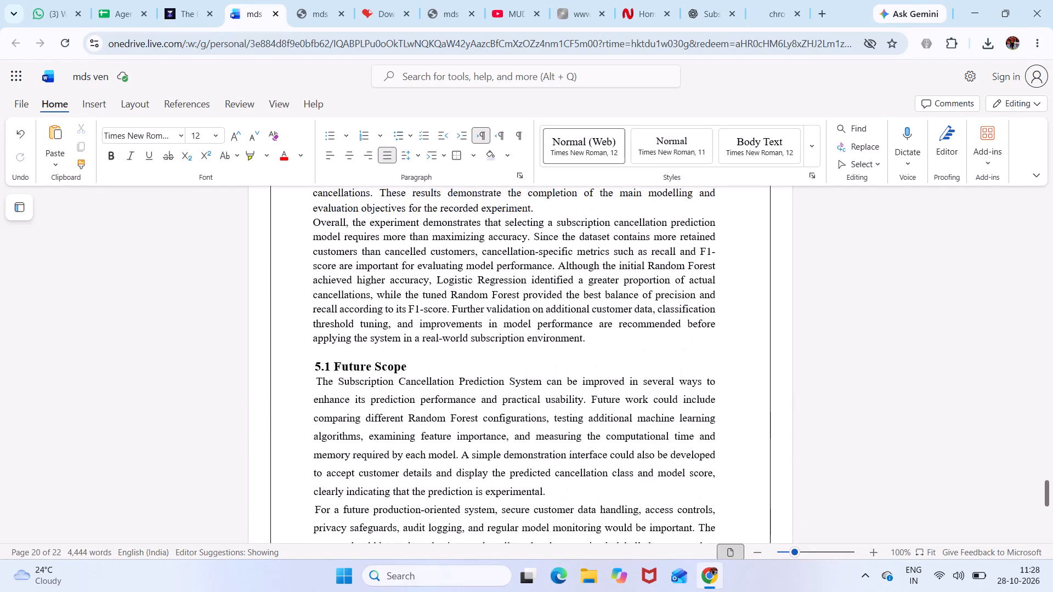
scroll(570, 389, up, 6)
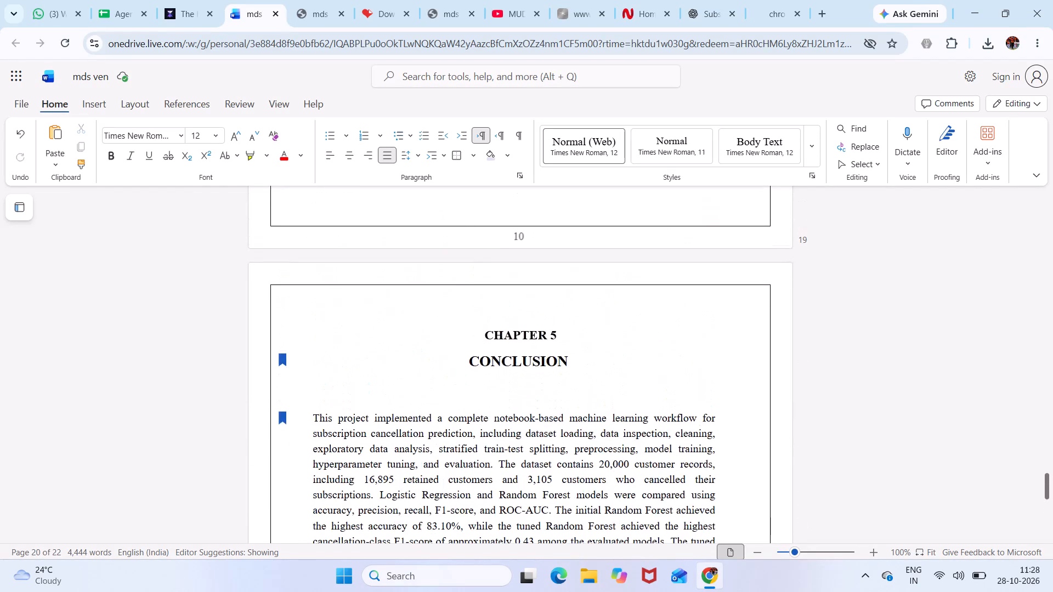
scroll(570, 389, up, 5)
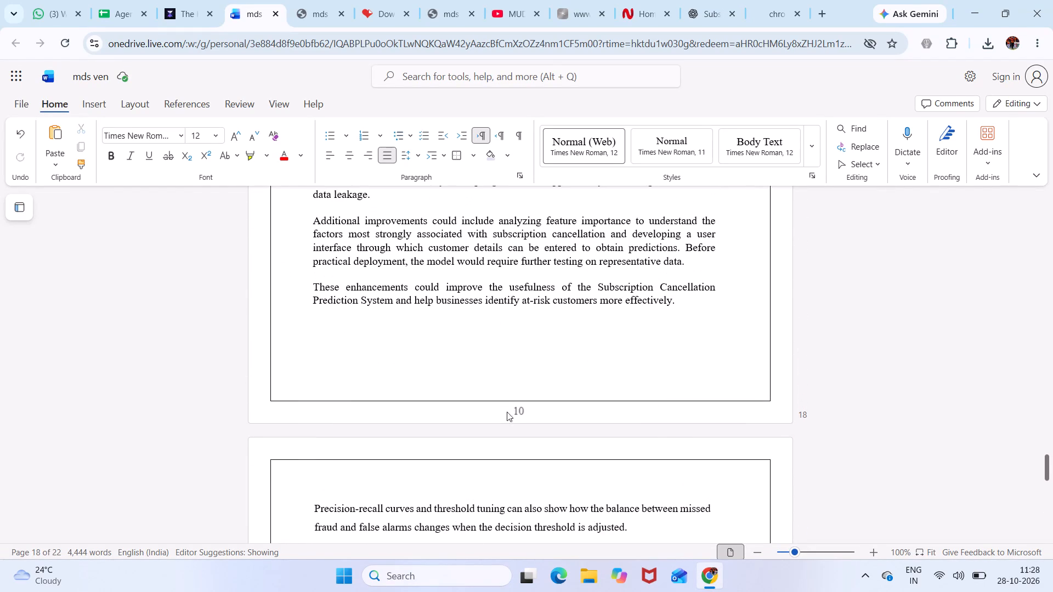
click(530, 408)
double_click(523, 408)
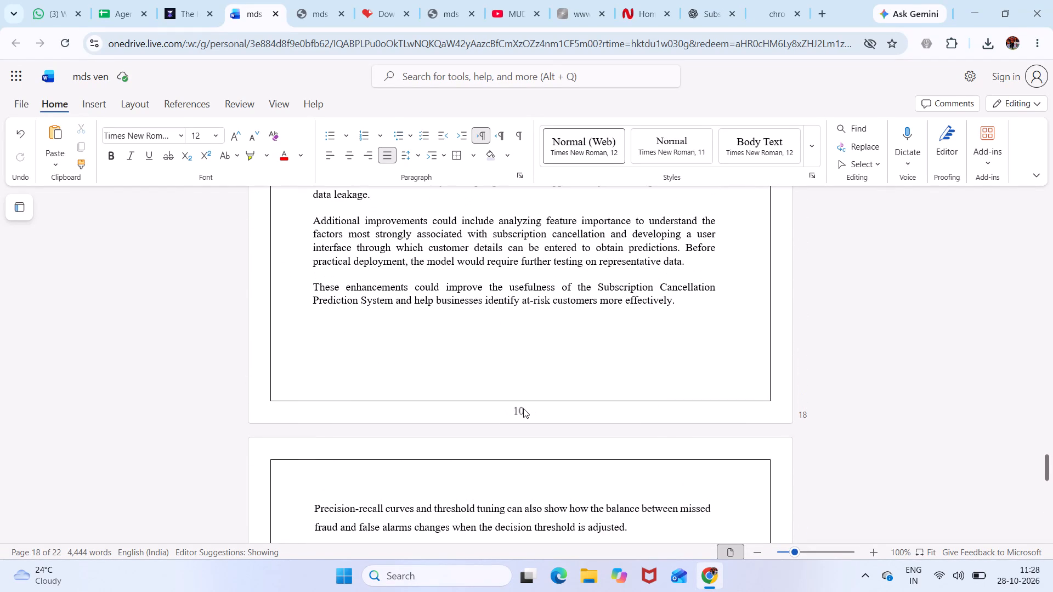
triple_click(523, 408)
double_click(523, 408)
double_click(524, 412)
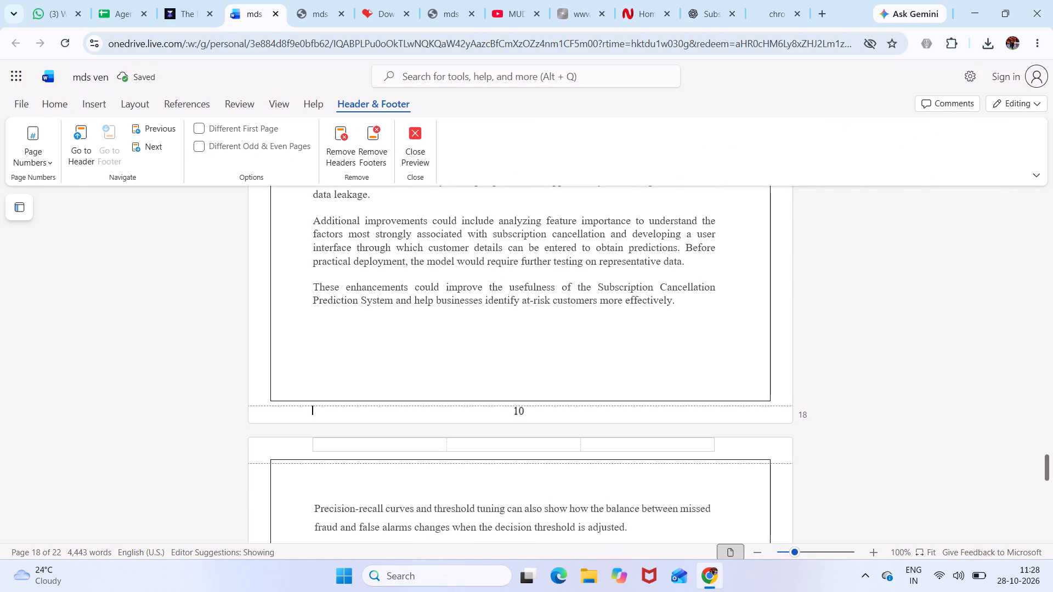
triple_click(524, 412)
click(64, 101)
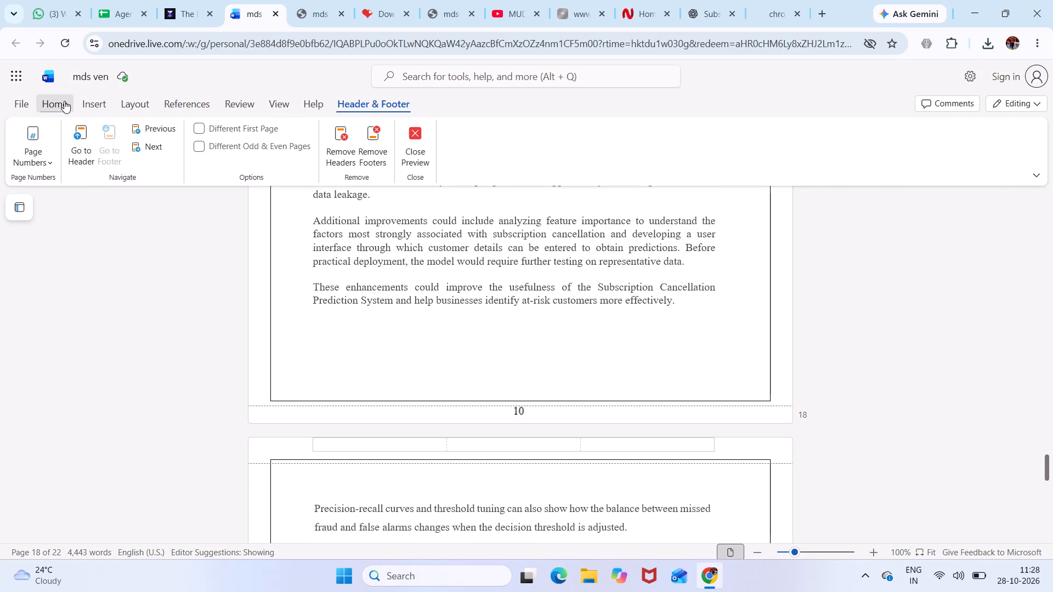
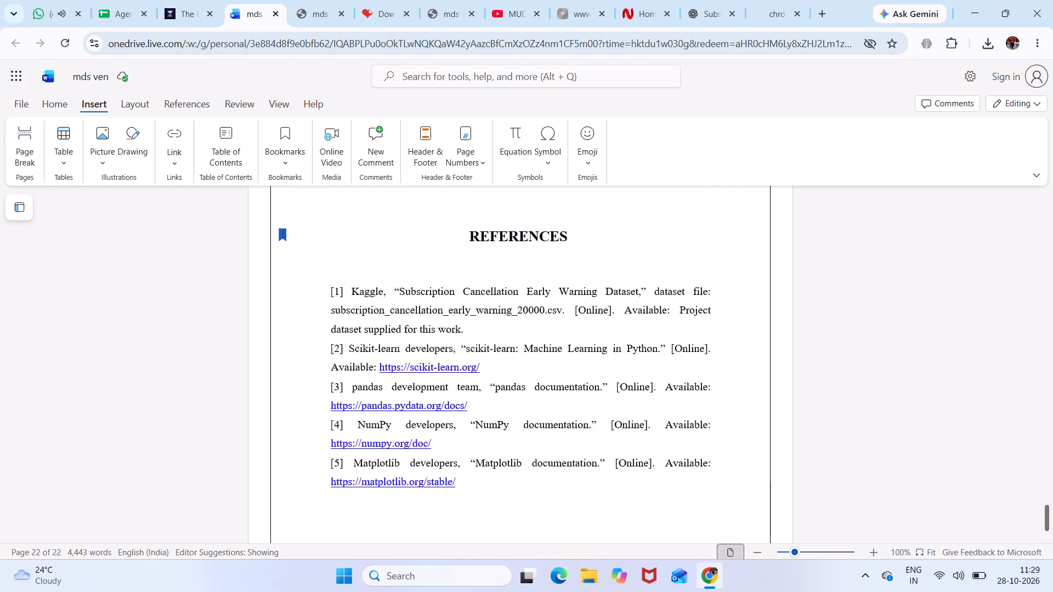
scroll(525, 353, up, 15)
scroll(525, 353, up, 11)
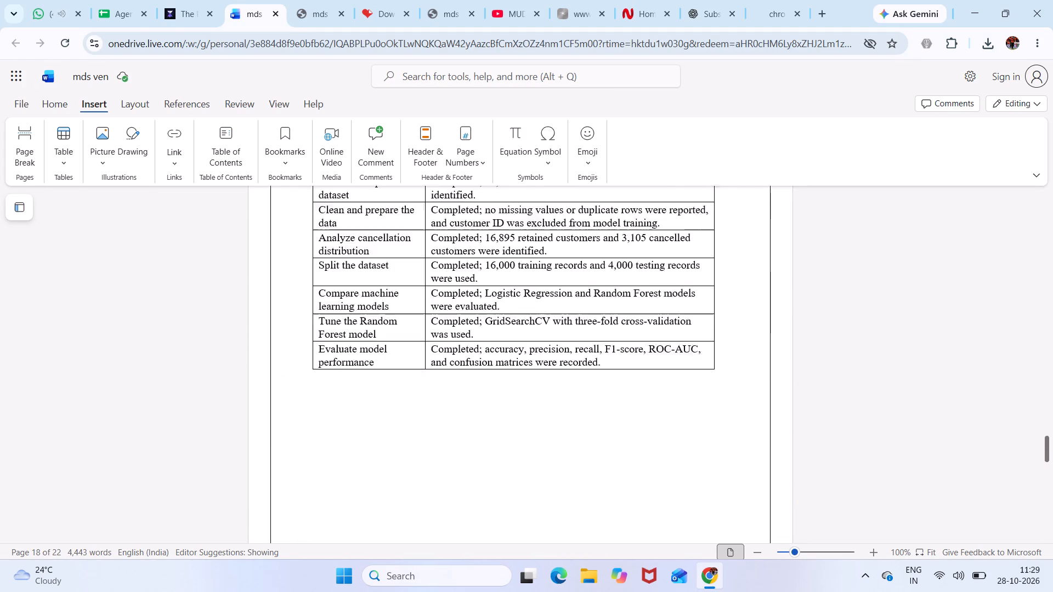
scroll(525, 353, up, 12)
scroll(525, 353, up, 9)
scroll(525, 353, up, 12)
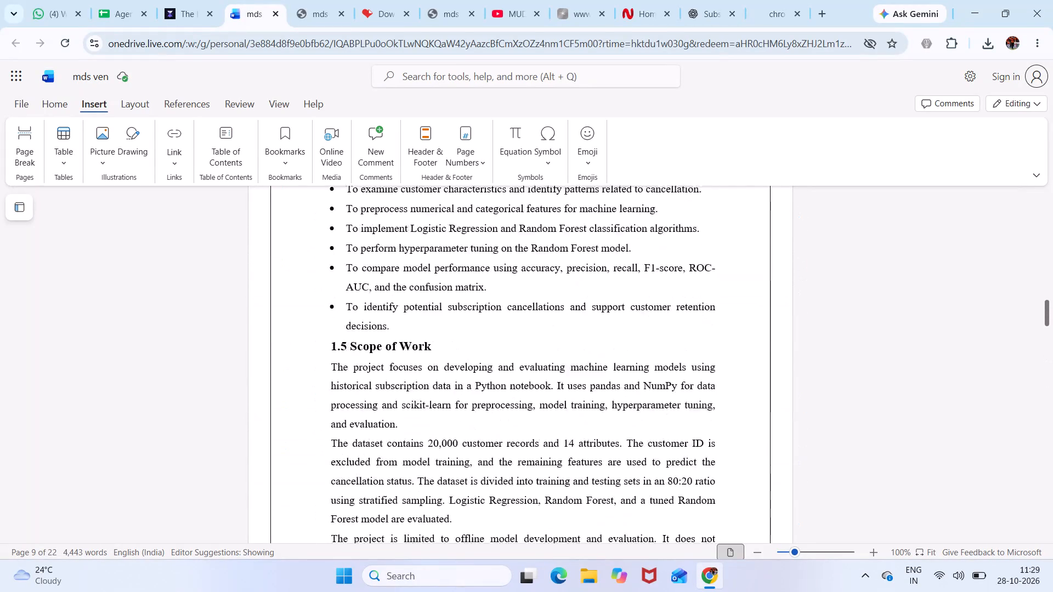
scroll(525, 353, up, 14)
scroll(525, 353, up, 17)
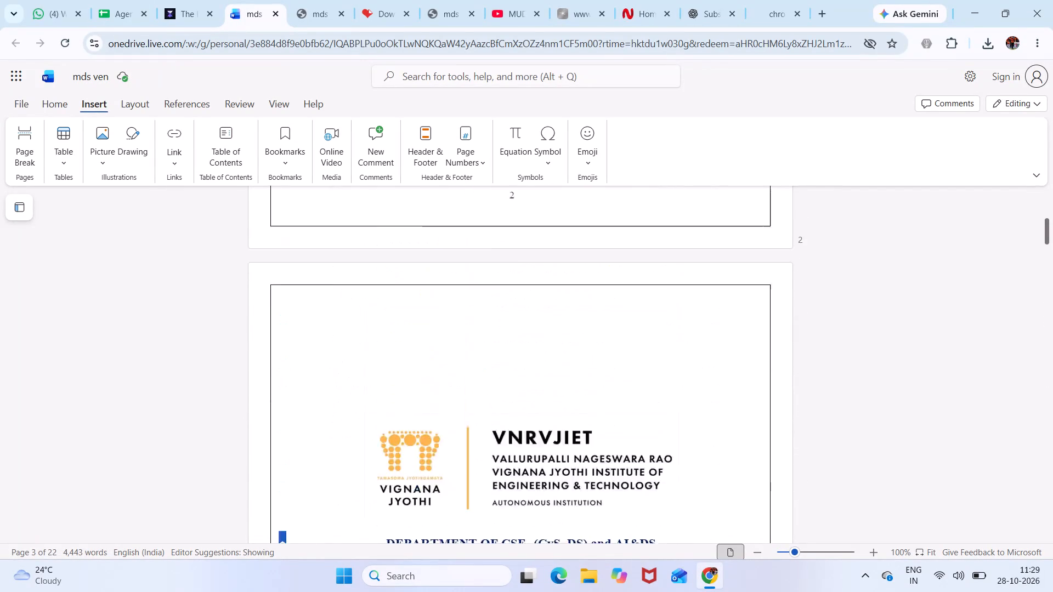
scroll(525, 353, up, 2)
scroll(525, 353, down, 4)
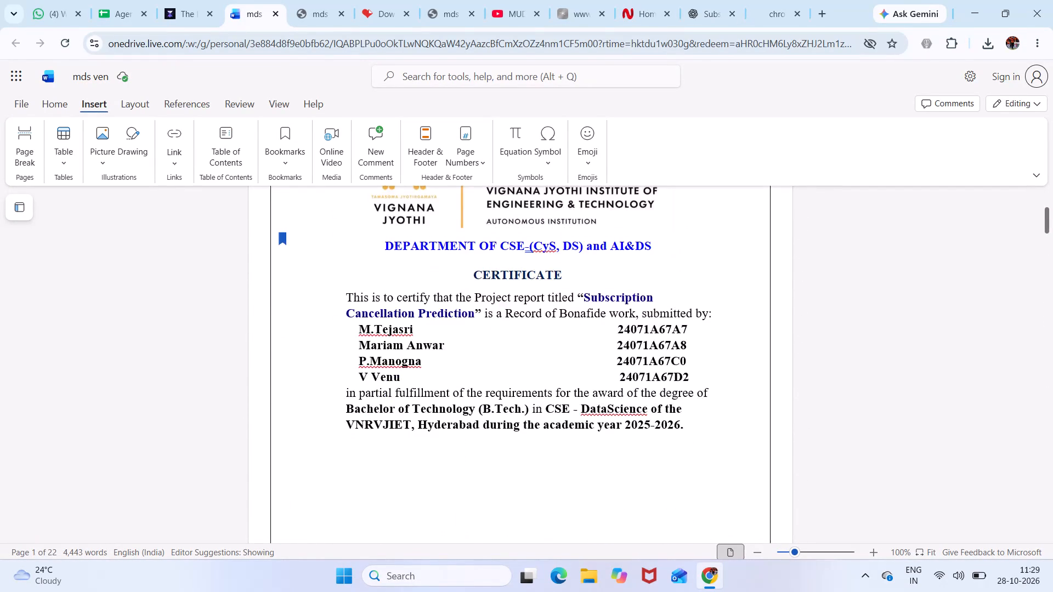
scroll(525, 353, down, 6)
scroll(525, 353, up, 1)
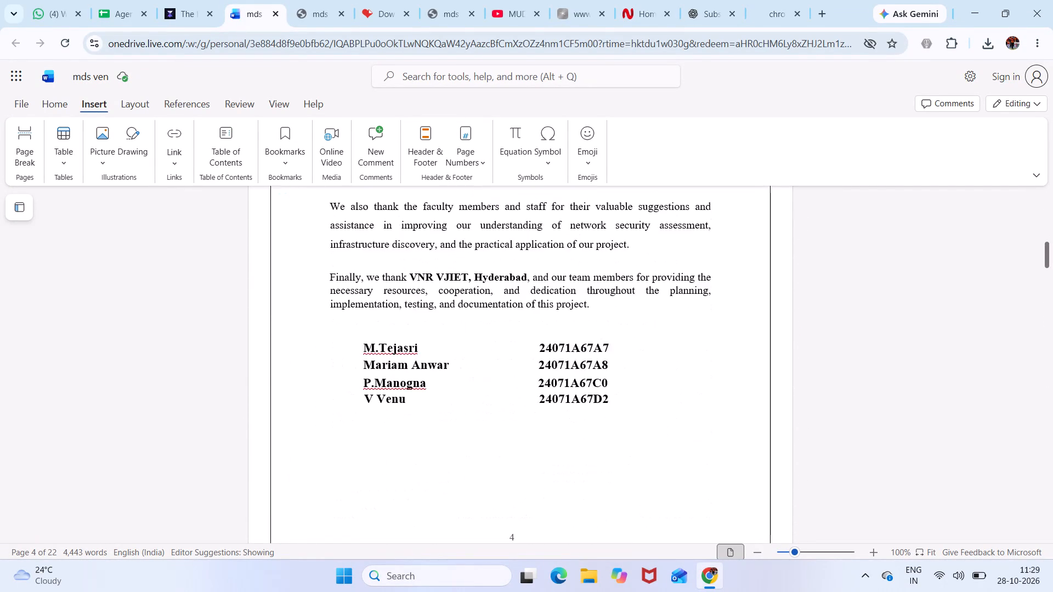
scroll(525, 353, up, 3)
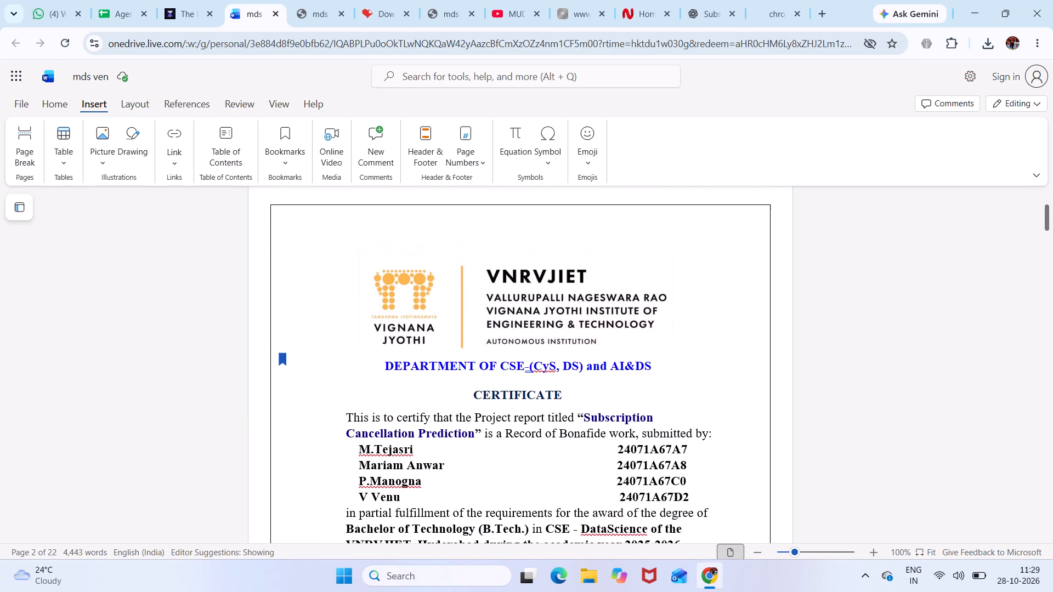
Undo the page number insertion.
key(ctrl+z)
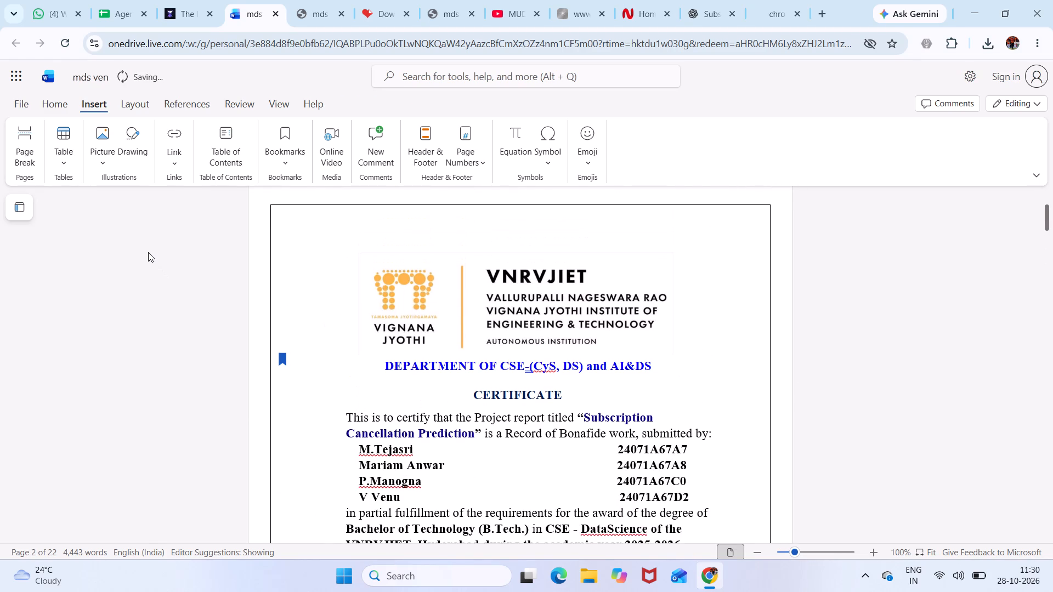
Check the footers from the title page through the acknowledgement and table of contents to the abstract page.
scroll(352, 355, up, 4)
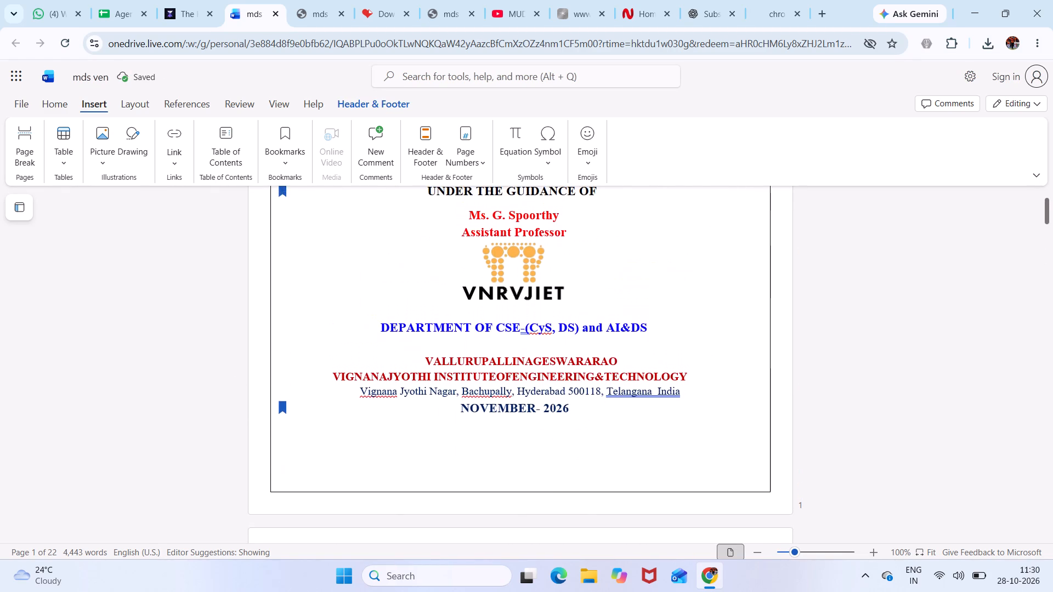
scroll(352, 355, down, 3)
scroll(352, 355, right, 3)
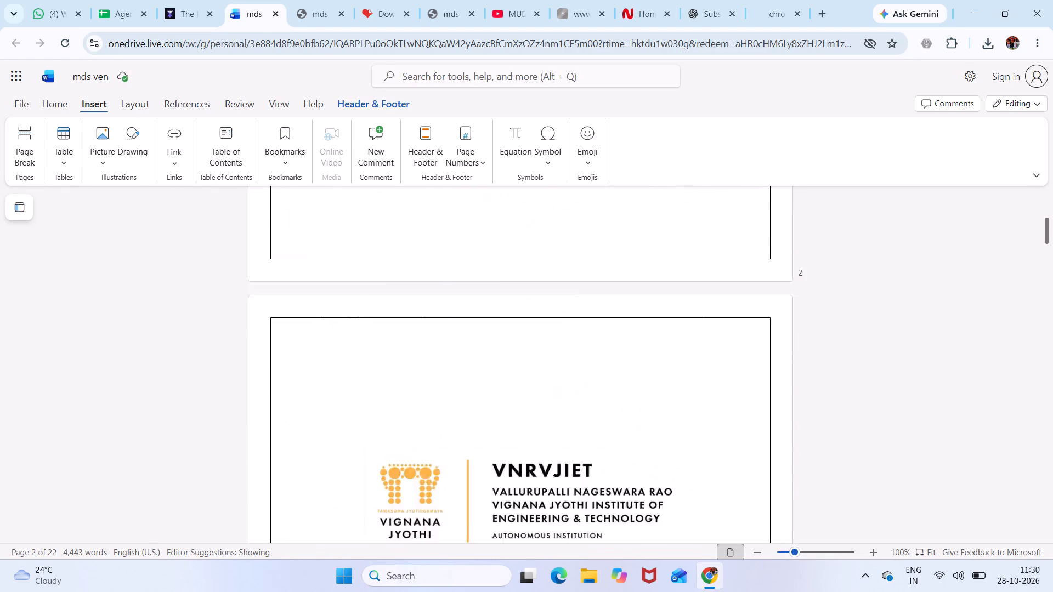
scroll(352, 355, right, 3)
scroll(352, 355, up, 2)
scroll(352, 355, down, 5)
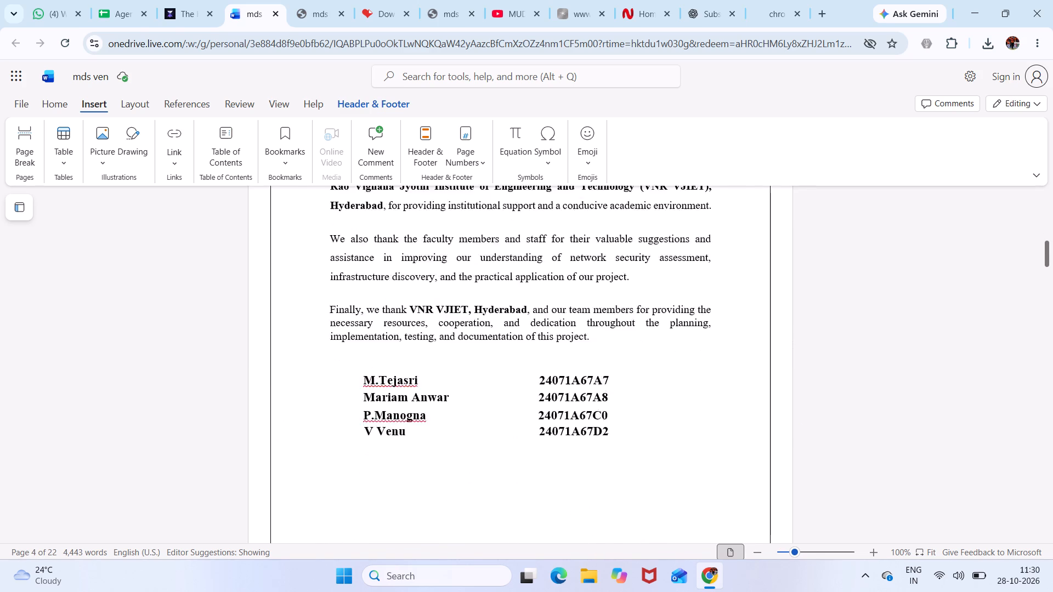
scroll(352, 355, right, 4)
scroll(352, 355, down, 3)
scroll(352, 355, right, 1)
scroll(352, 355, down, 1)
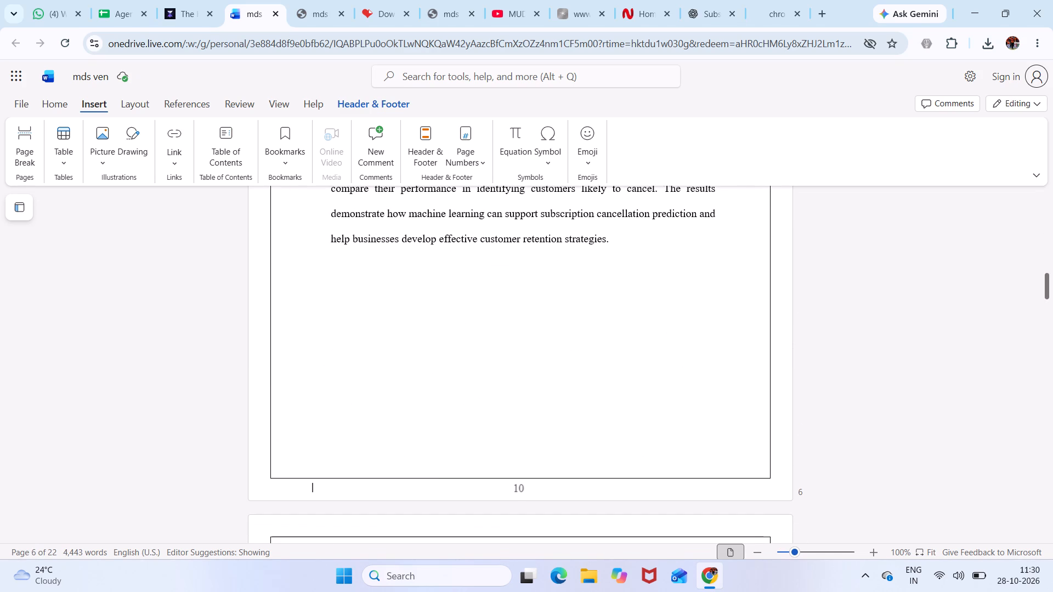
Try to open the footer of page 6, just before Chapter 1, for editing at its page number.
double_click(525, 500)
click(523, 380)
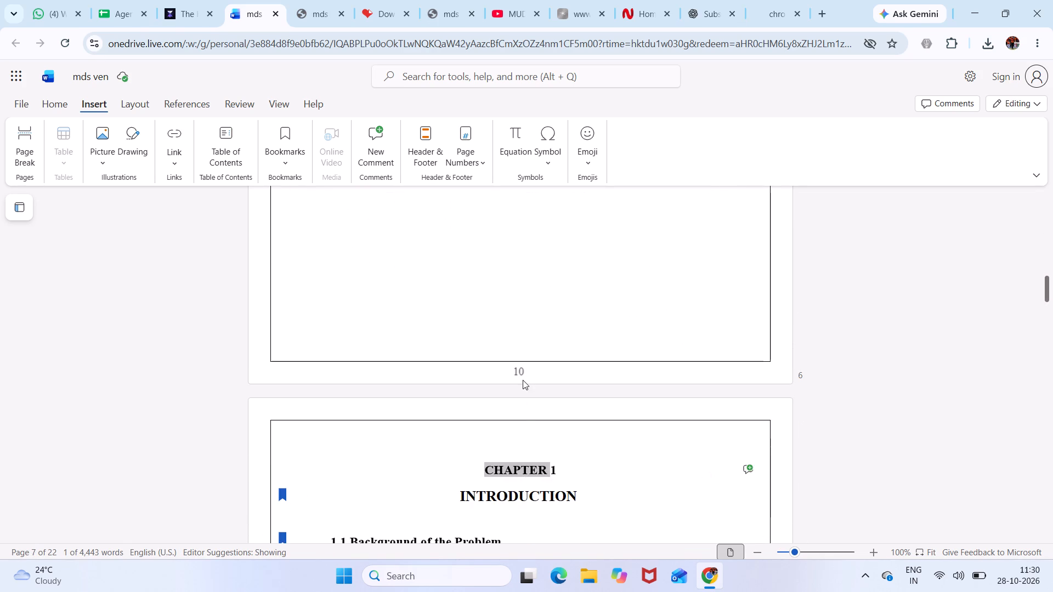
Examine the table of contents and the page numbers it lists for each chapter.
scroll(523, 380, up, 10)
scroll(523, 380, right, 1)
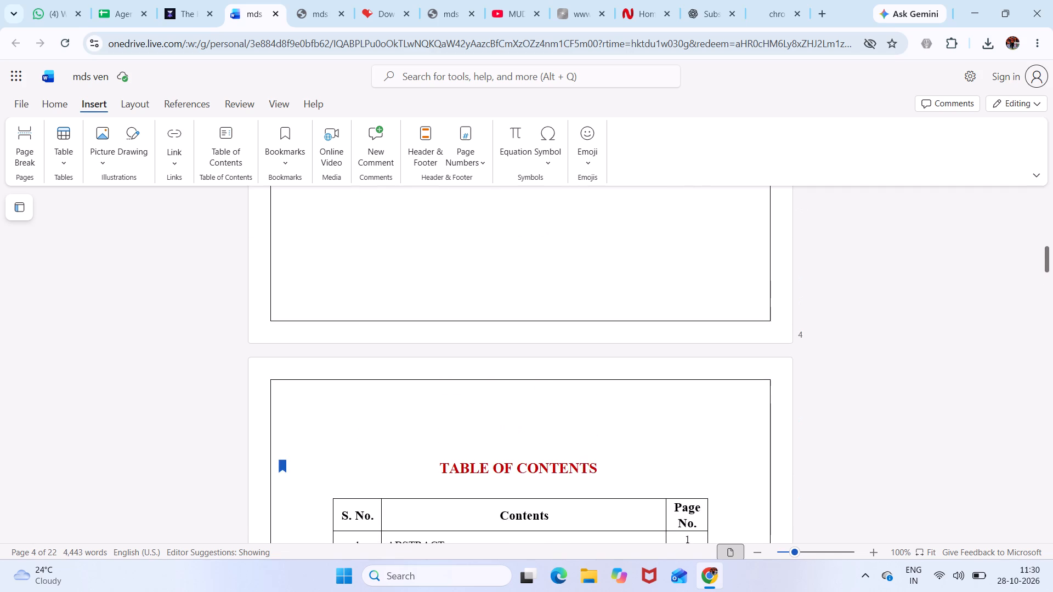
scroll(523, 380, right, 1)
scroll(523, 380, up, 1)
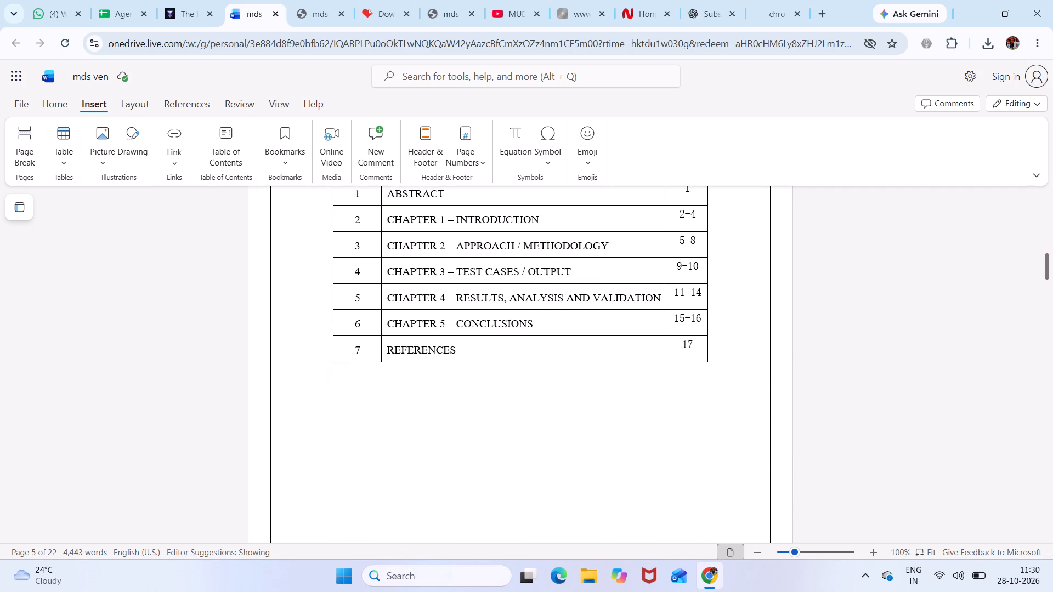
scroll(523, 380, up, 1)
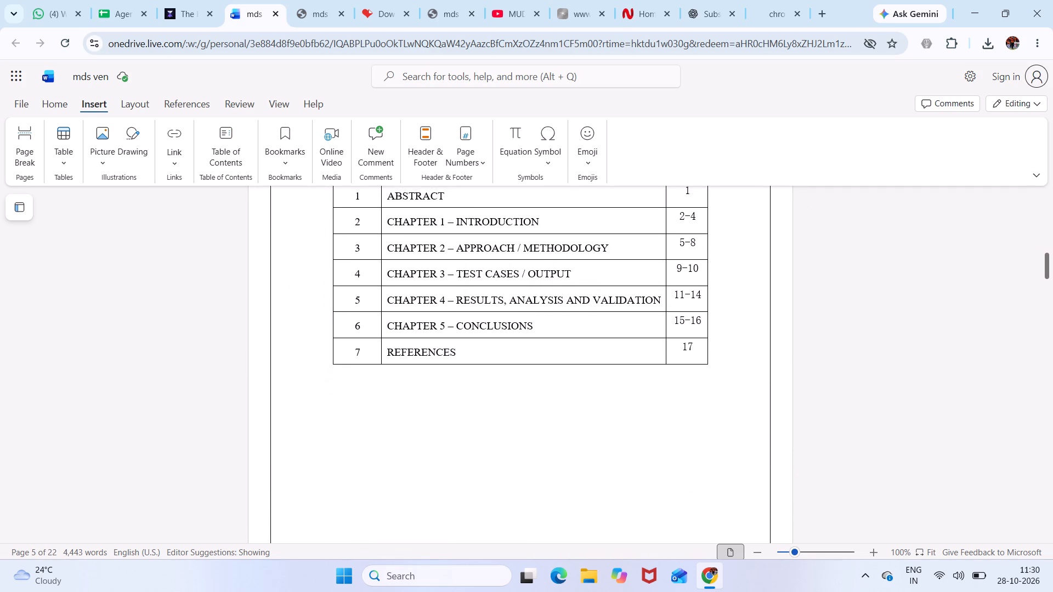
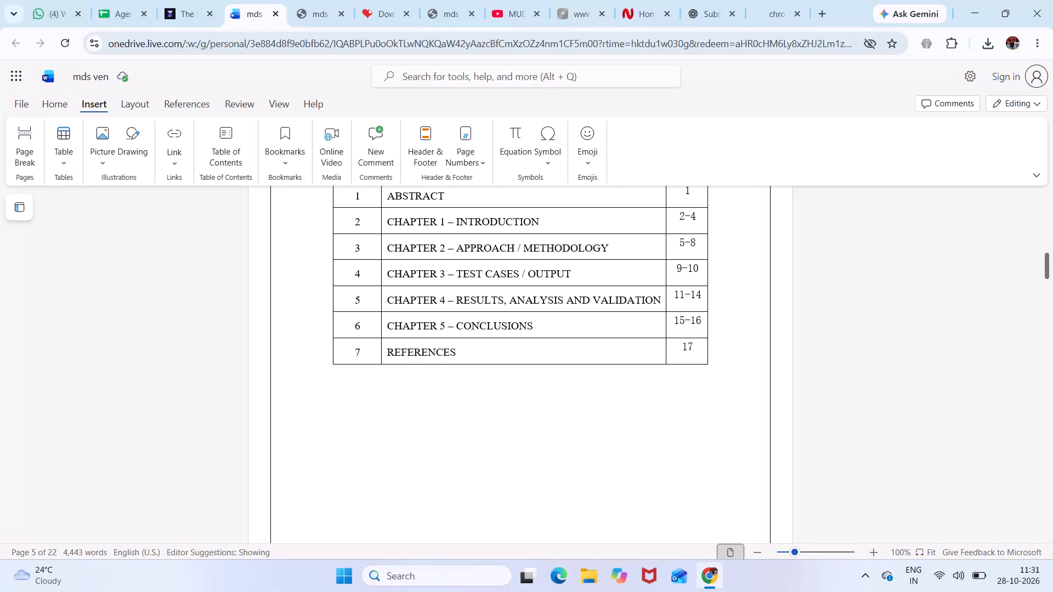
Look over the front matter from the table of contents back to the title page.
scroll(651, 371, up, 4)
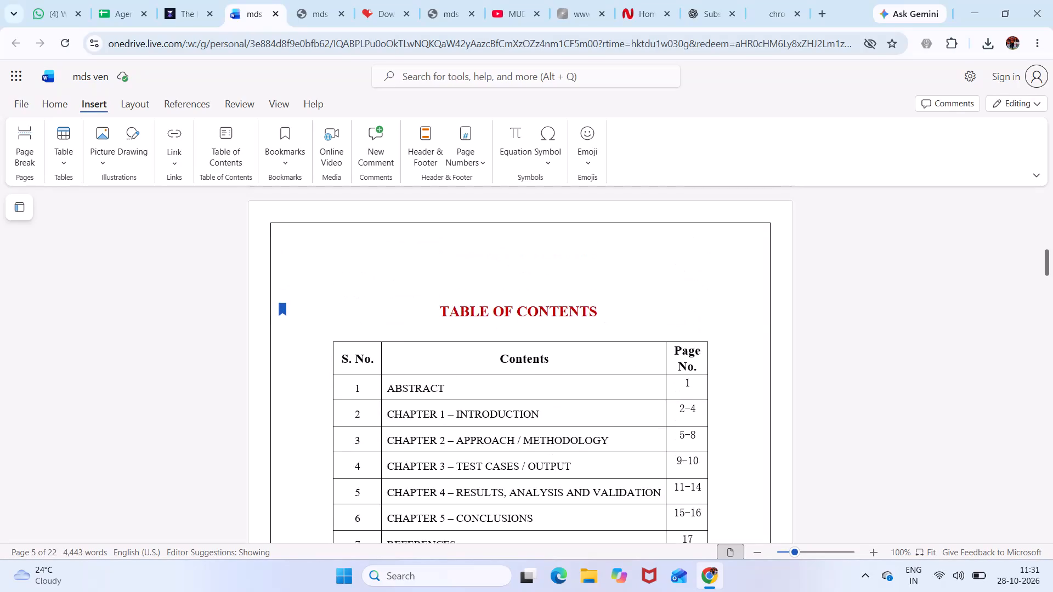
scroll(651, 371, up, 11)
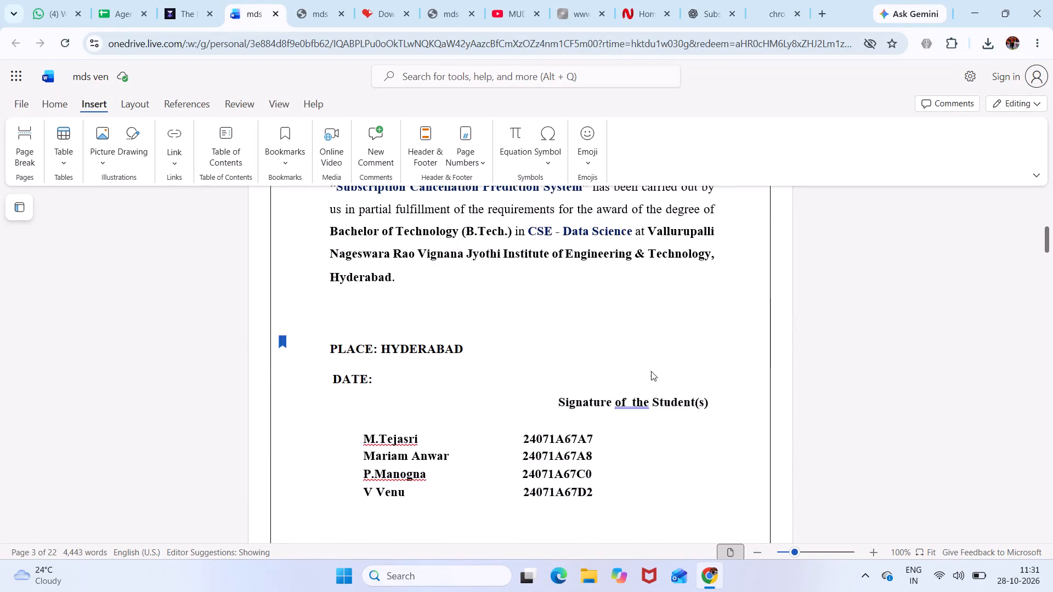
scroll(651, 371, up, 17)
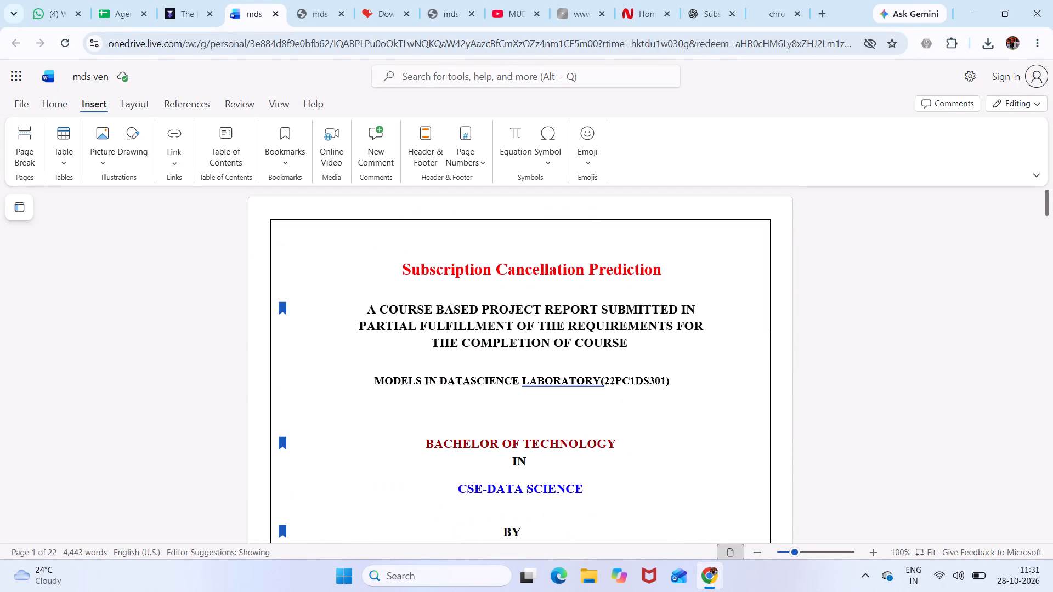
Remove all footers from the report, including the existing page numbers, starting from the page 6 footer before Chapter 1.
scroll(651, 371, down, 9)
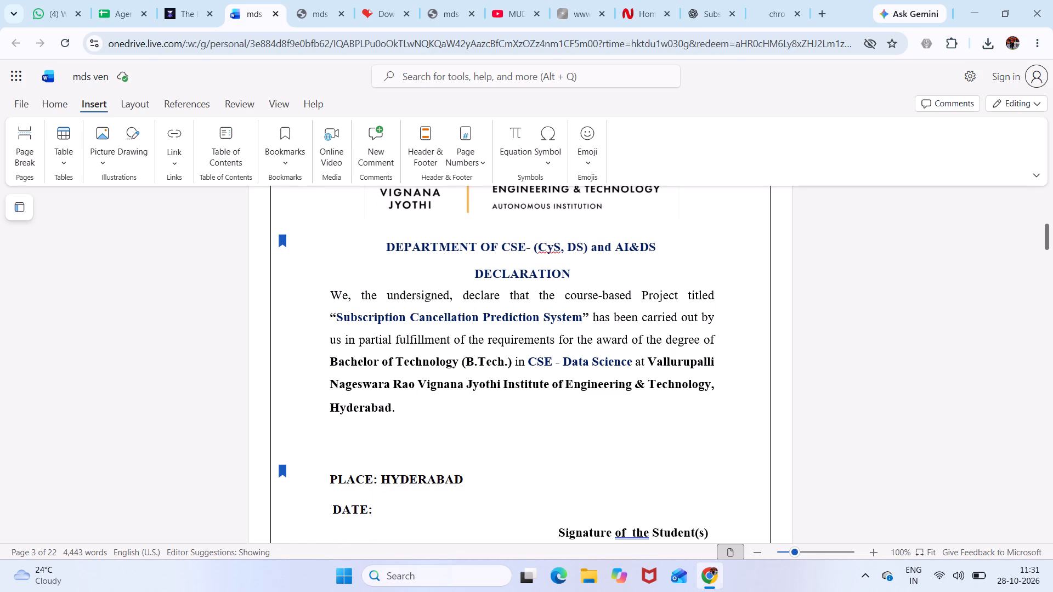
scroll(646, 432, down, 7)
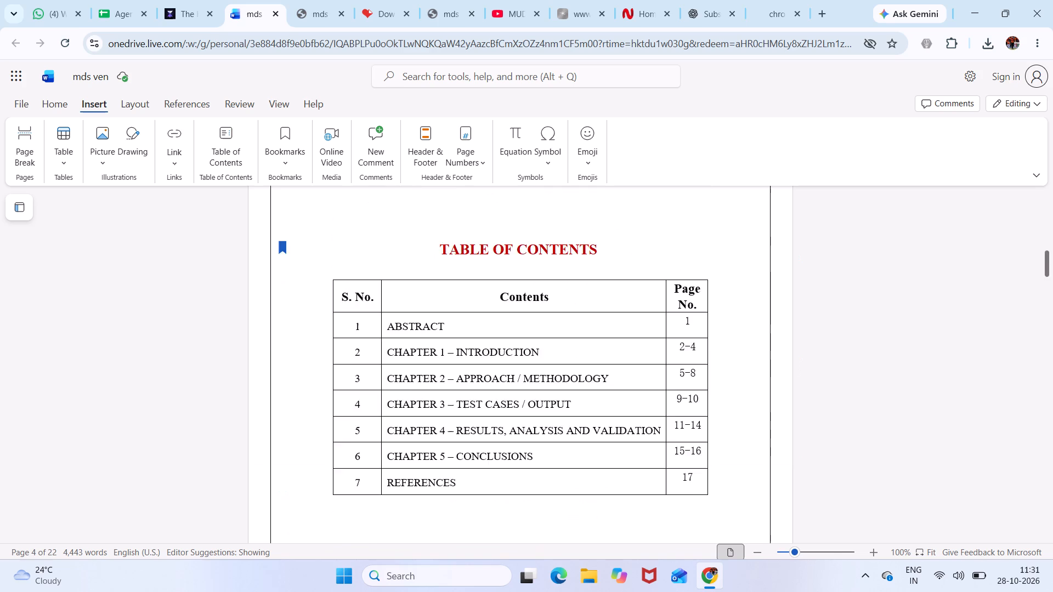
scroll(646, 432, down, 1)
scroll(646, 432, up, 4)
scroll(646, 432, right, 1)
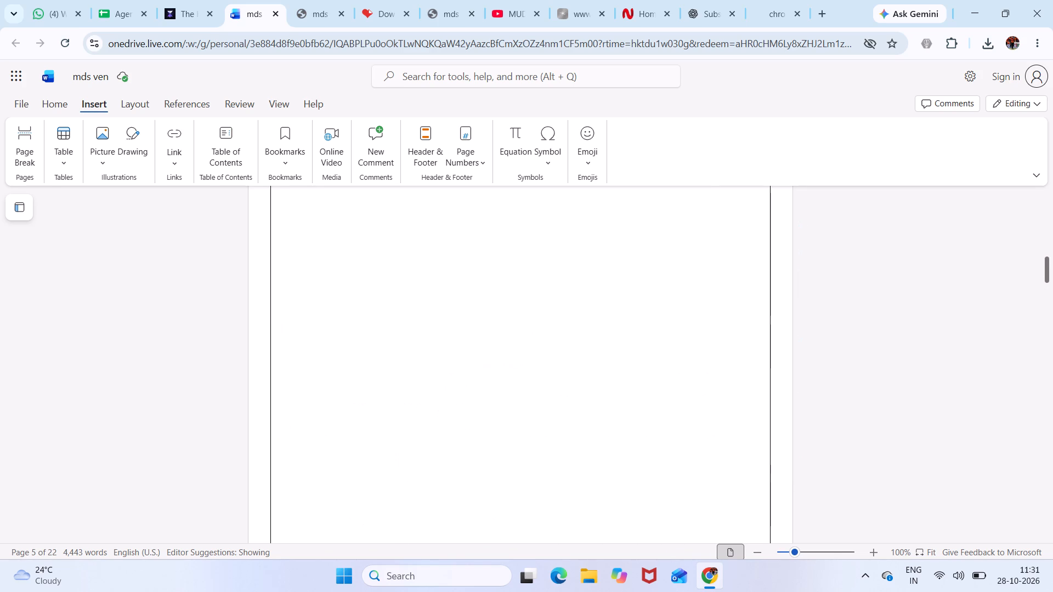
scroll(646, 432, right, 2)
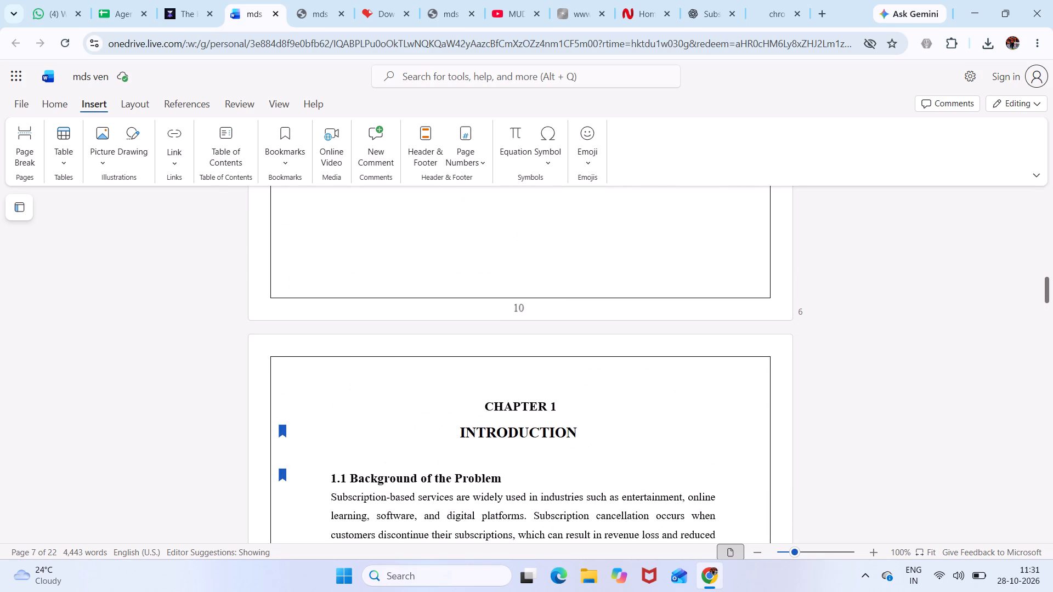
click(525, 312)
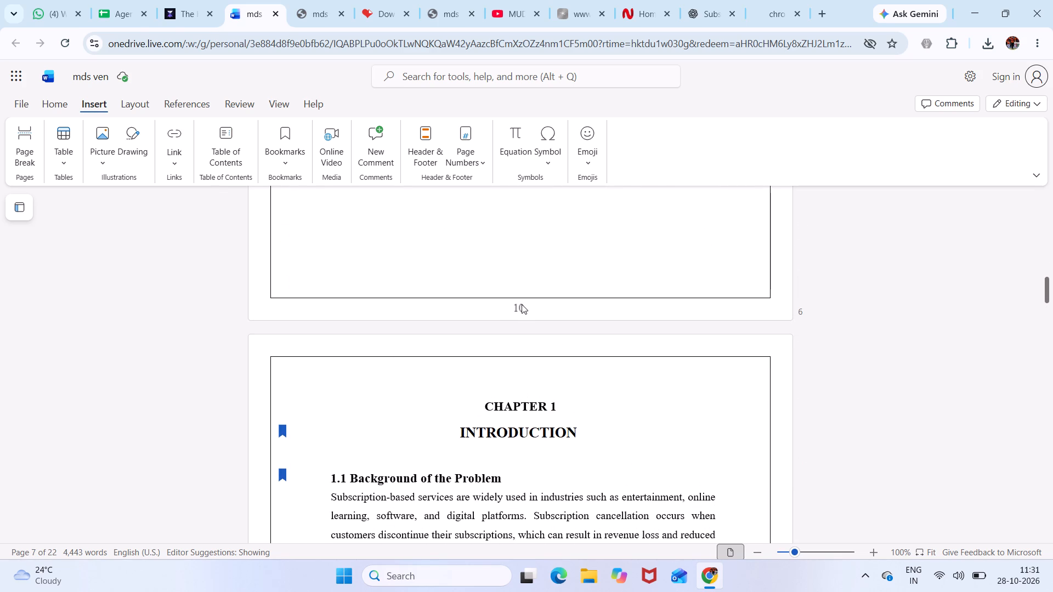
triple_click(522, 304)
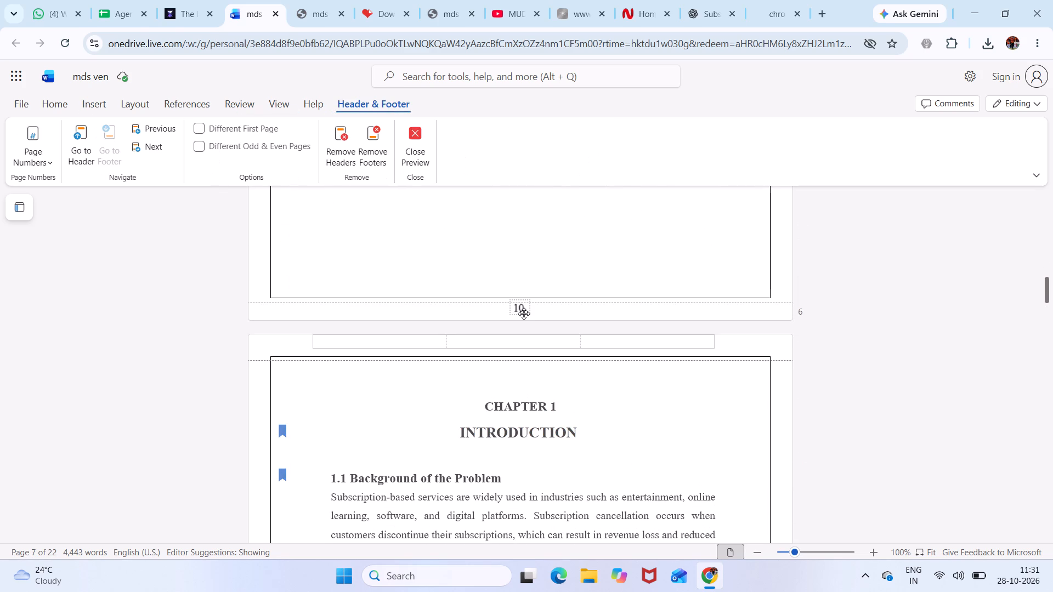
click(524, 314)
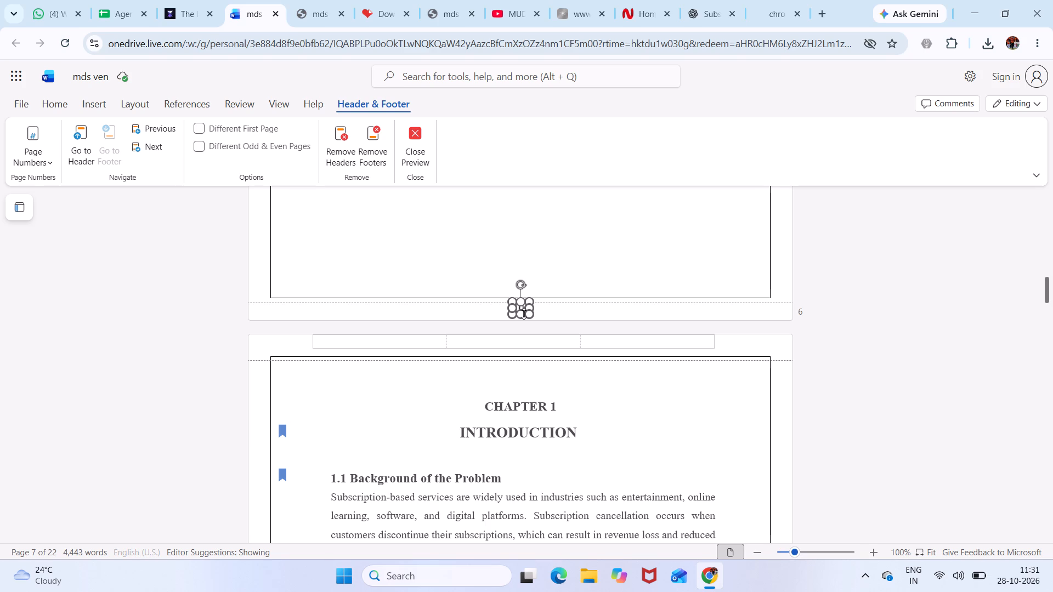
click(384, 151)
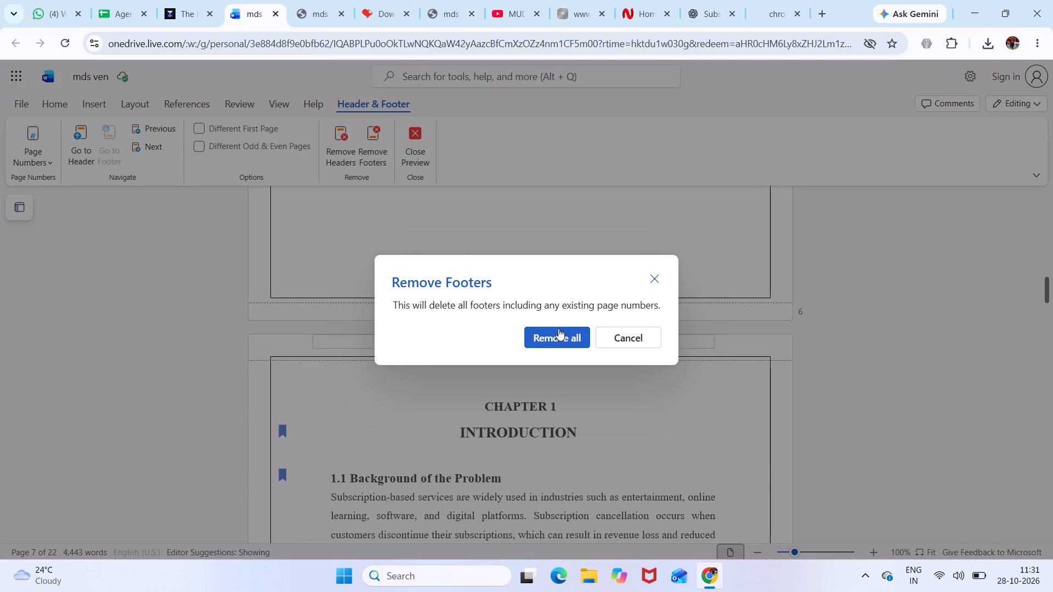
click(561, 334)
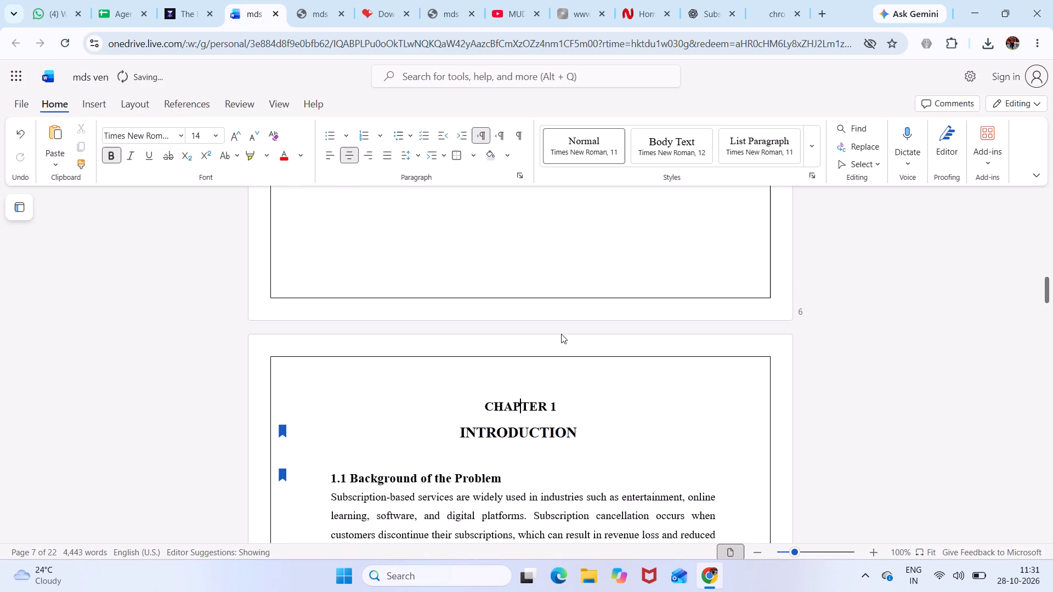
Check the page footers from Chapter 1 to the end of the report and back up to the table of contents.
scroll(561, 334, down, 9)
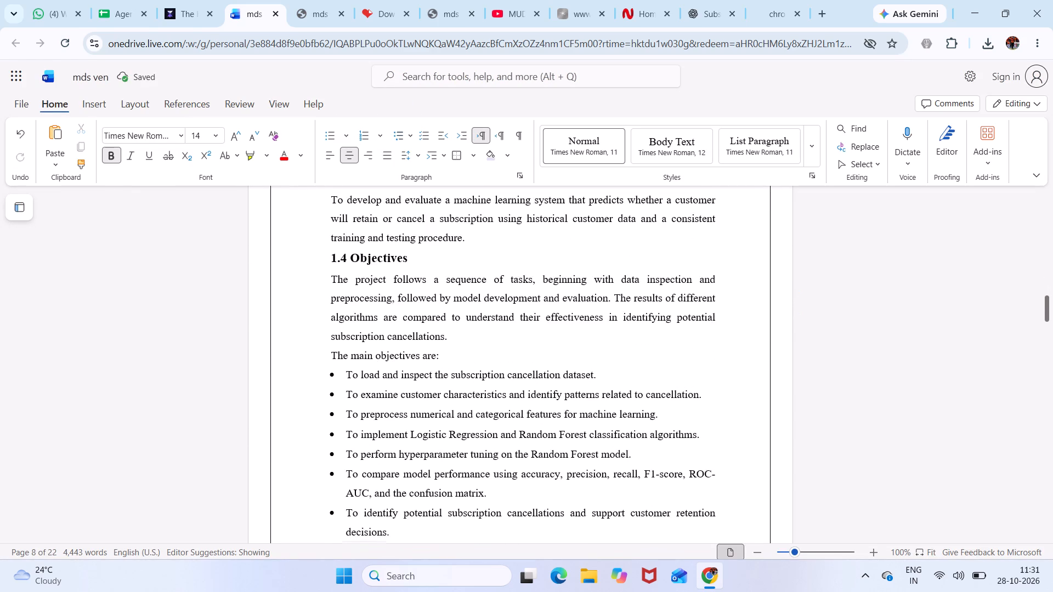
scroll(561, 334, up, 1)
scroll(561, 334, down, 13)
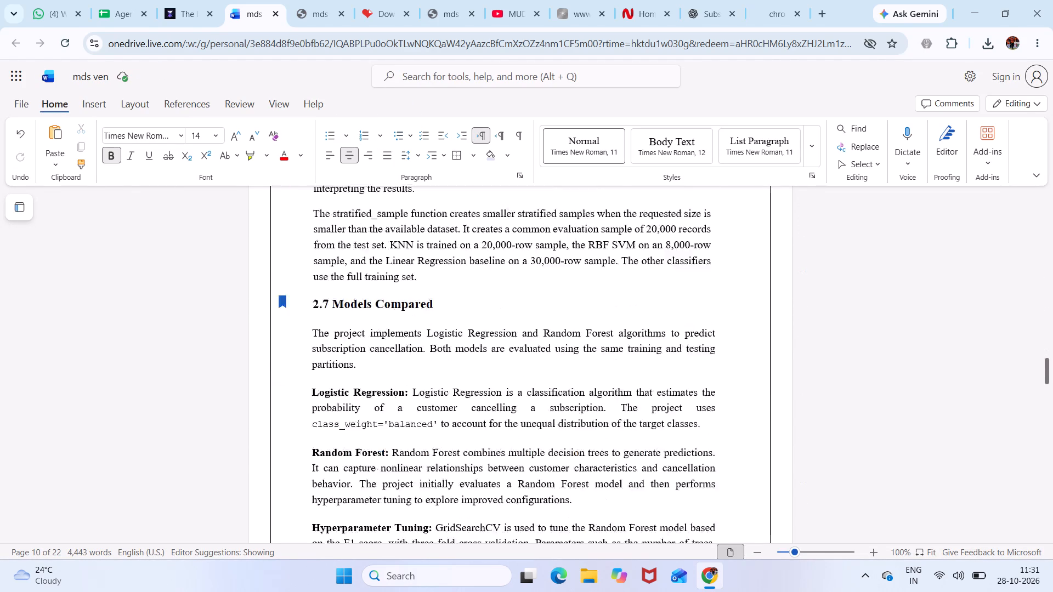
scroll(561, 334, down, 13)
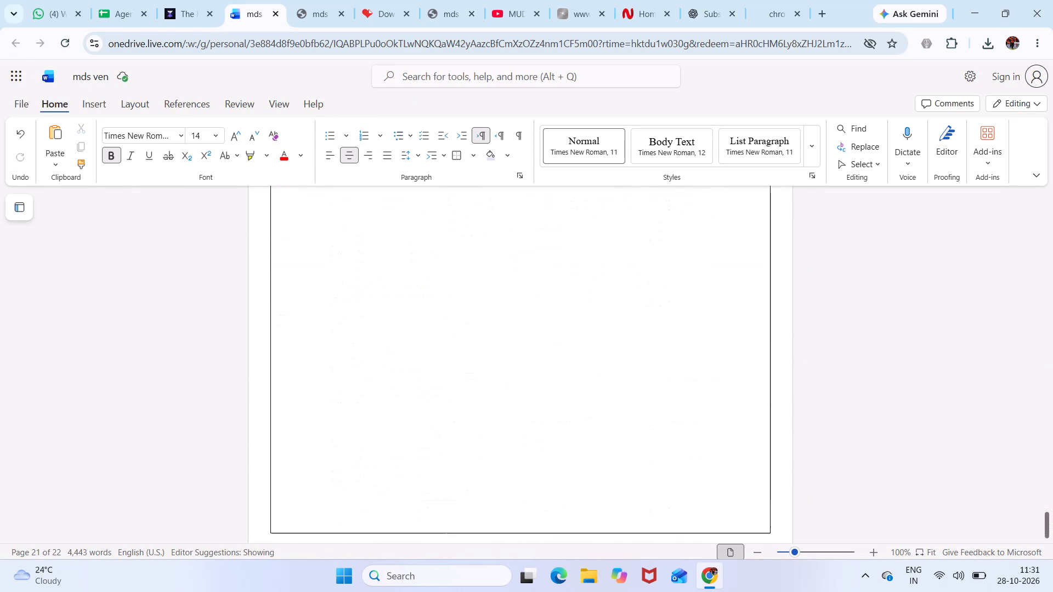
scroll(561, 334, up, 18)
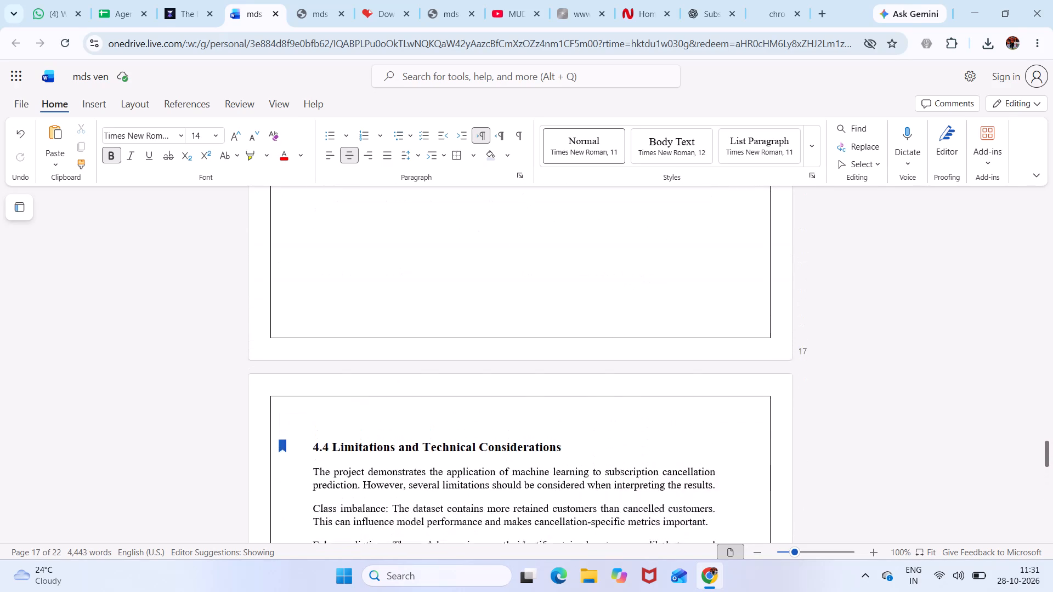
scroll(561, 334, up, 14)
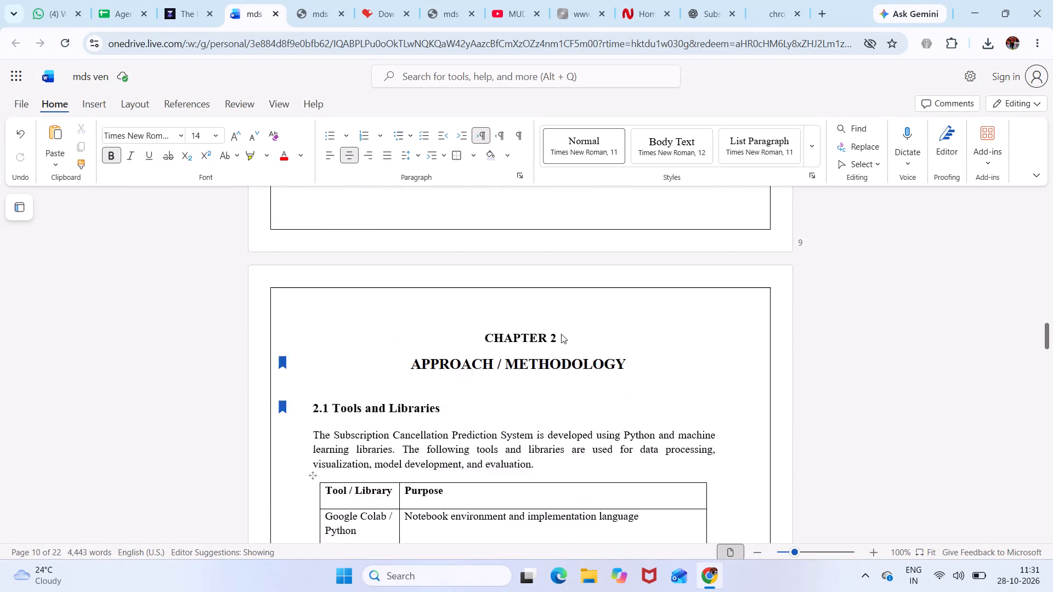
scroll(561, 334, up, 13)
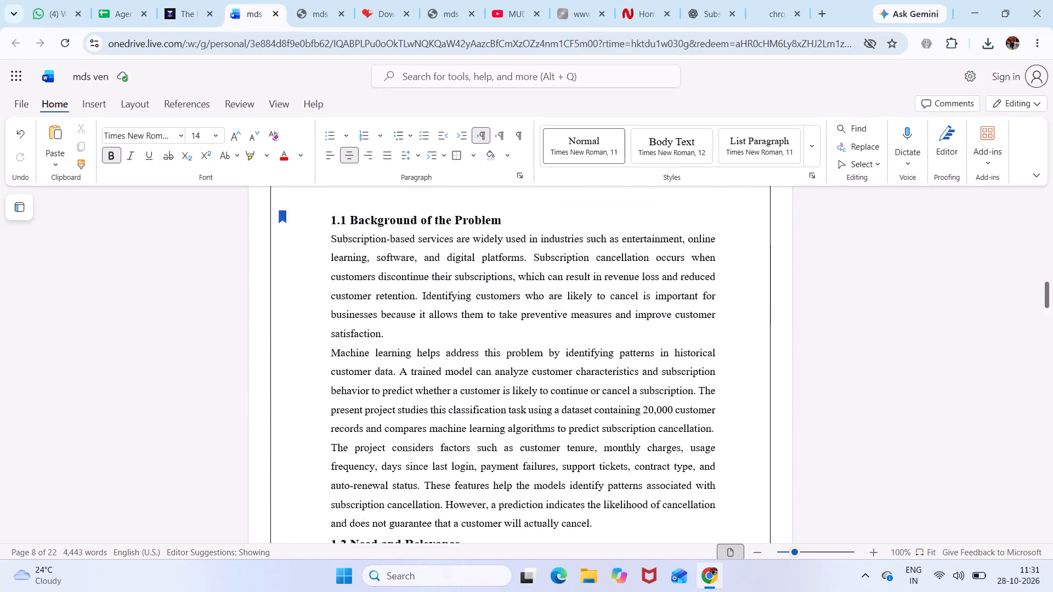
scroll(561, 334, up, 8)
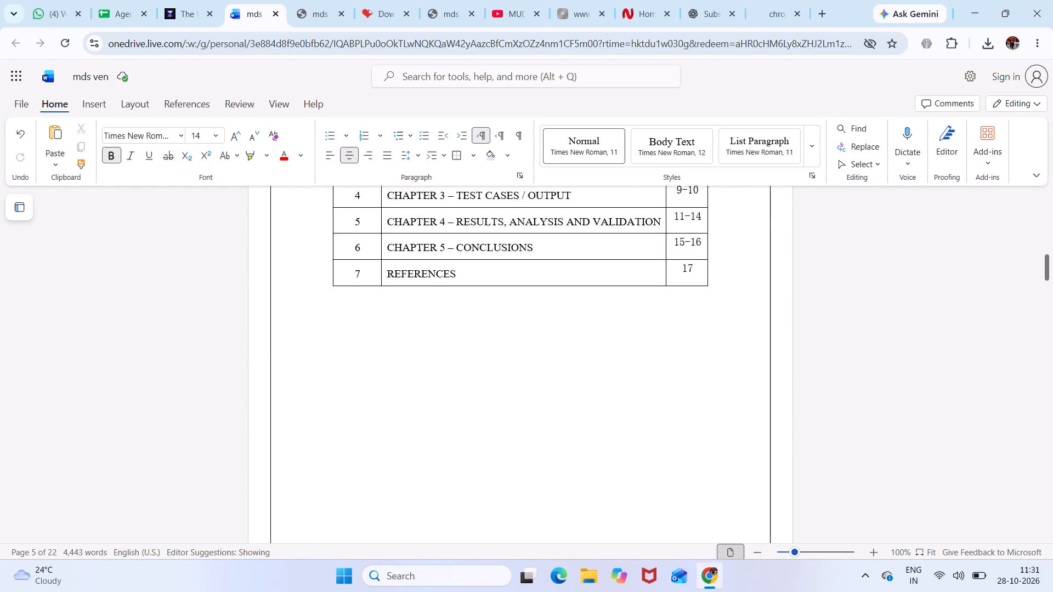
Review the front matter from the table of contents through the acknowledgement, declaration and certificate back to the title page.
scroll(561, 334, up, 2)
scroll(561, 334, down, 2)
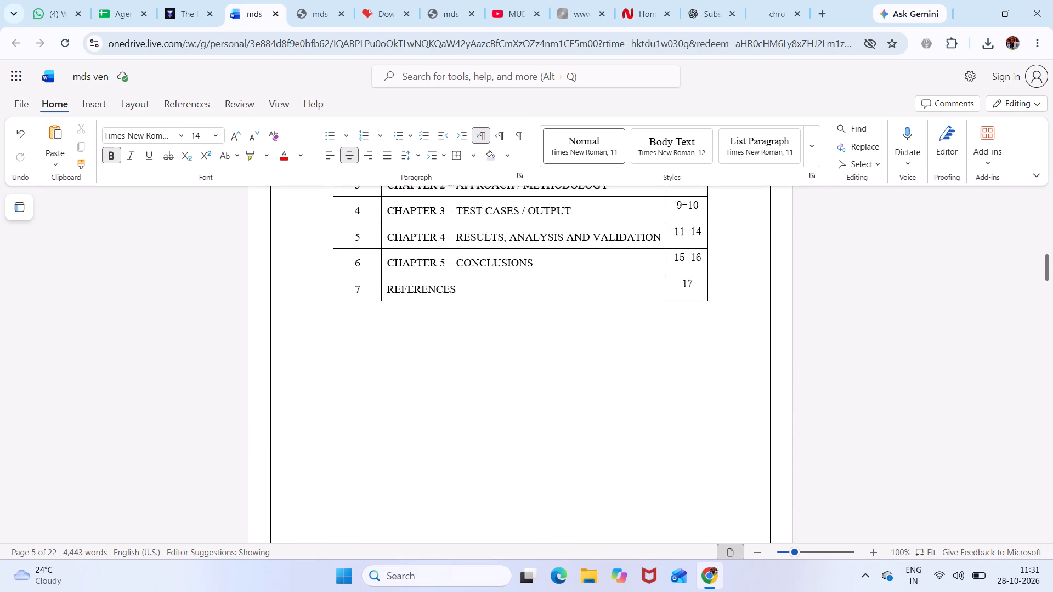
scroll(561, 334, down, 2)
scroll(561, 334, up, 7)
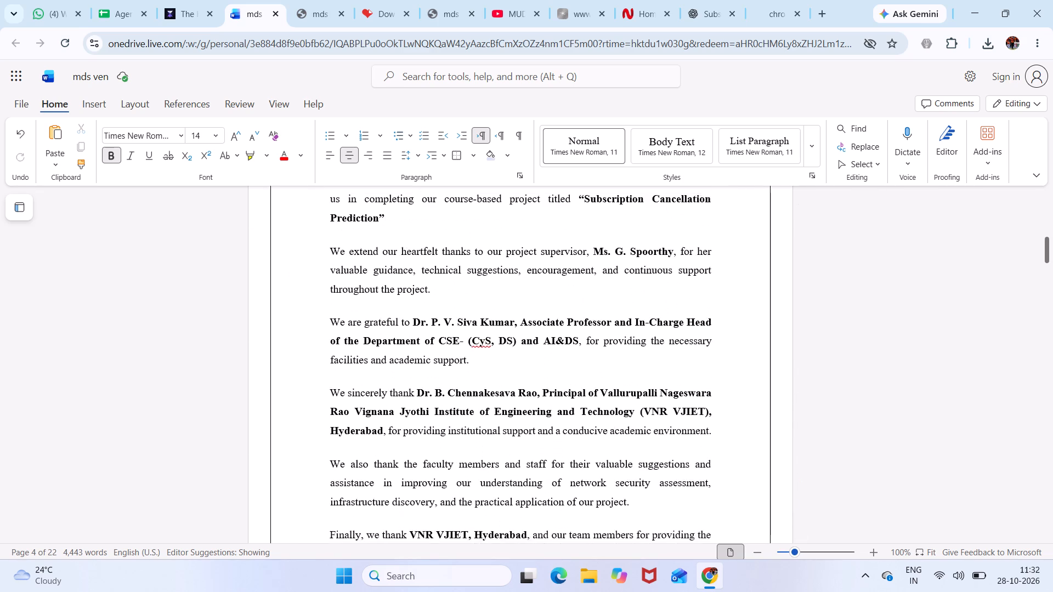
scroll(561, 334, up, 8)
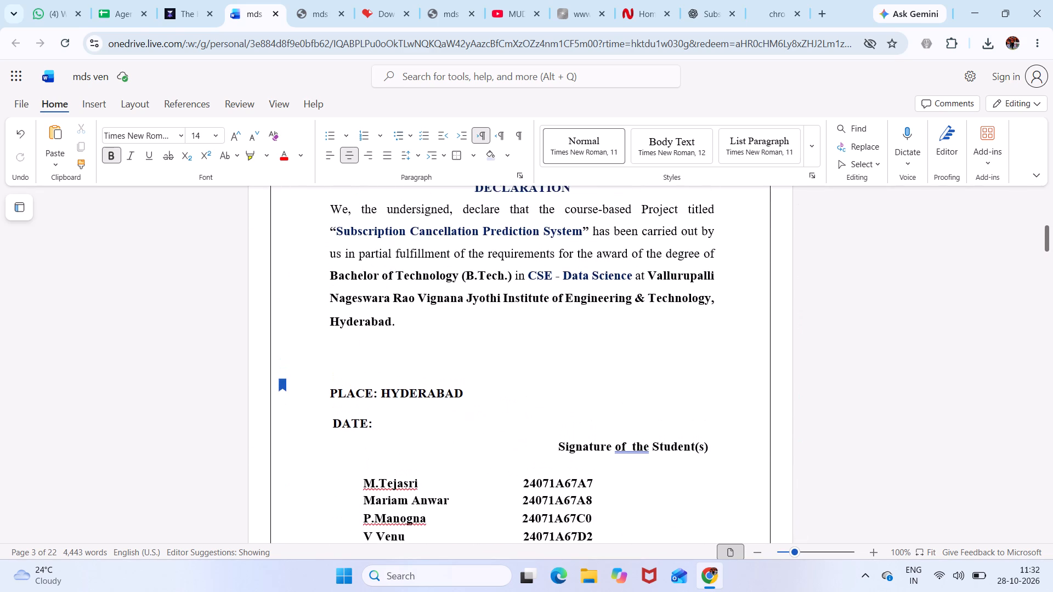
scroll(561, 334, up, 5)
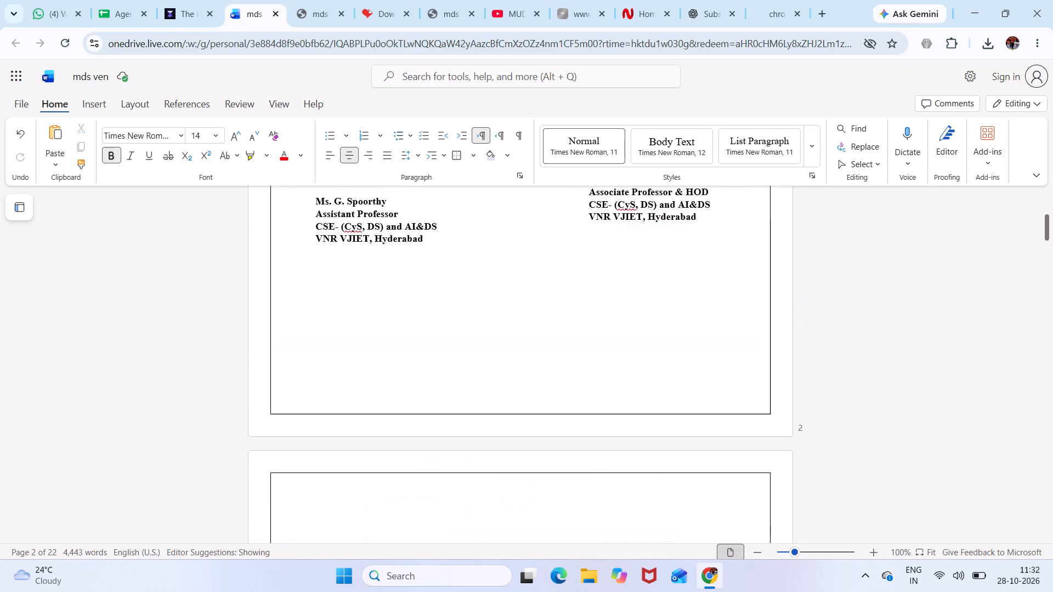
scroll(561, 334, up, 1)
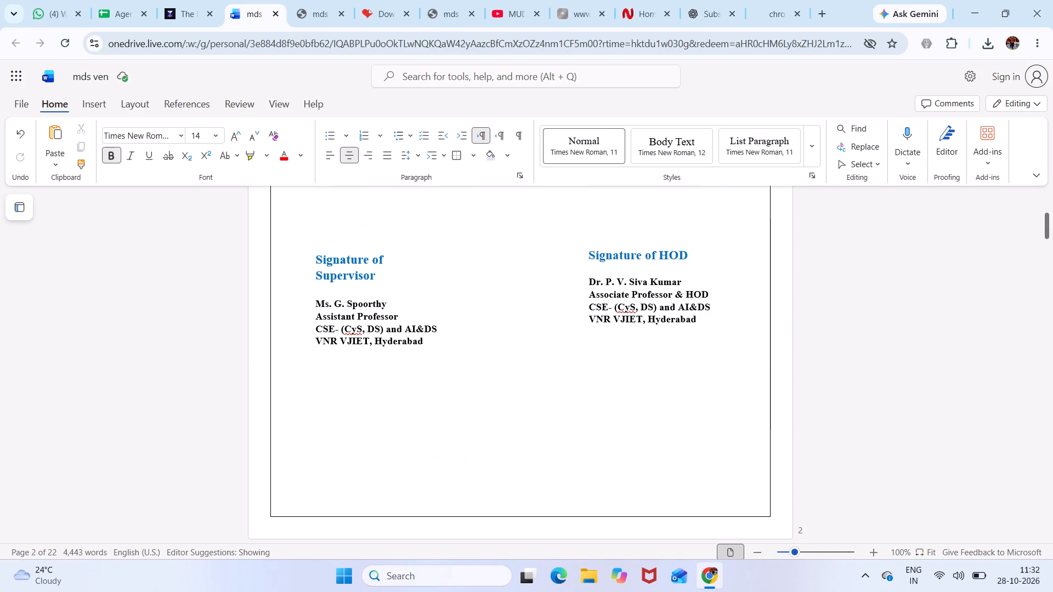
scroll(561, 334, down, 5)
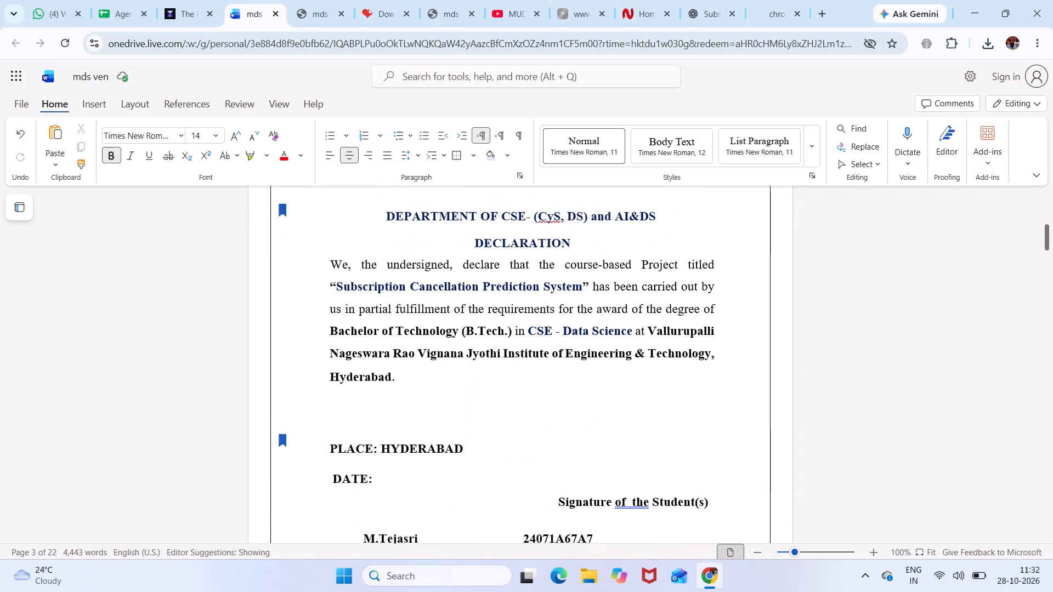
scroll(561, 334, down, 2)
scroll(561, 334, up, 1)
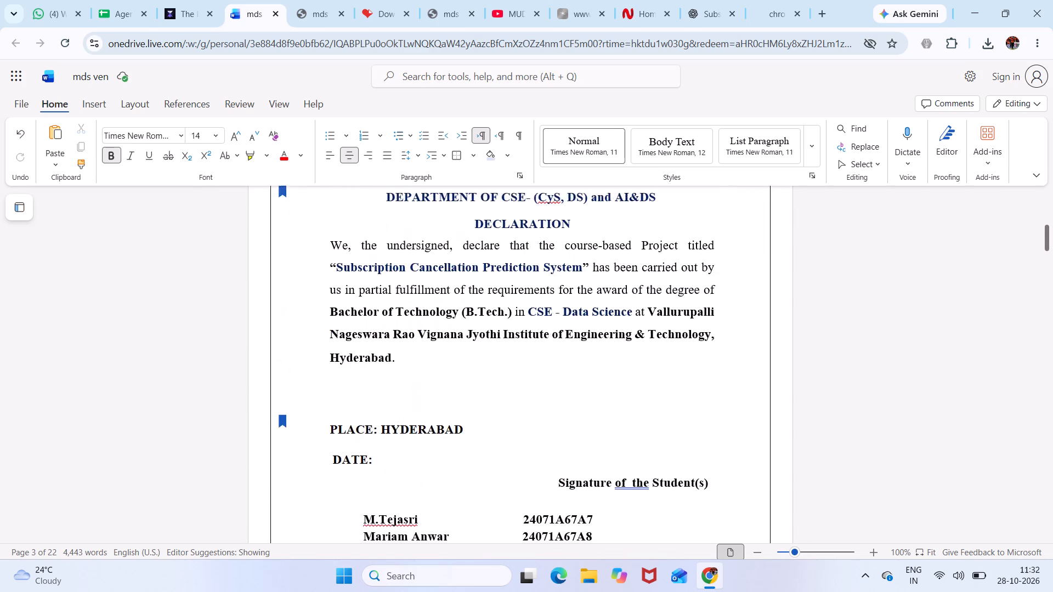
scroll(561, 334, up, 3)
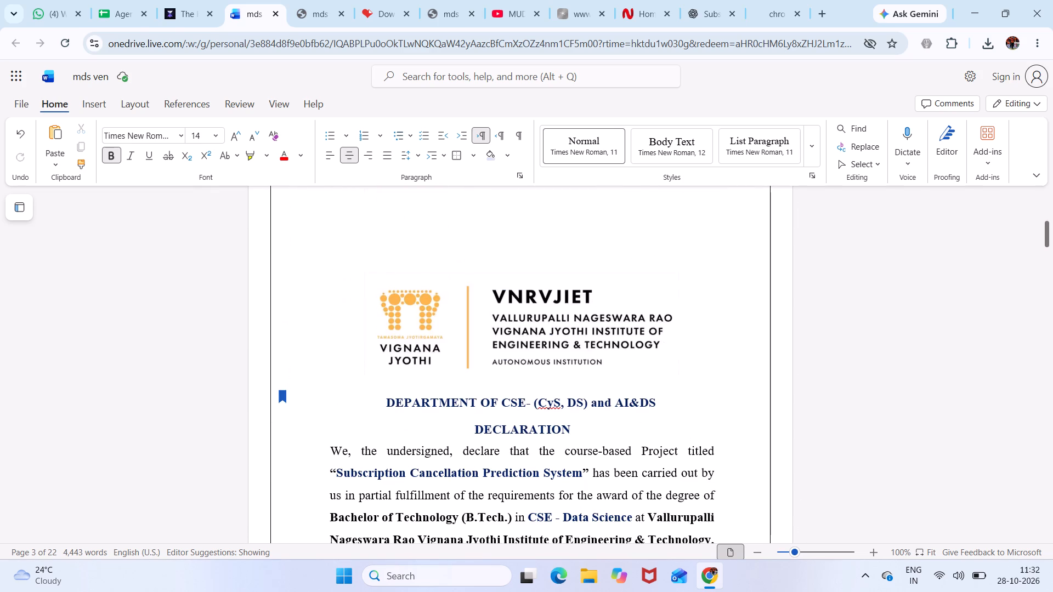
scroll(561, 334, up, 5)
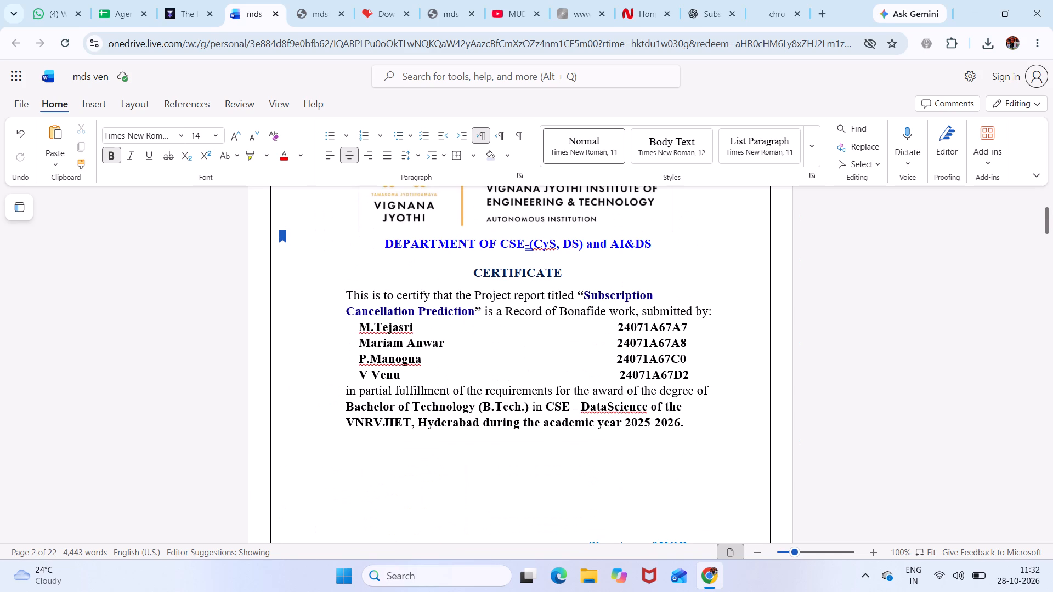
scroll(561, 334, up, 7)
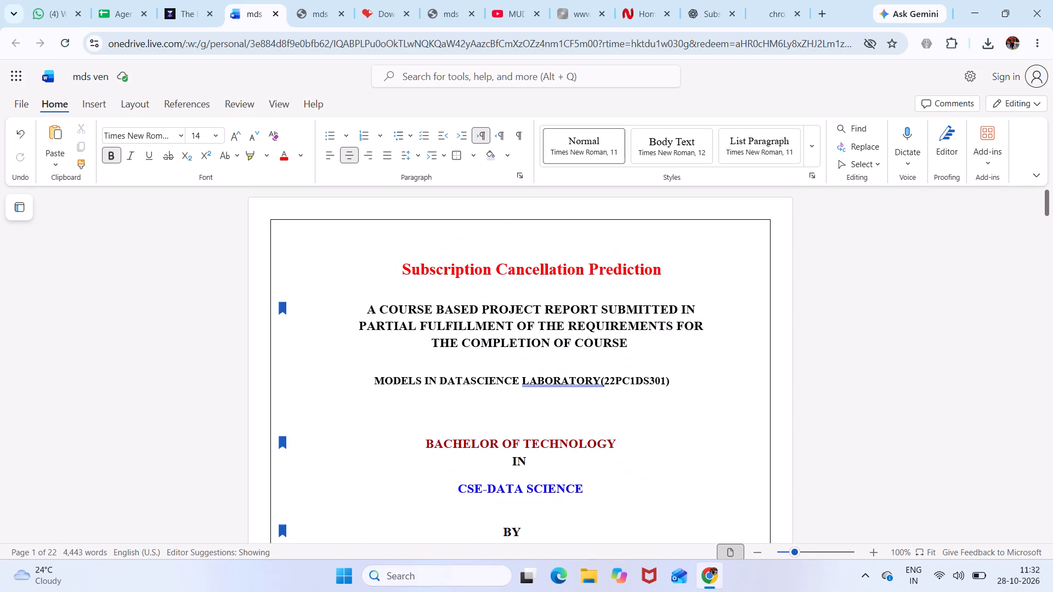
Copy the supervisor's name, including the title, from under "UNDER THE GUIDANCE OF" on the title page.
scroll(561, 334, up, 1)
scroll(561, 334, down, 3)
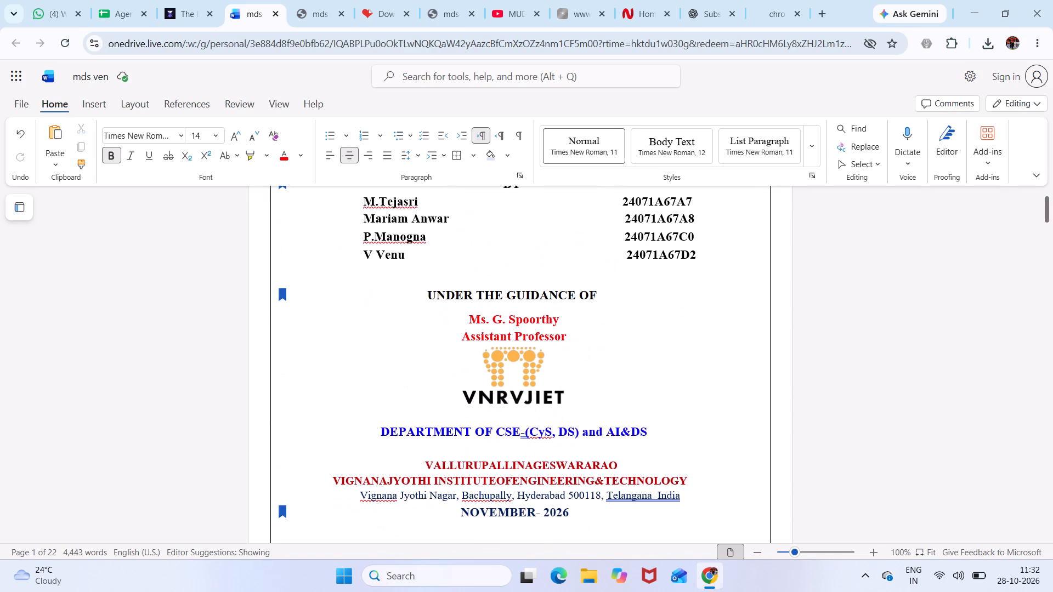
drag(468, 317, 568, 323)
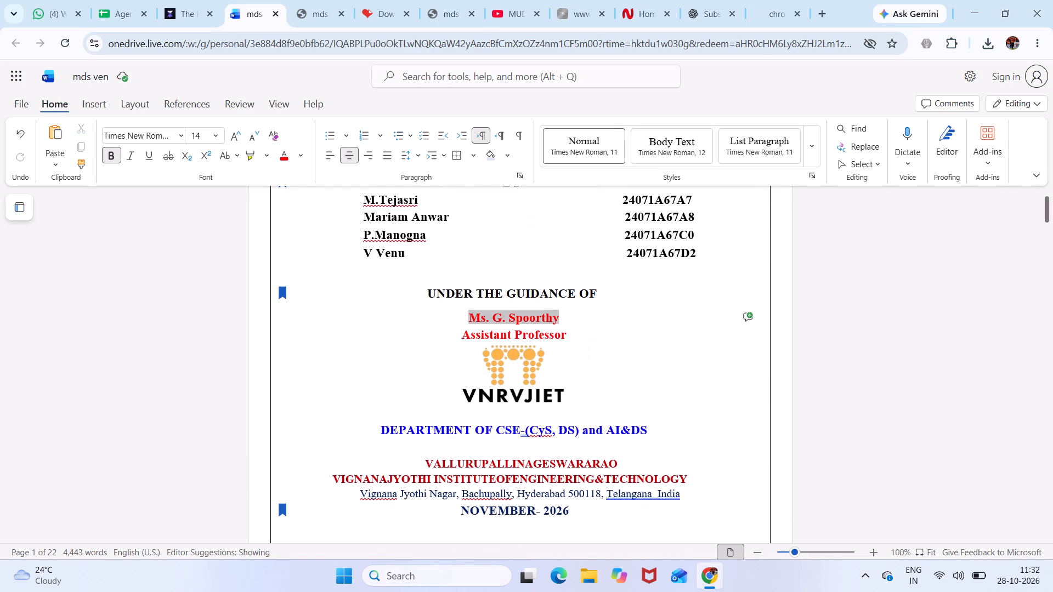
drag(568, 323, 569, 323)
key(ctrl+c)
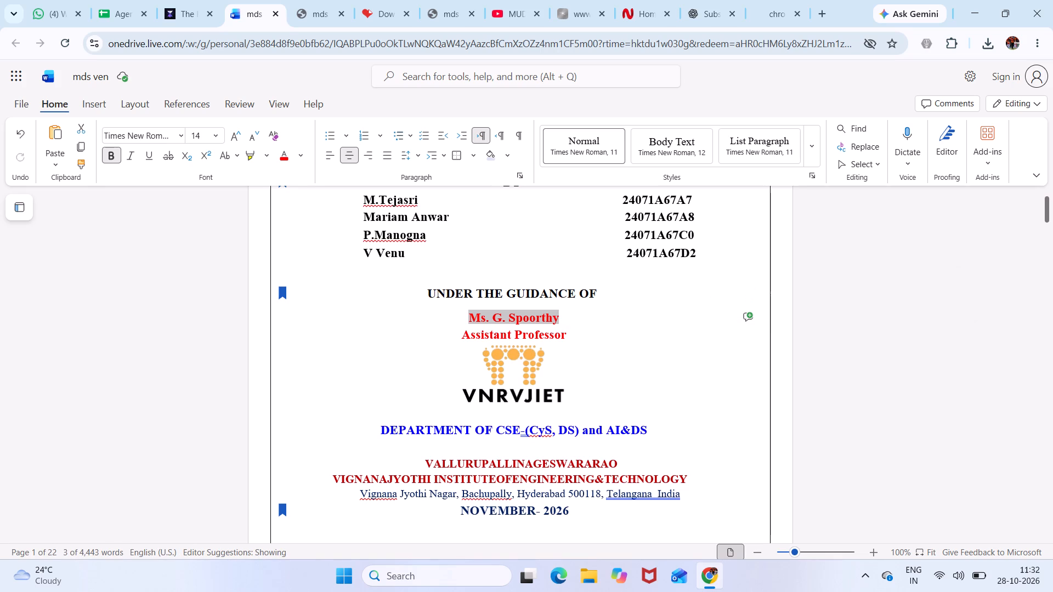
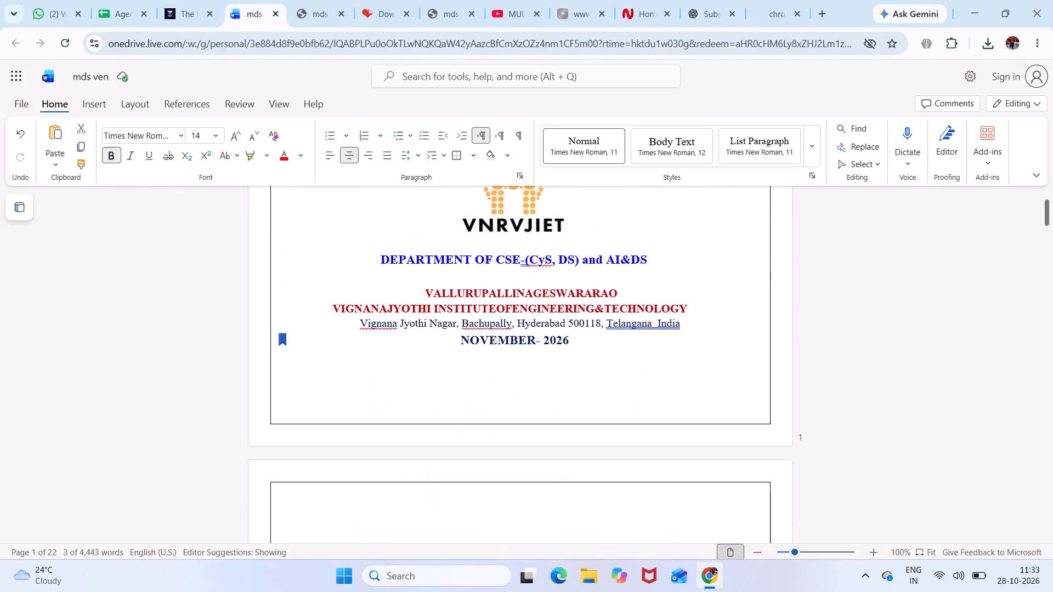
Change the academic year in the certificate text to 2026-2027.
scroll(416, 234, down, 1)
scroll(416, 234, right, 3)
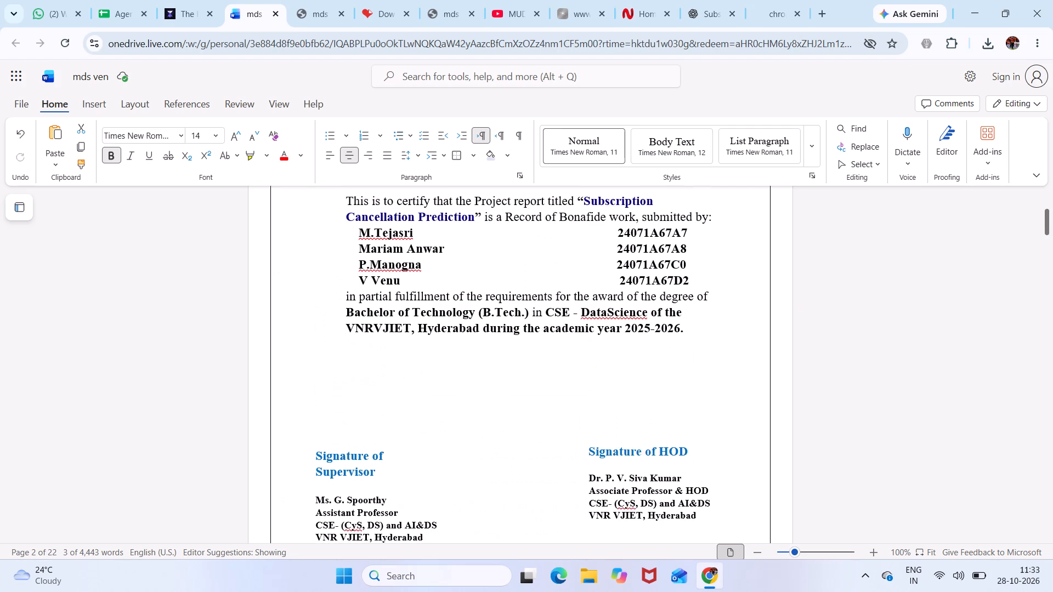
click(650, 334)
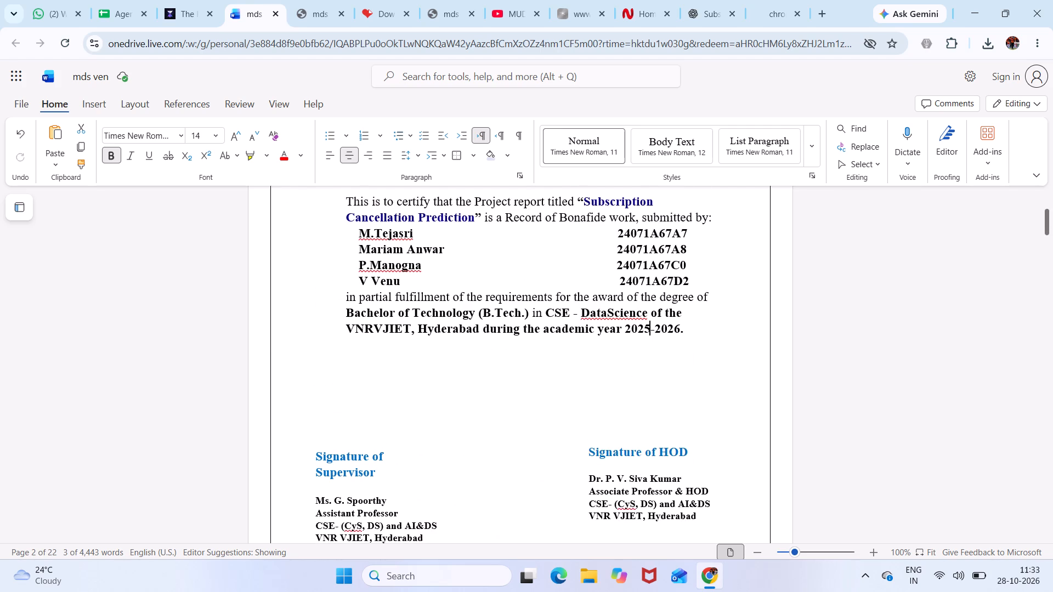
key(BackSpace)
key(6)
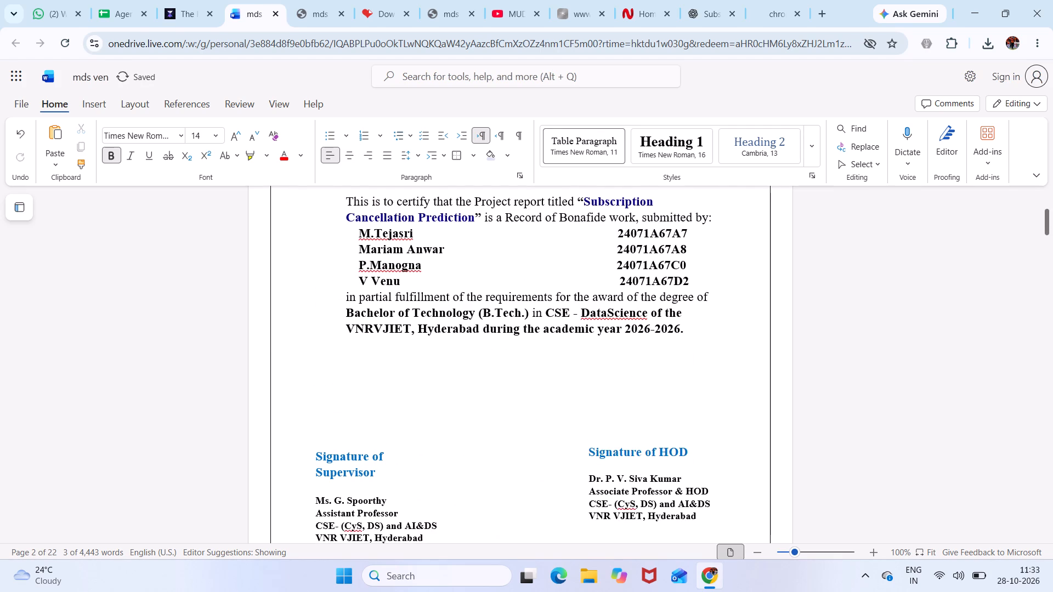
click(679, 330)
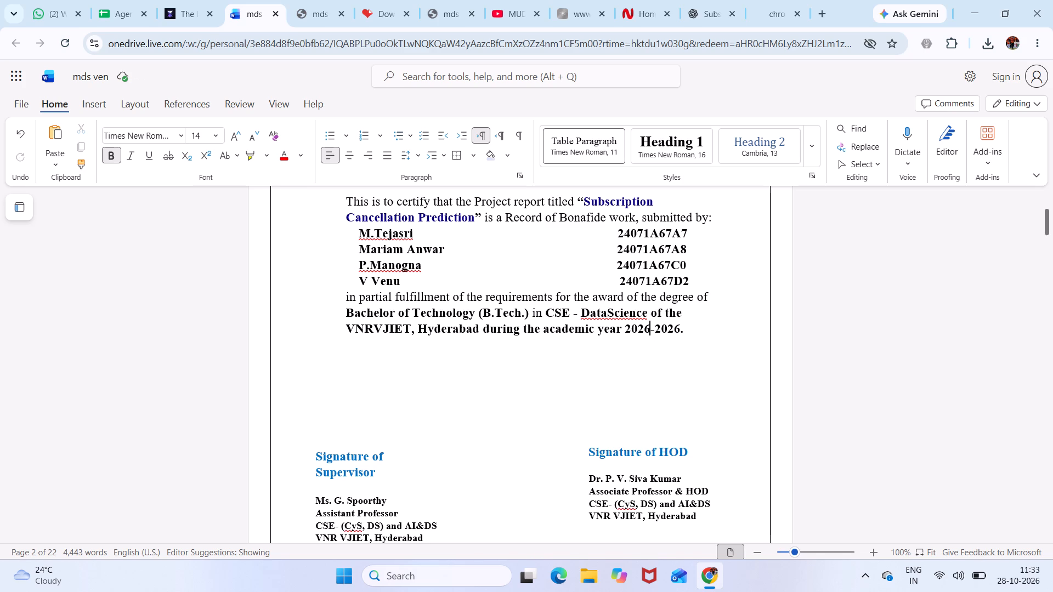
key(BackSpace)
key(7)
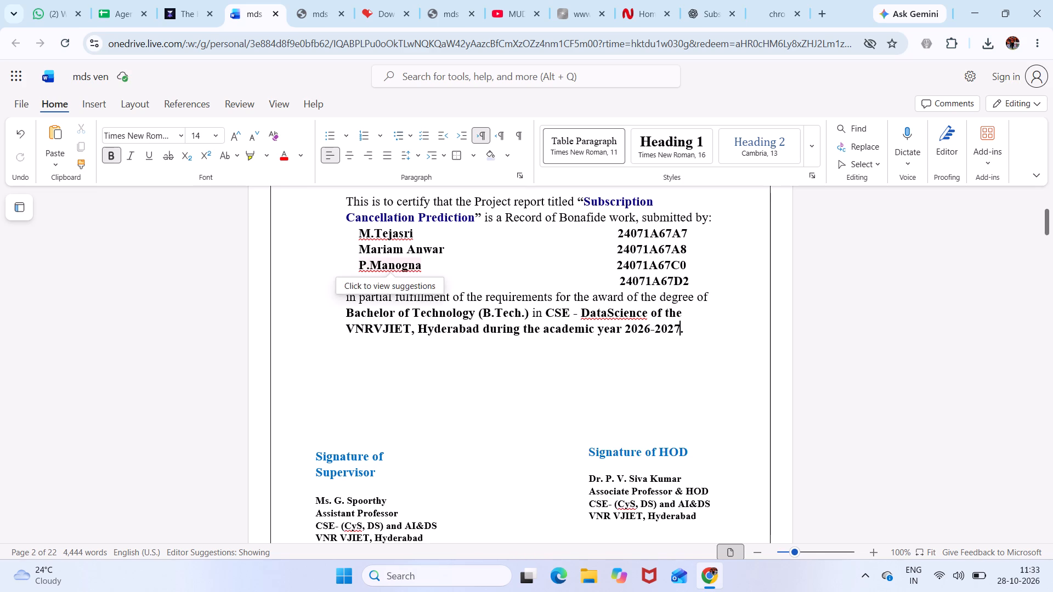
Justify the certificate's body text, from "This is to certify" through the academic year line.
scroll(363, 257, up, 1)
drag(344, 236, 482, 309)
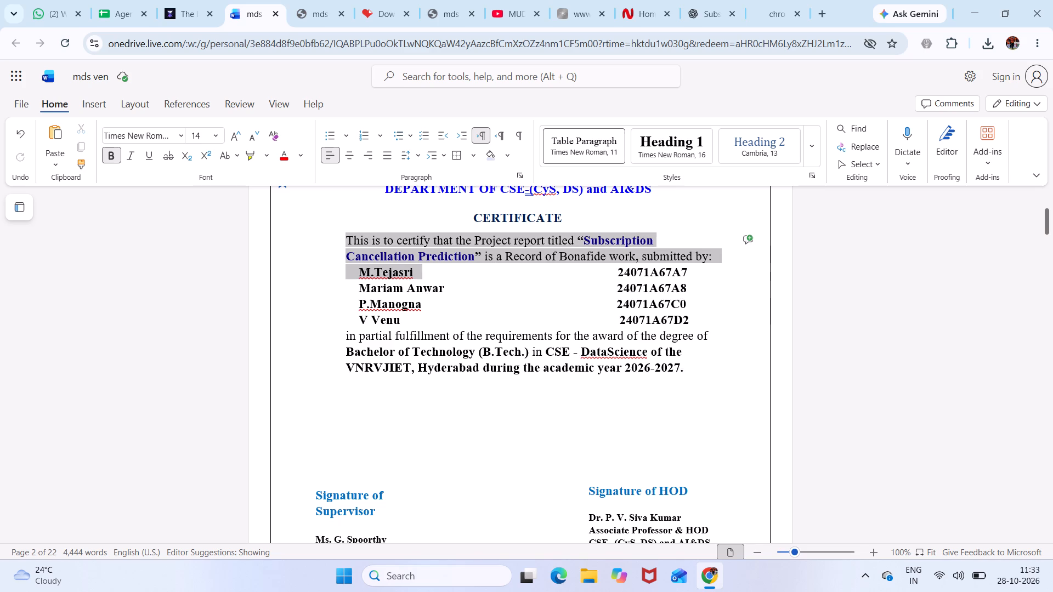
drag(482, 309, 626, 387)
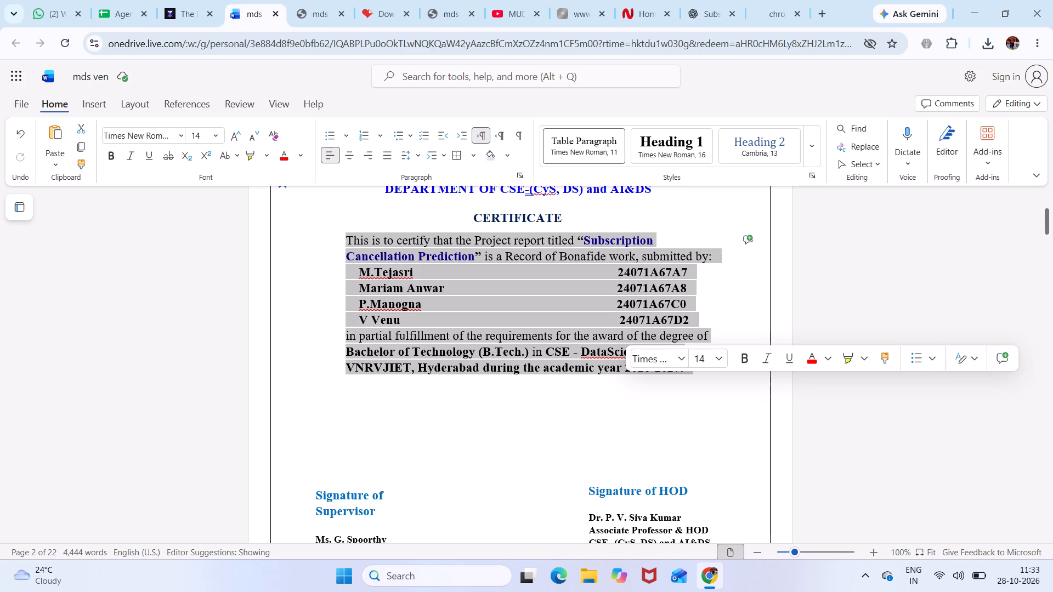
click(387, 158)
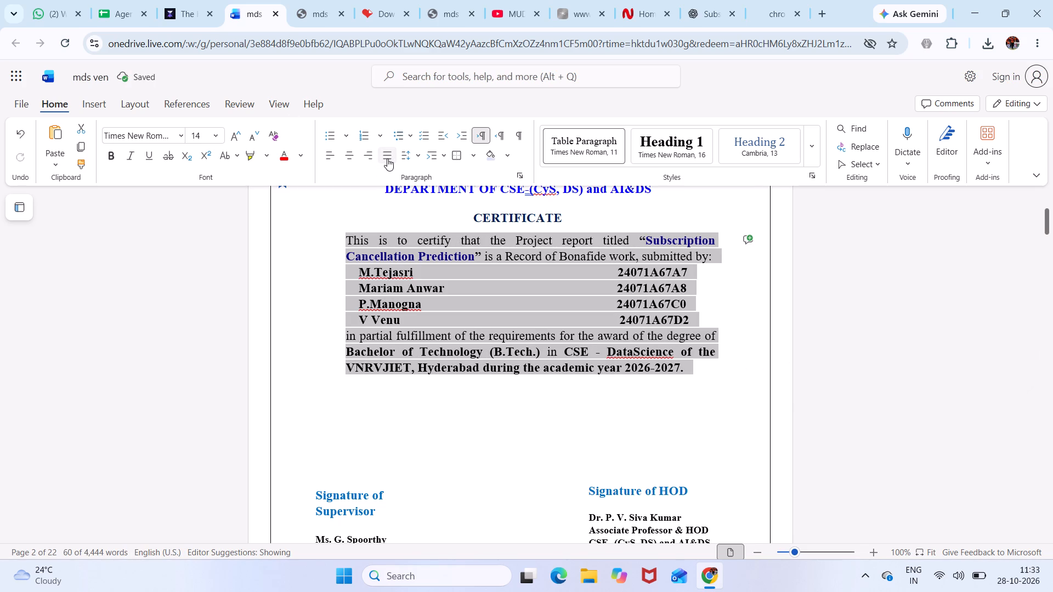
click(386, 413)
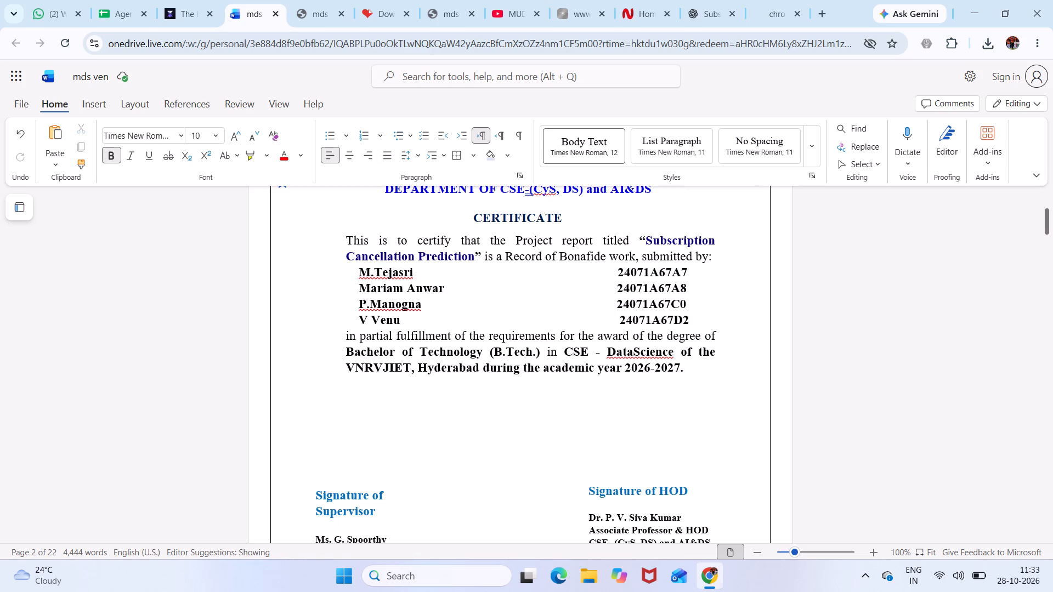
Insert a blank line before and after the list of students and roll numbers in the certificate.
click(722, 258)
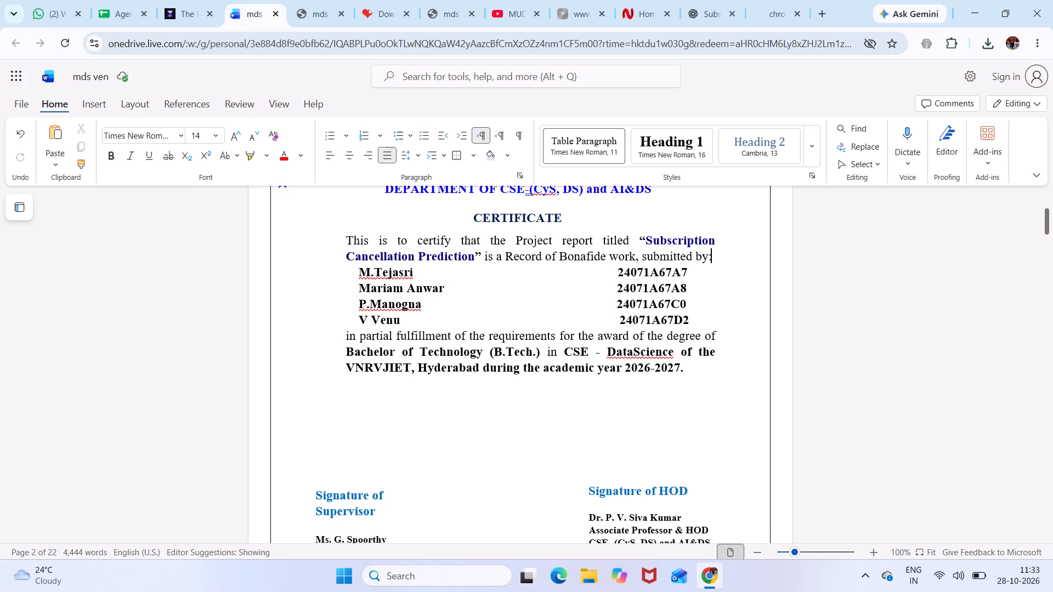
key(Return)
click(697, 339)
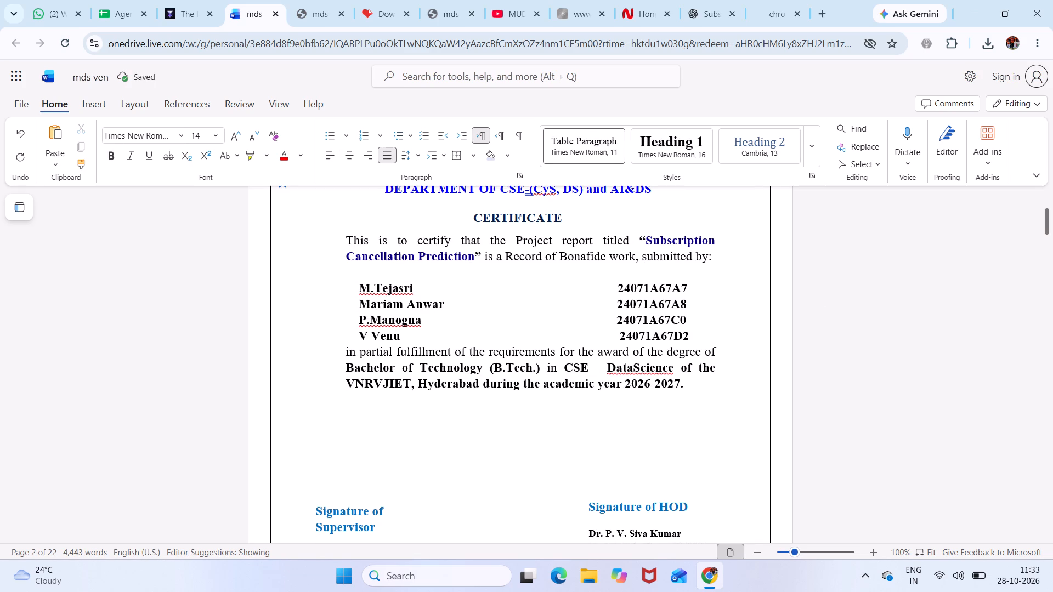
key(Return)
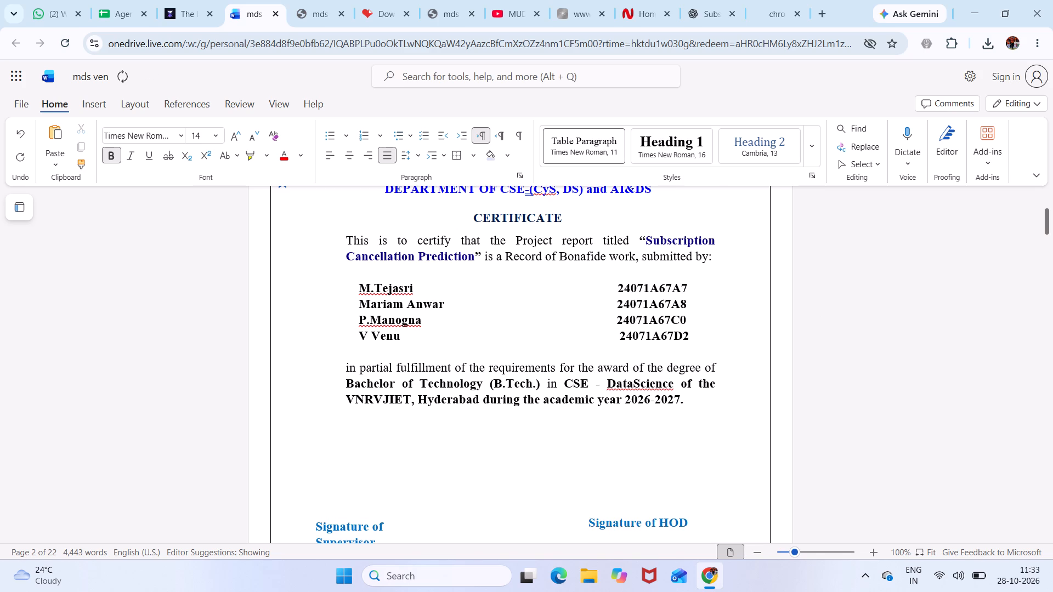
Review the rest of the certificate page, including the supervisor and HOD signature blocks.
scroll(642, 358, down, 2)
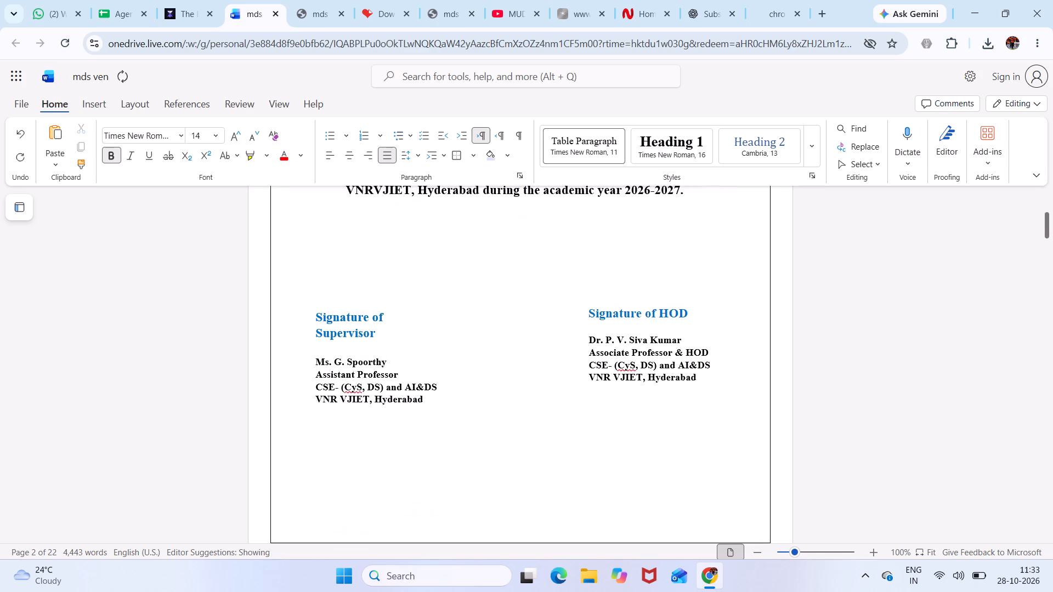
scroll(642, 358, down, 3)
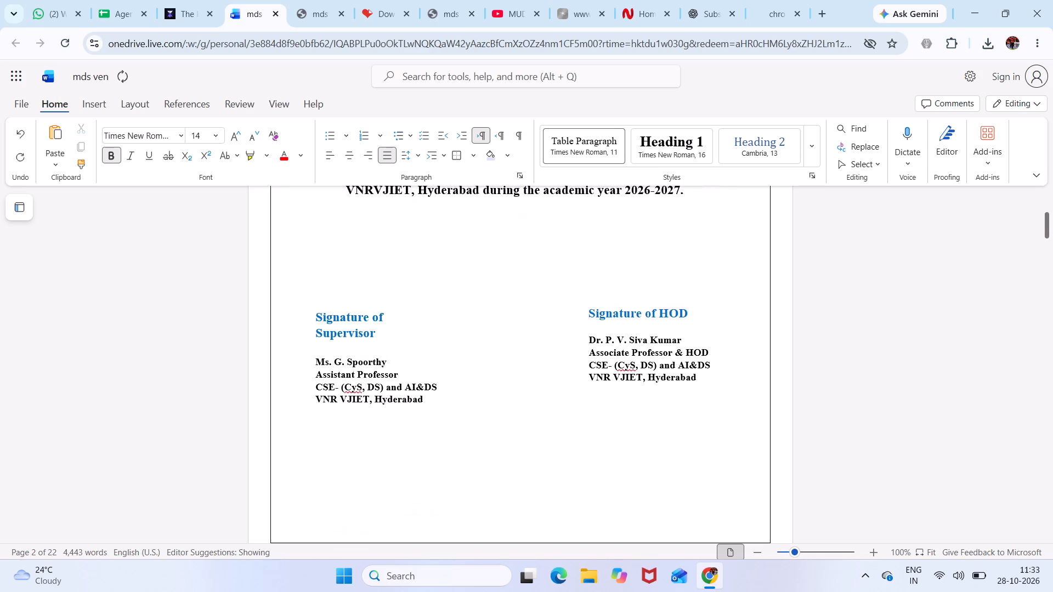
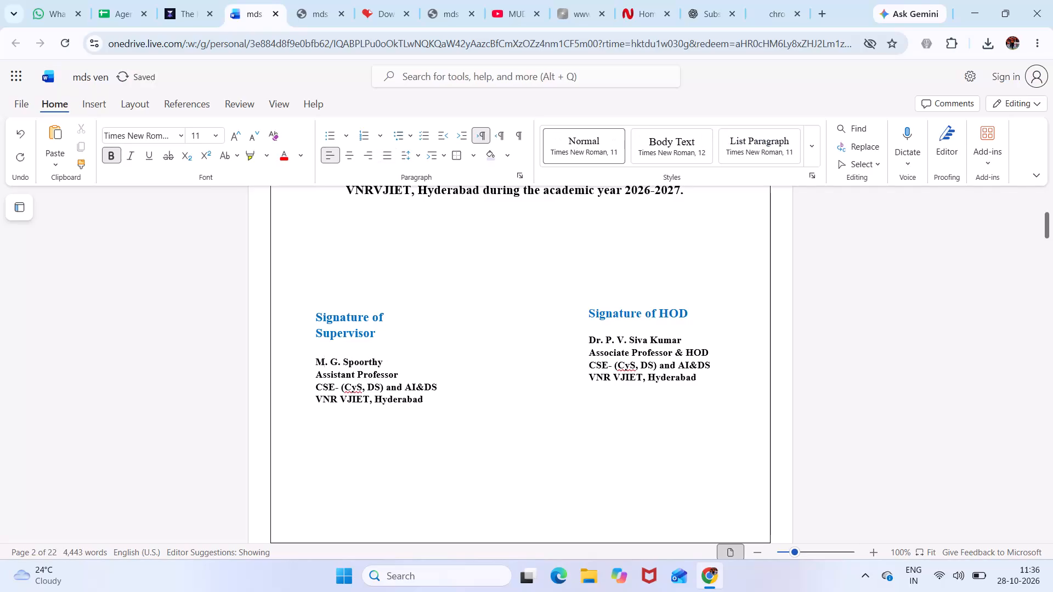
Change the supervisor's title to "Dr." in the certificate's supervisor signature block.
key(BackSpace)
key(shift+d)
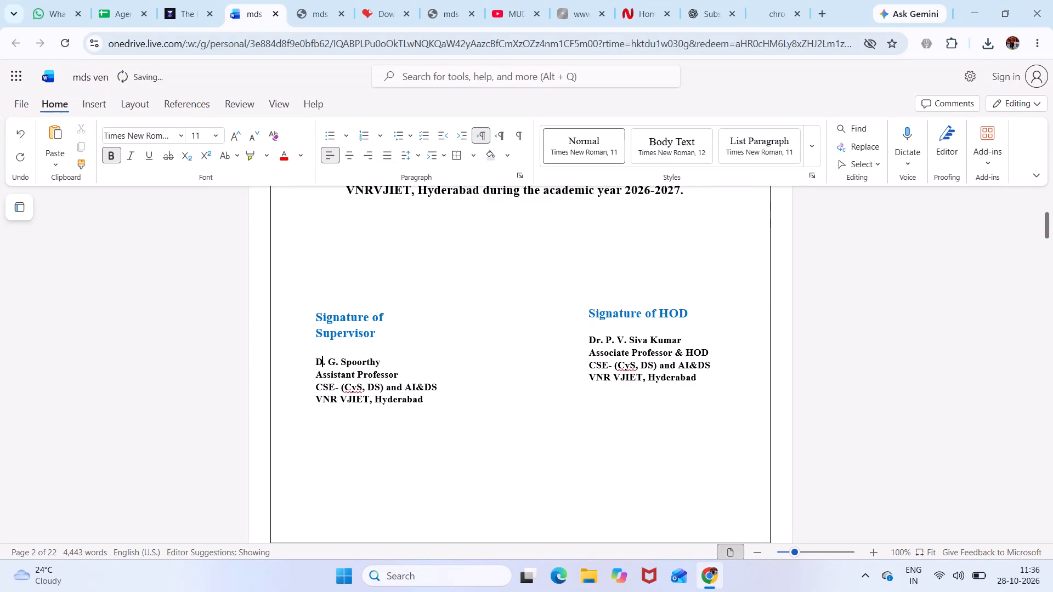
key(r)
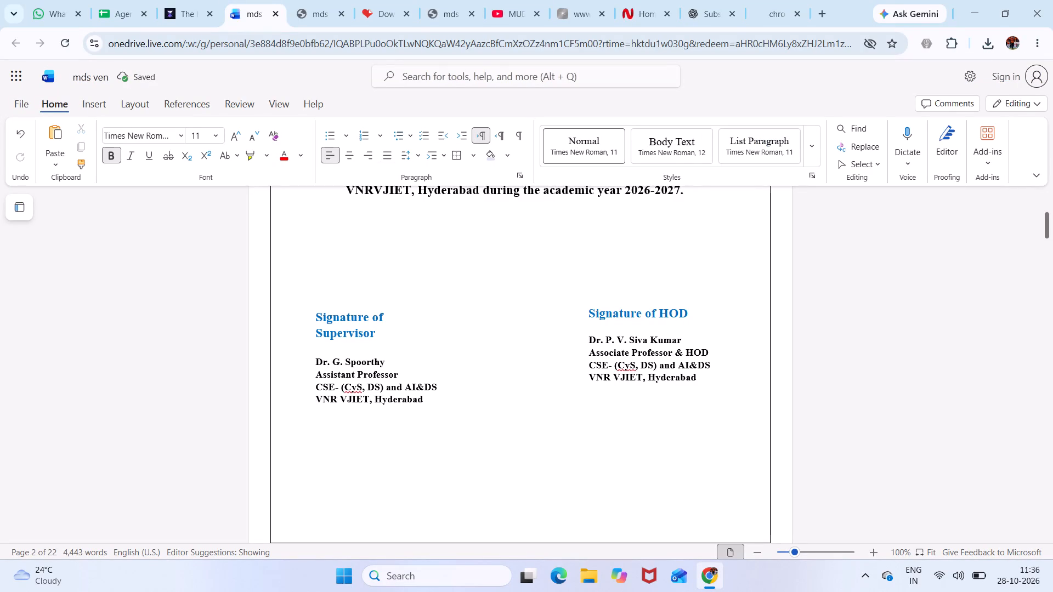
Change the supervisor's title to "Dr." under "UNDER THE GUIDANCE OF" on the cover page.
scroll(394, 376, up, 4)
scroll(574, 431, up, 5)
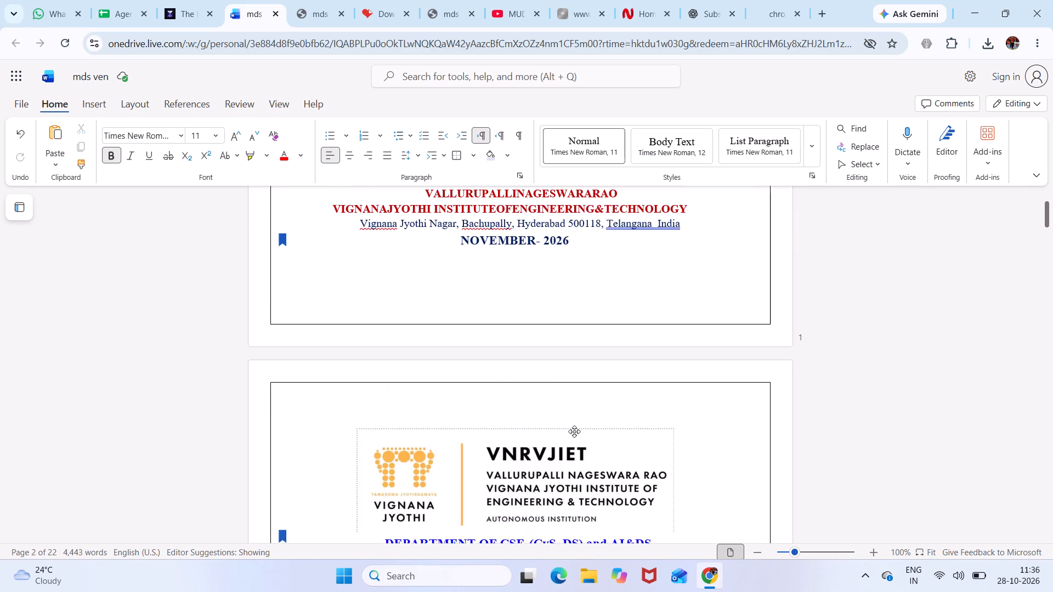
scroll(574, 431, up, 4)
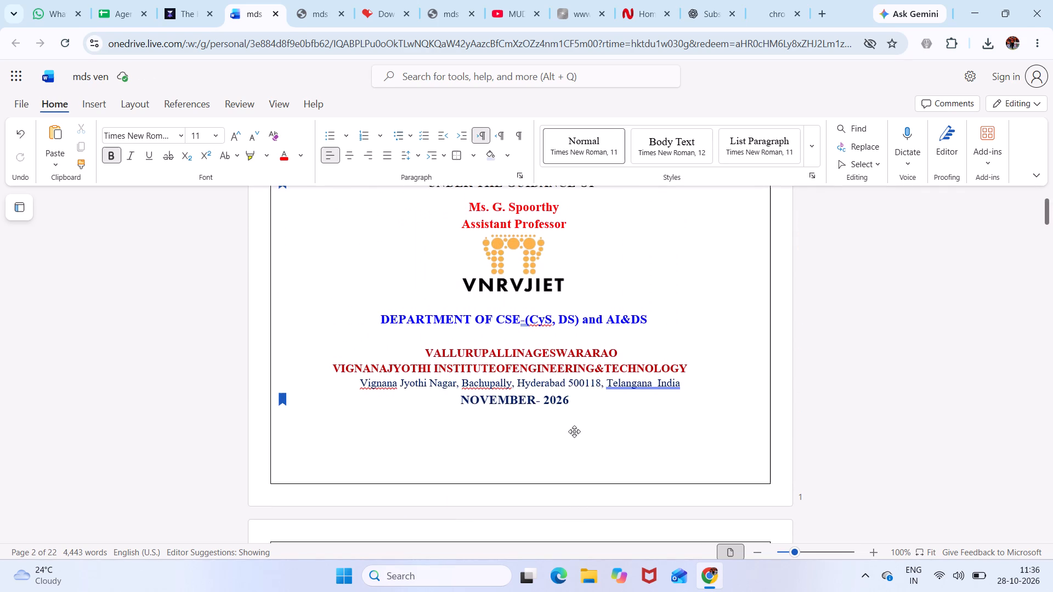
scroll(574, 431, up, 1)
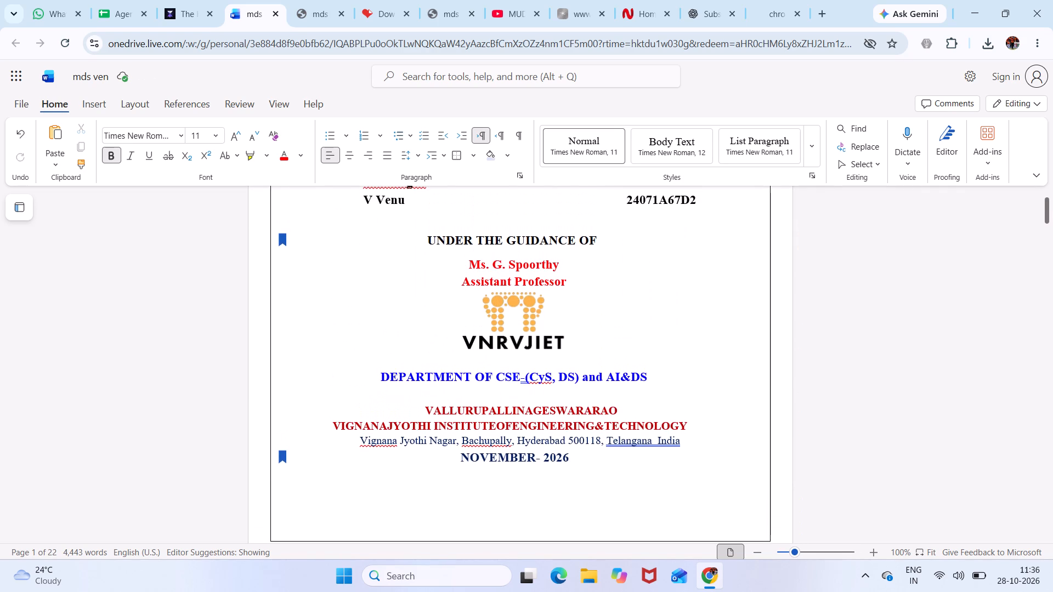
scroll(574, 431, up, 3)
scroll(574, 431, right, 1)
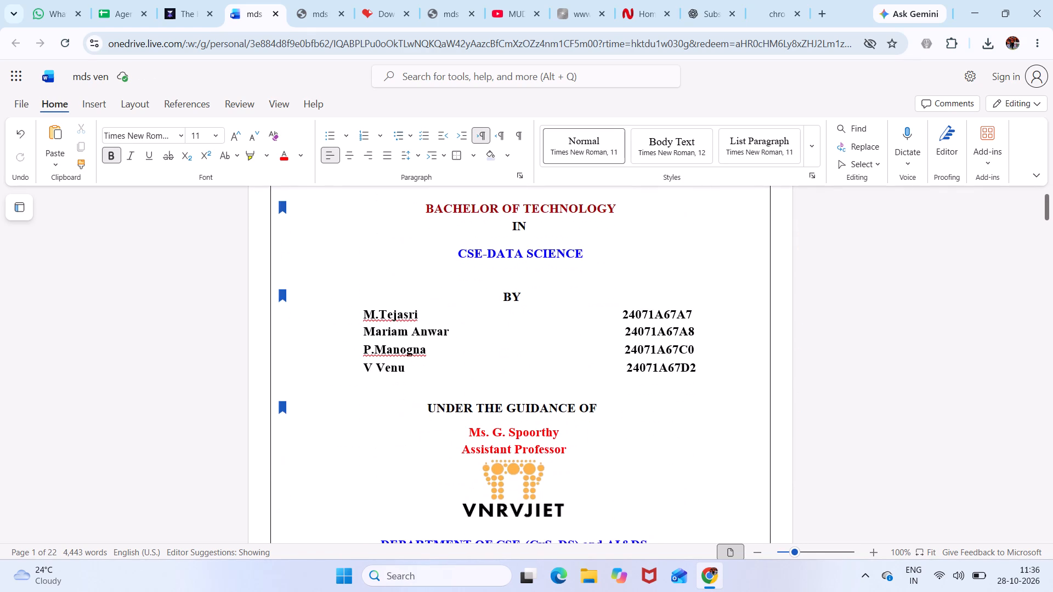
click(484, 431)
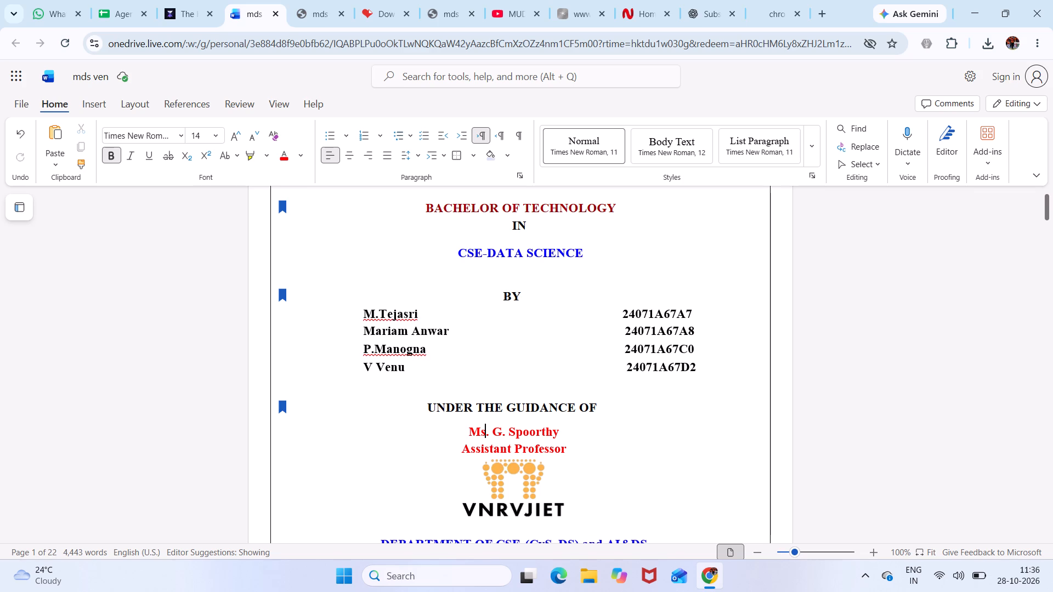
key(BackSpace)
key(BackSpace)
key(shift+d)
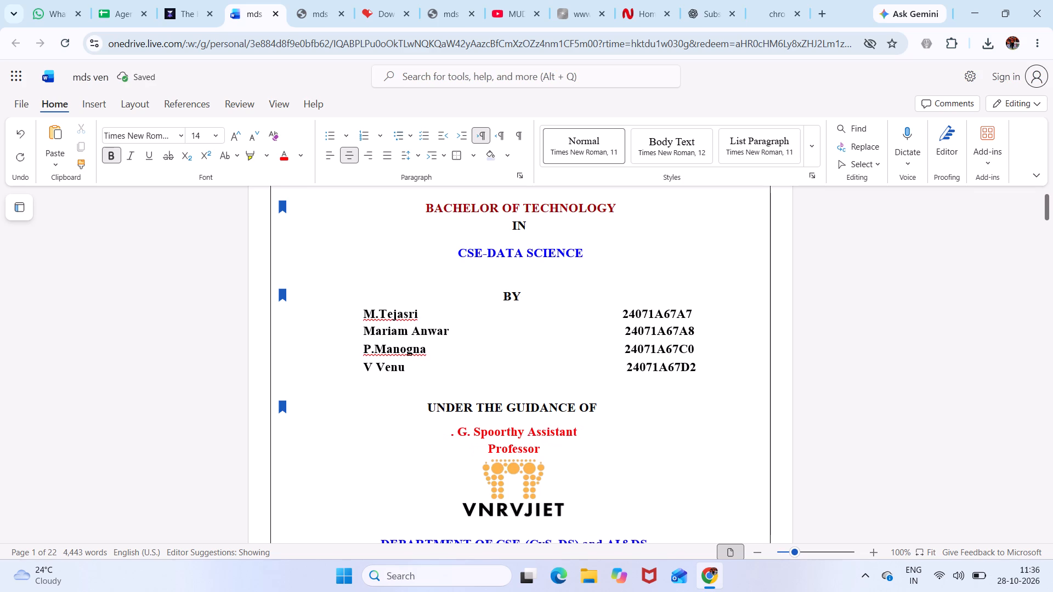
key(r)
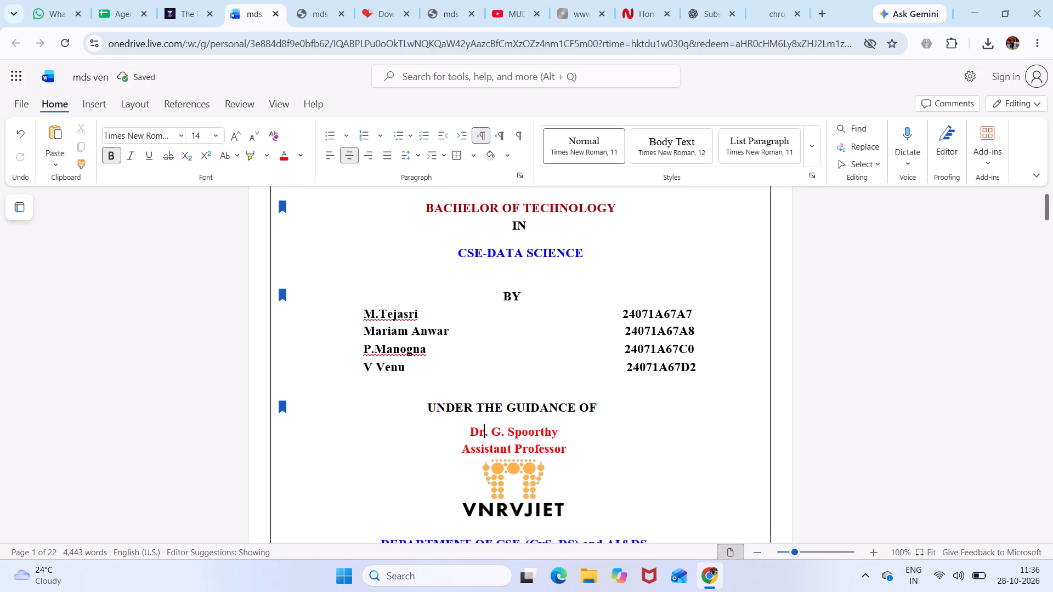
Review the certificate, declaration and acknowledgement pages, checking the wording and how the supervisor is titled.
scroll(563, 427, down, 8)
scroll(563, 427, right, 1)
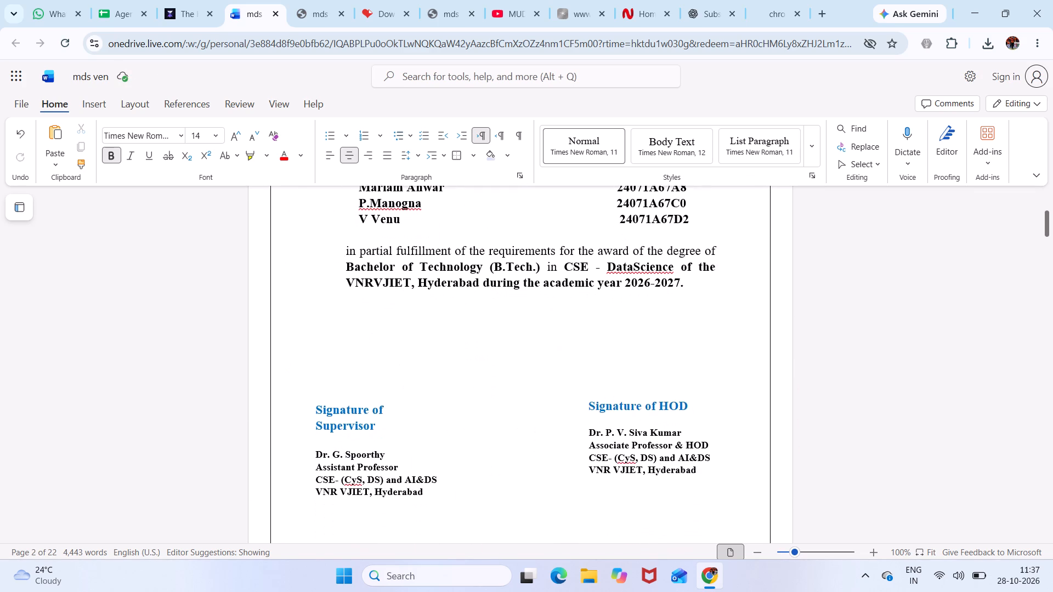
scroll(563, 427, right, 1)
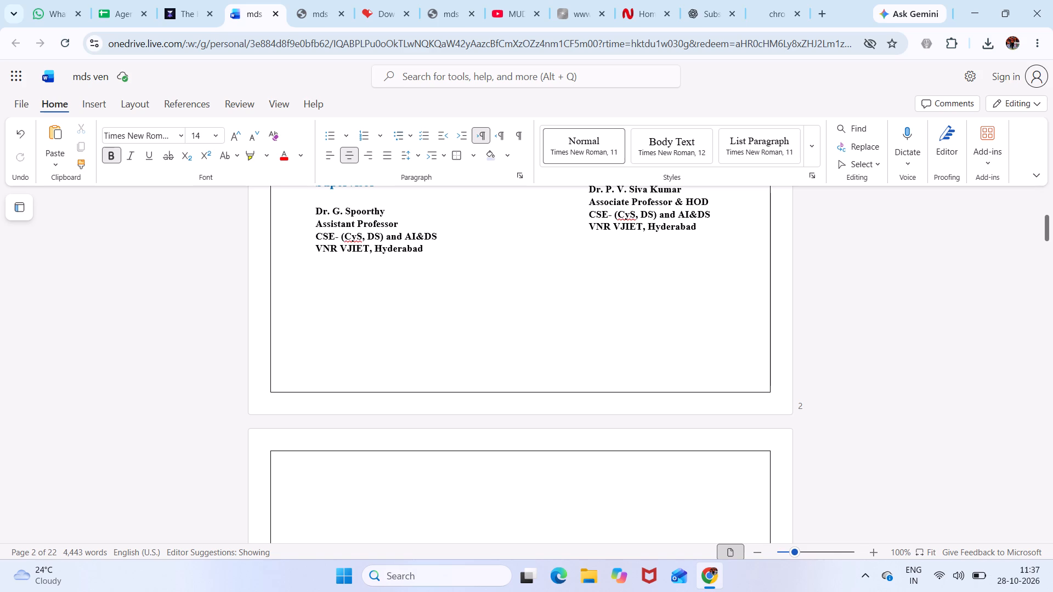
scroll(564, 397, up, 1)
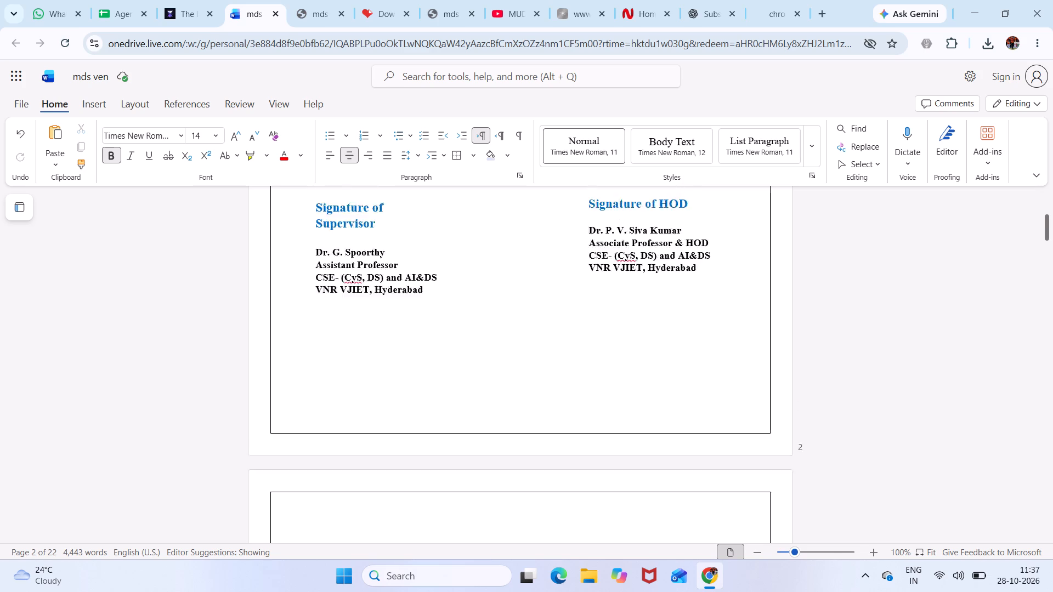
scroll(564, 397, up, 4)
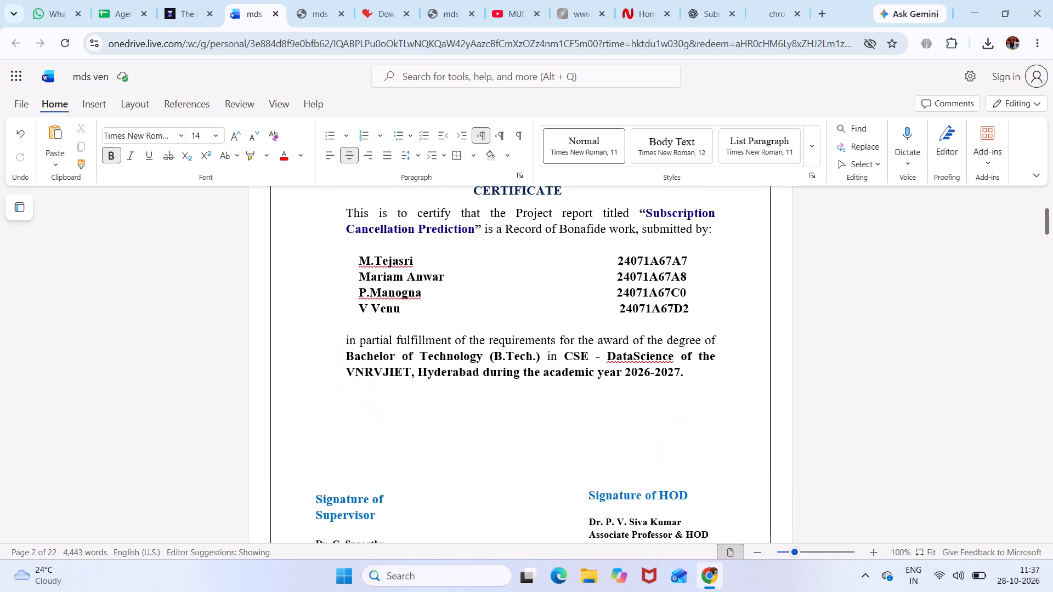
scroll(564, 397, up, 1)
scroll(564, 397, down, 1)
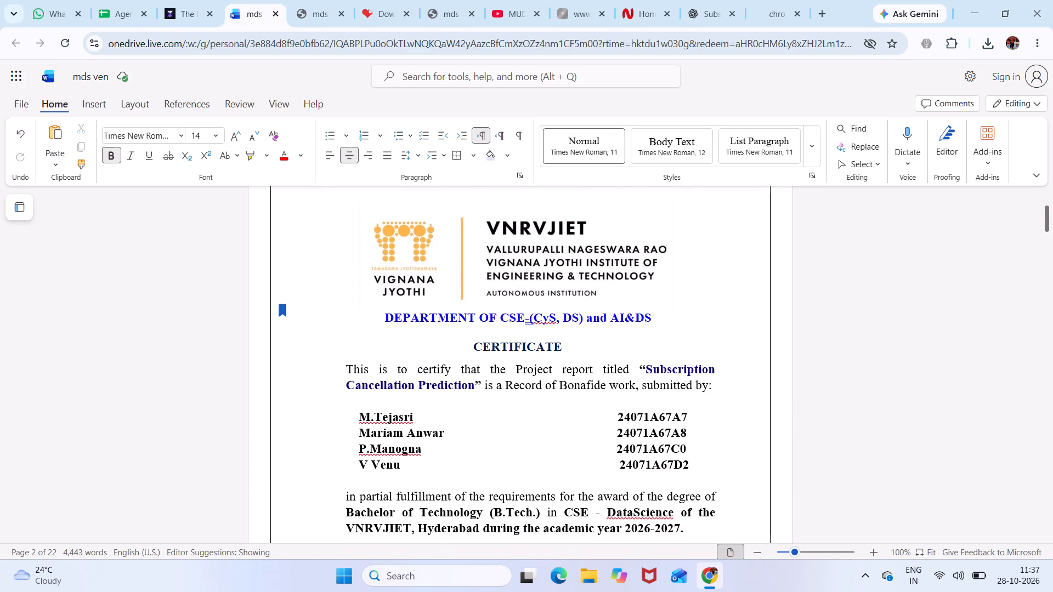
scroll(564, 397, down, 8)
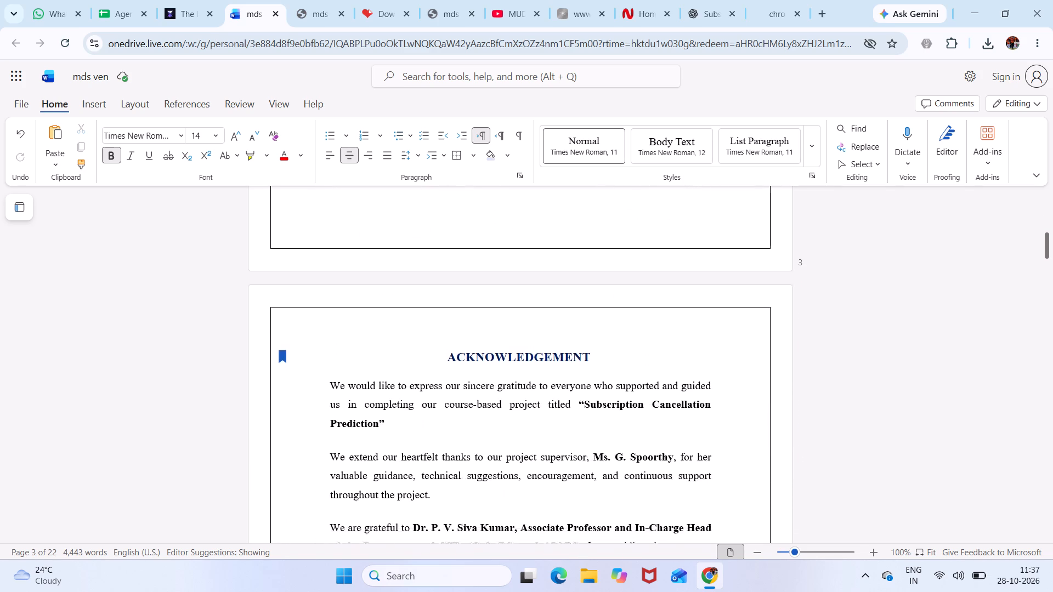
scroll(564, 397, up, 2)
scroll(564, 397, right, 2)
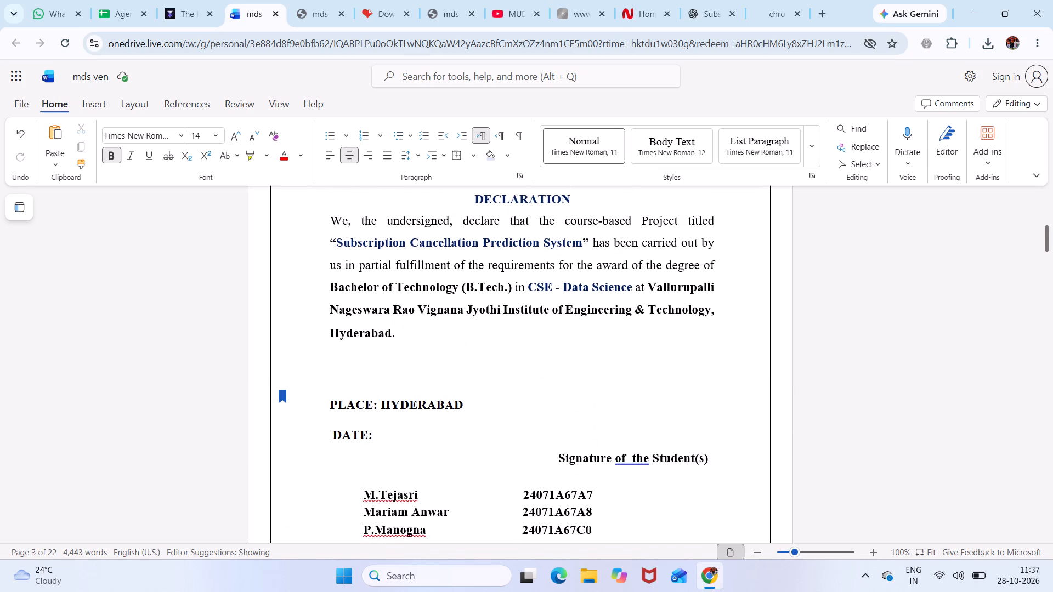
scroll(564, 397, right, 1)
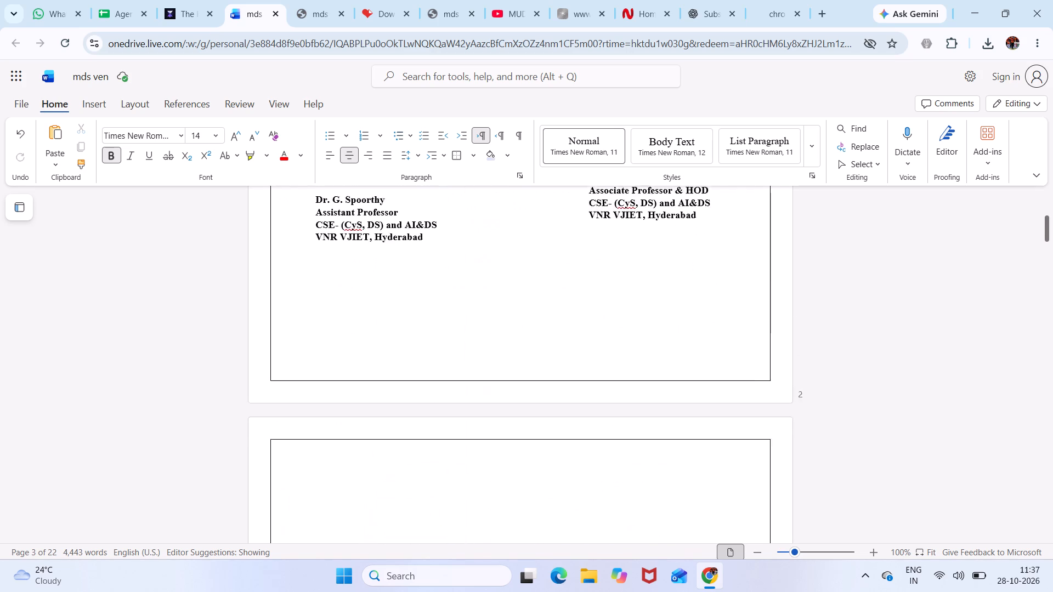
scroll(564, 397, right, 1)
scroll(564, 397, down, 3)
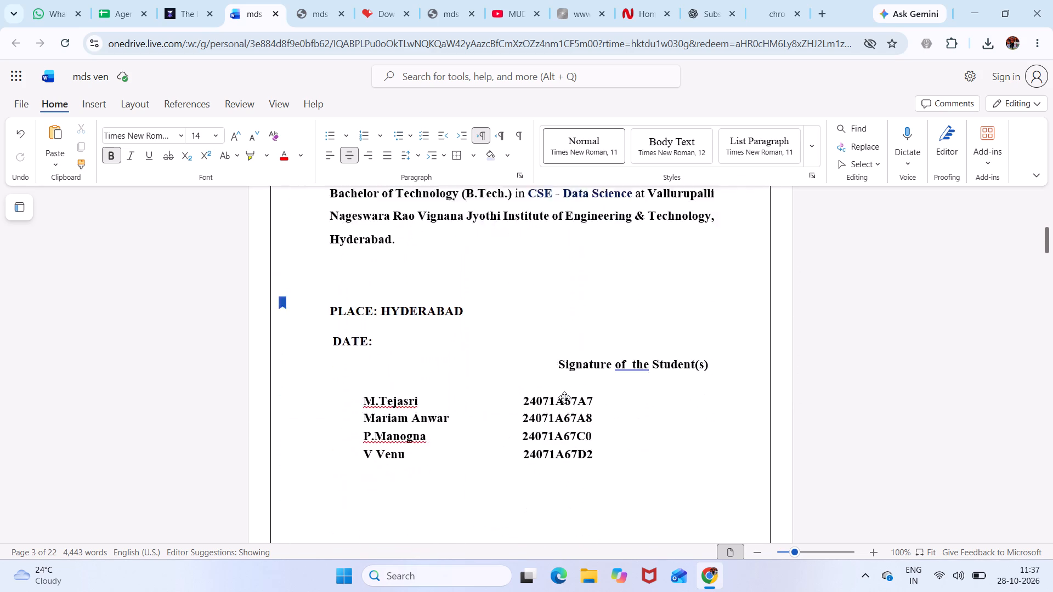
scroll(564, 397, down, 4)
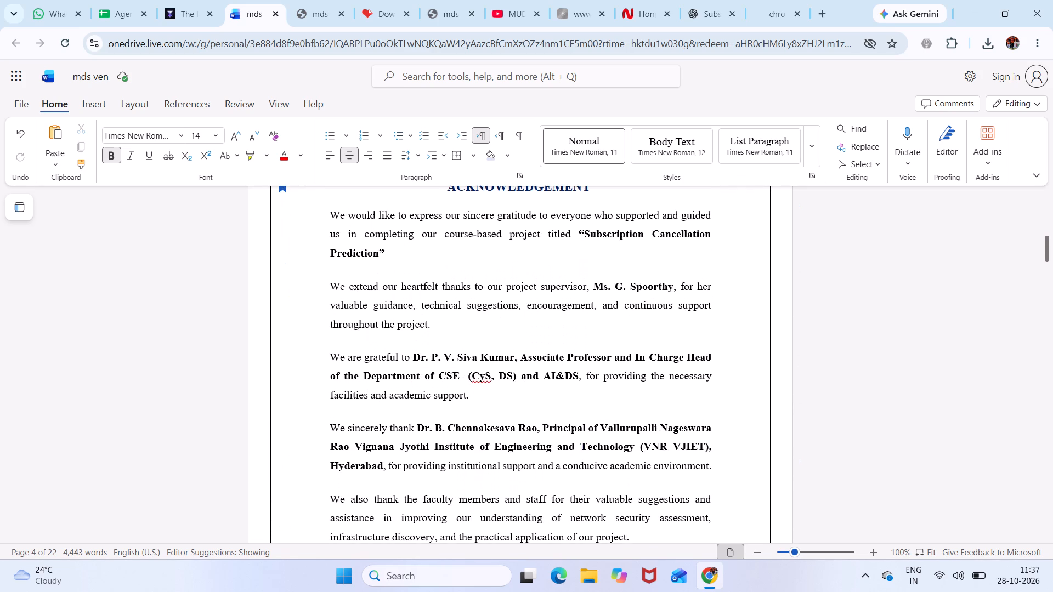
Change the supervisor's title to "Dr." in the acknowledgement's second paragraph and make the new title bold.
click(608, 288)
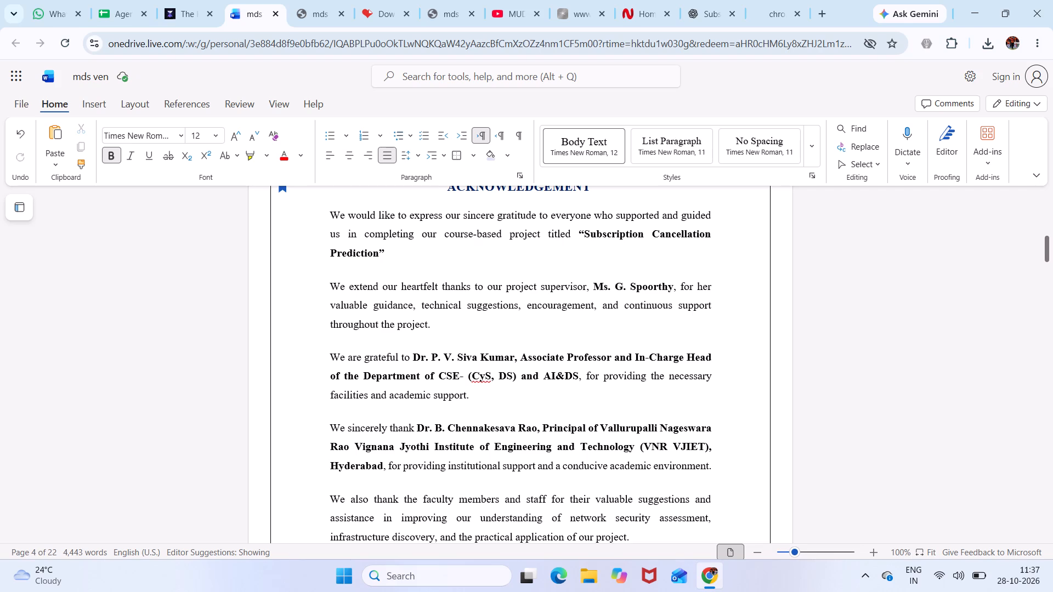
key(BackSpace)
key(BackSpace)
text(Dr)
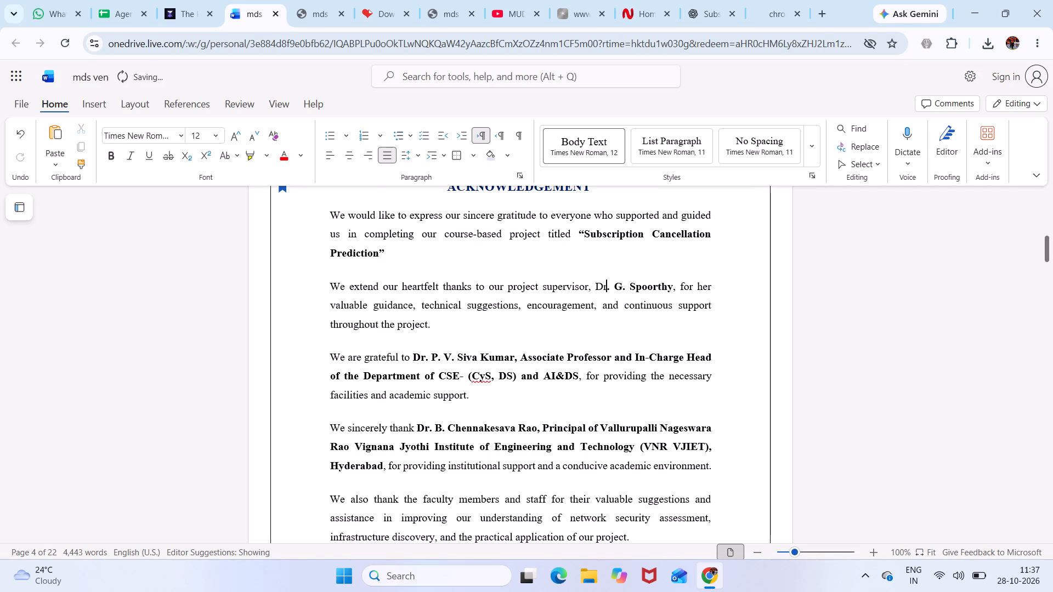
drag(592, 287, 599, 287)
drag(599, 287, 608, 287)
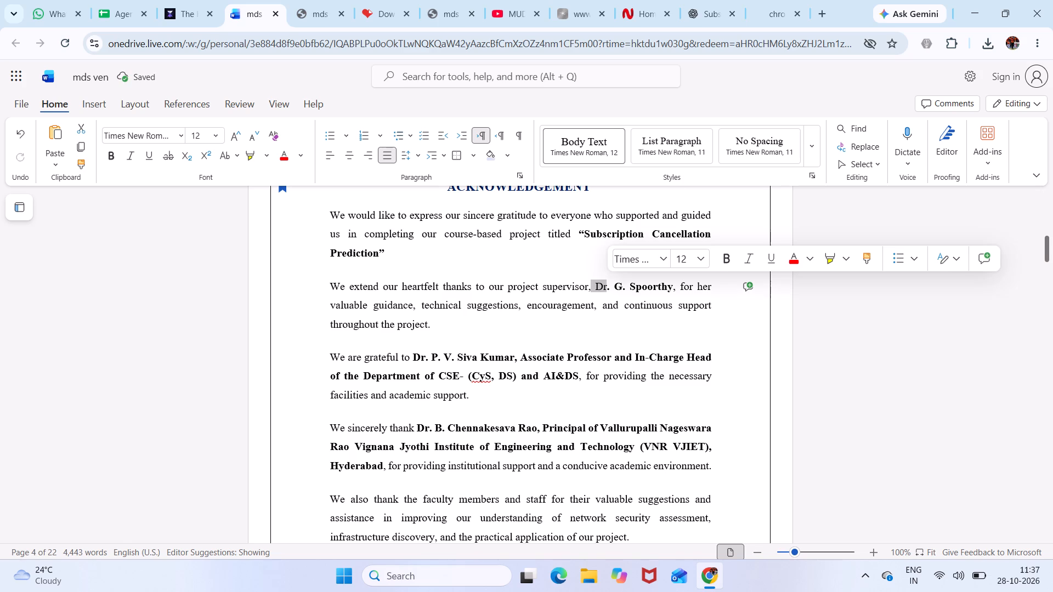
click(109, 153)
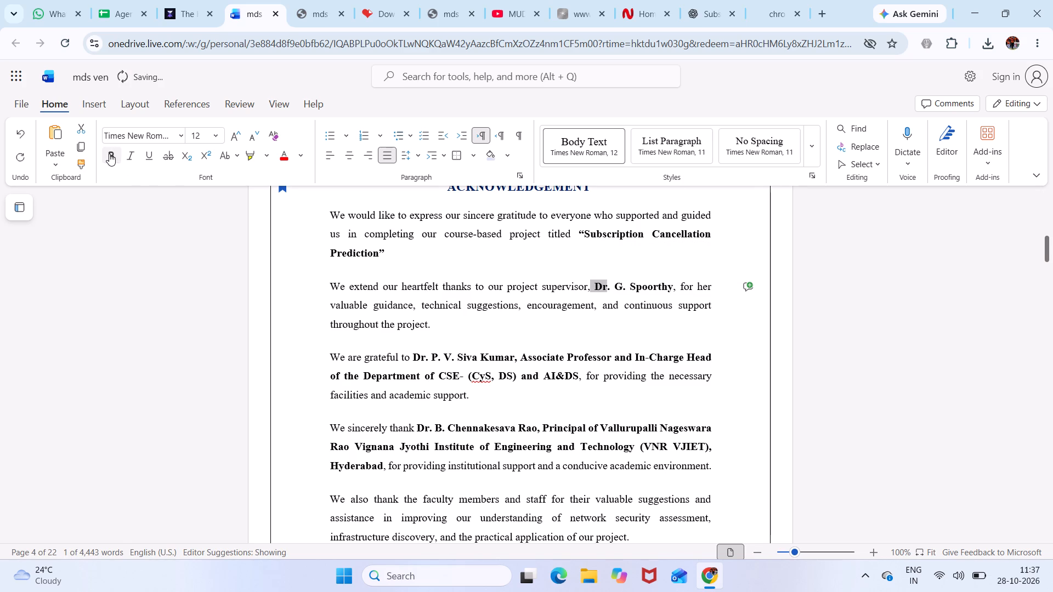
Review the remaining acknowledgement paragraphs down to the list of students.
scroll(333, 346, down, 1)
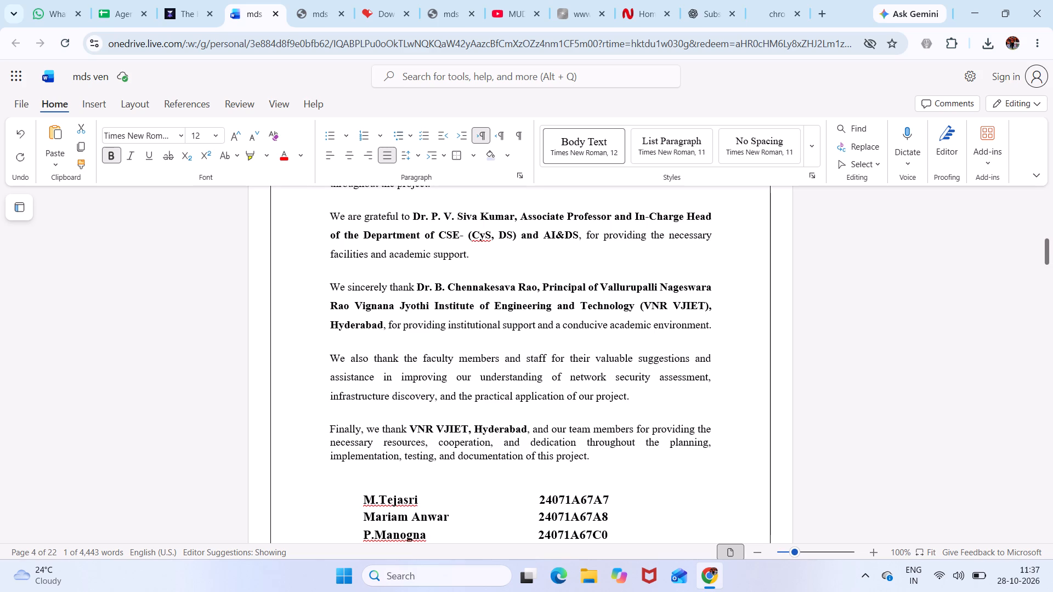
scroll(489, 329, up, 1)
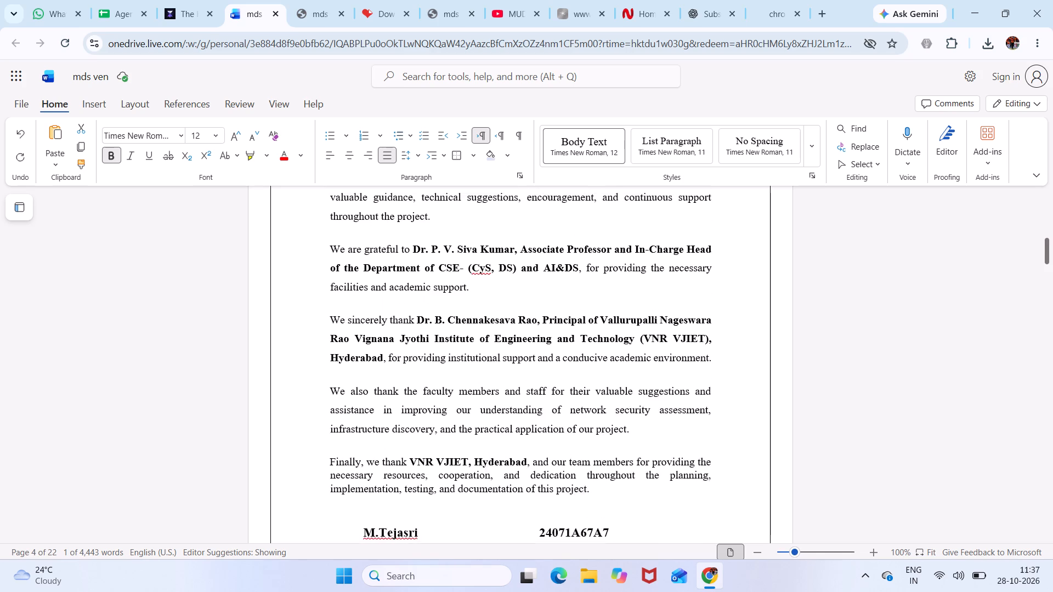
Look through the rest of the report, from the acknowledgement and table of contents through the chapters to the last page.
scroll(489, 329, up, 1)
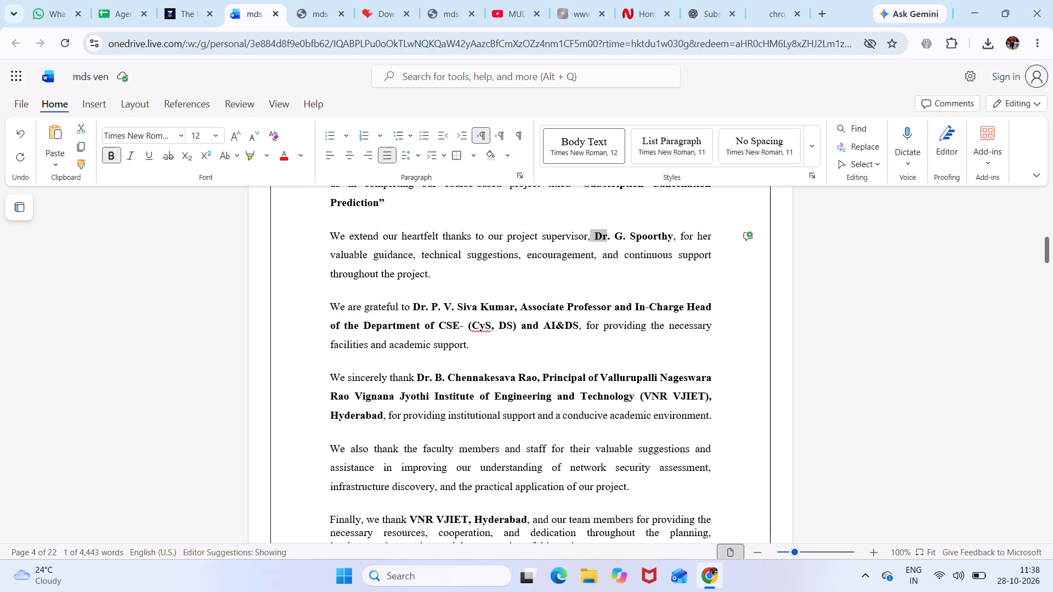
scroll(489, 329, down, 1)
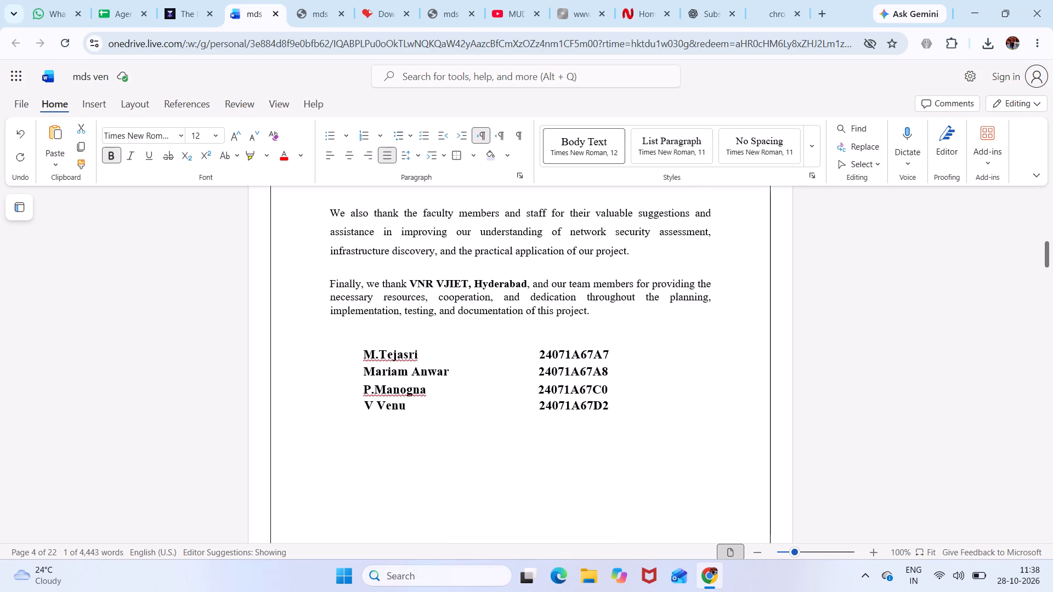
scroll(489, 329, down, 3)
scroll(489, 329, up, 1)
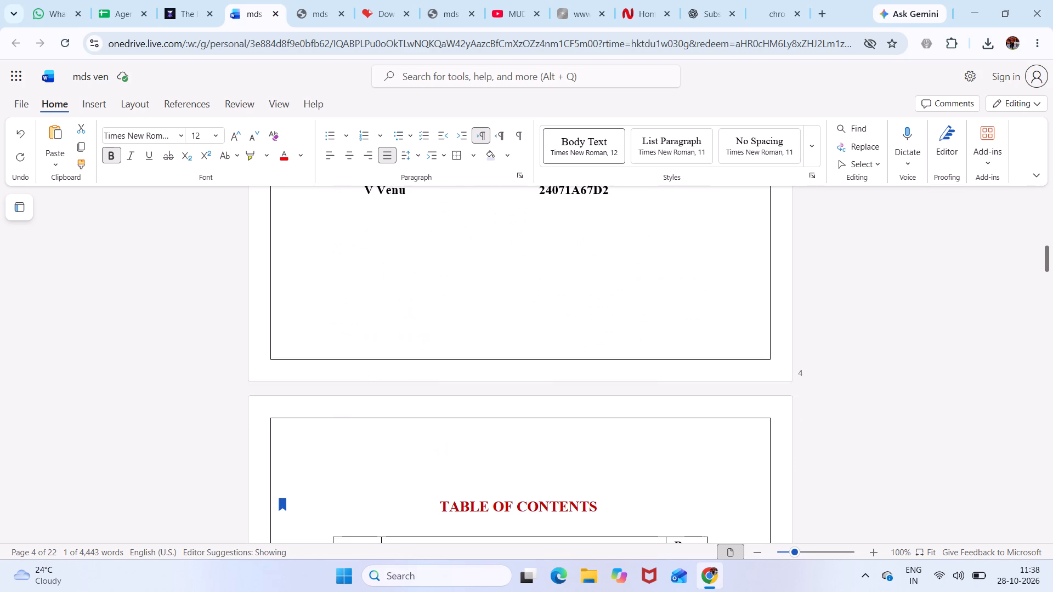
scroll(489, 329, up, 1)
scroll(489, 329, down, 4)
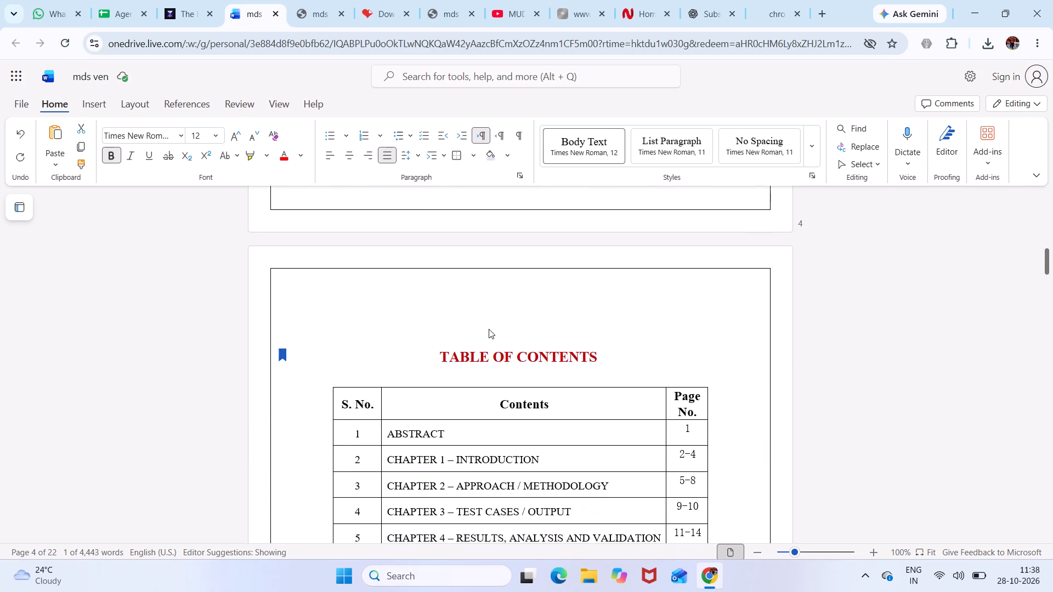
scroll(489, 329, down, 13)
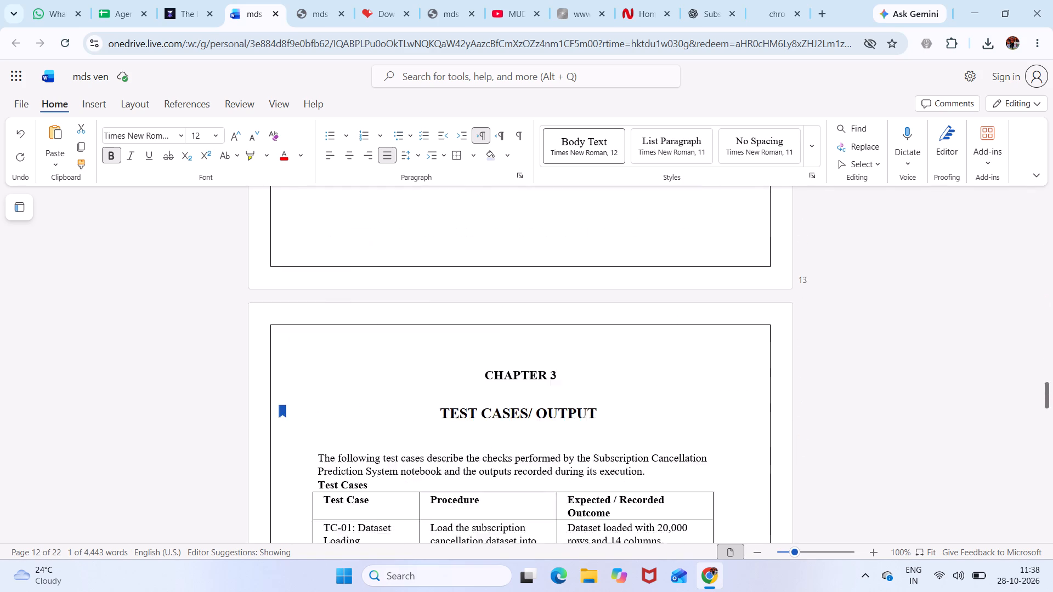
scroll(489, 329, down, 12)
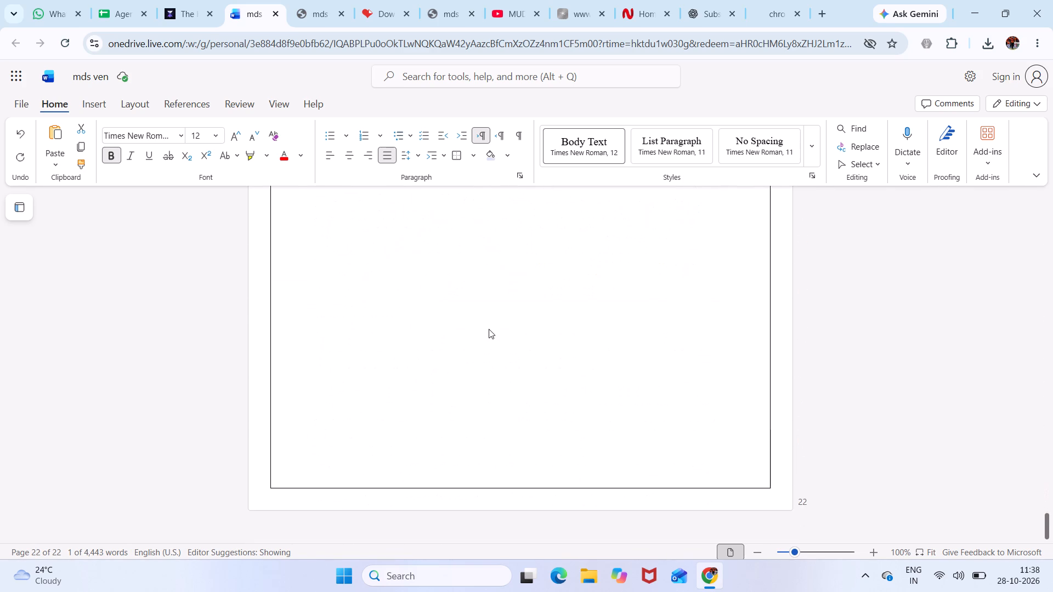
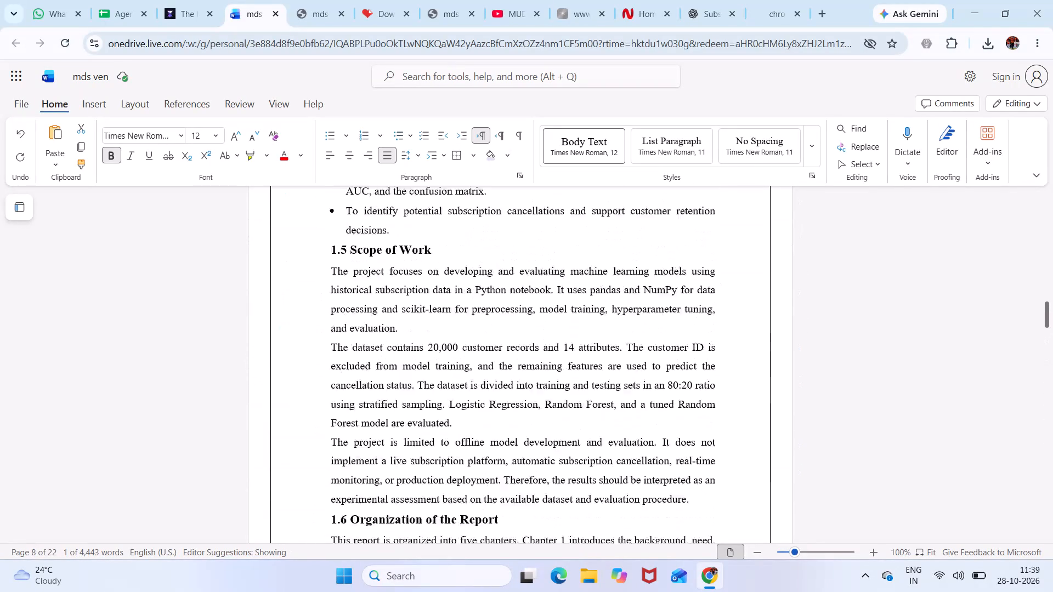
Review the declaration page, the table of contents with its page numbers, and the abstract up to the start of Chapter 1.
scroll(483, 312, up, 9)
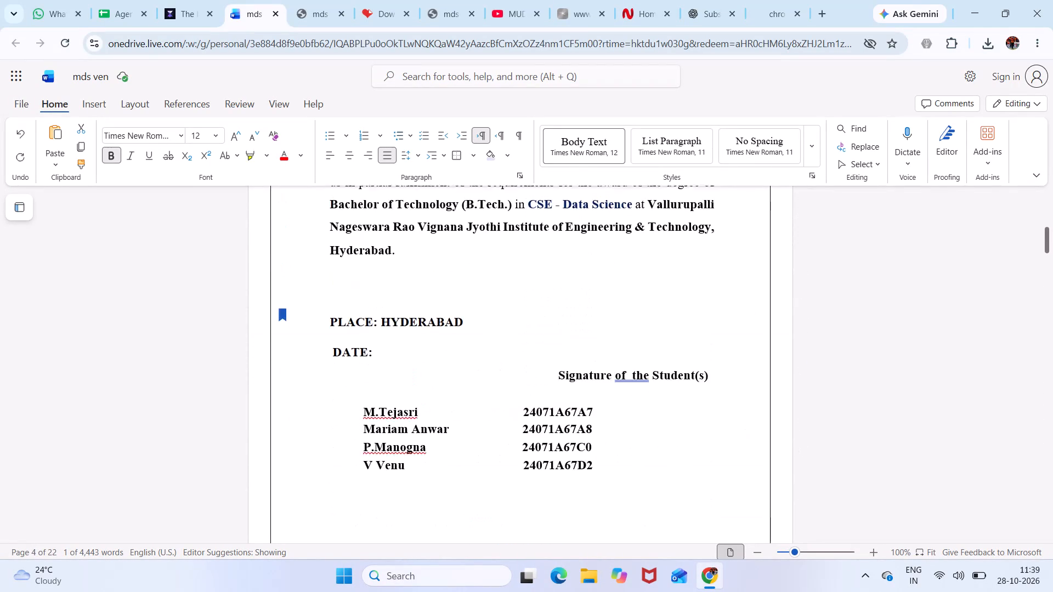
scroll(483, 312, up, 1)
scroll(483, 312, down, 2)
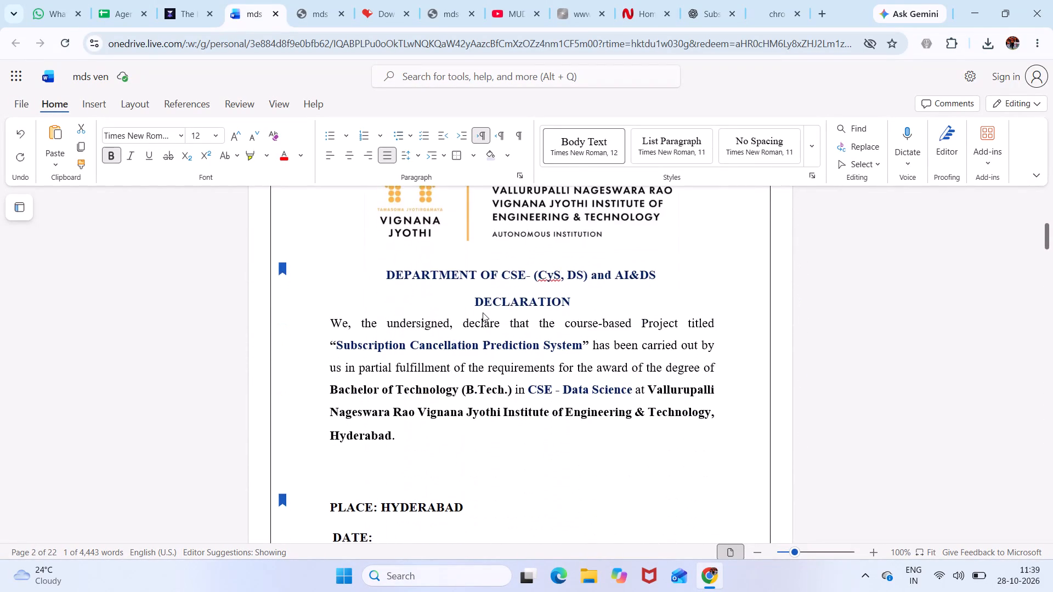
scroll(483, 312, down, 5)
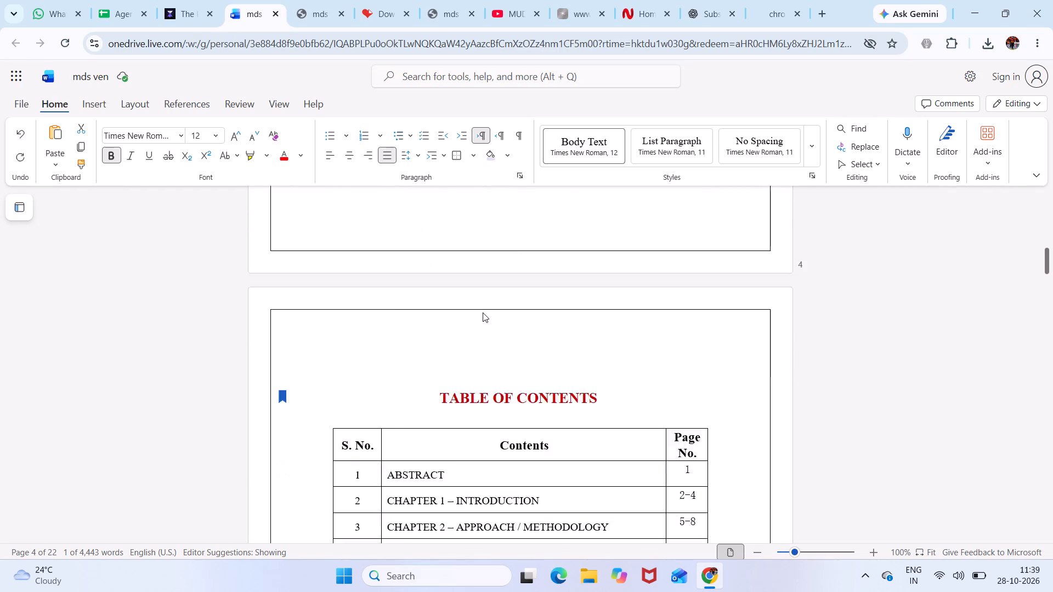
scroll(483, 312, down, 8)
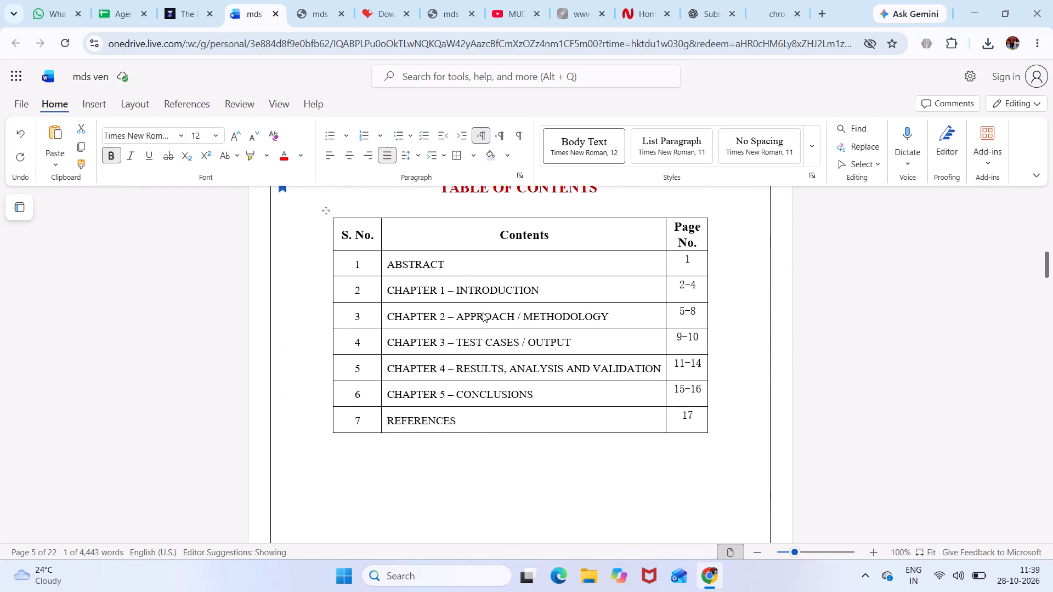
scroll(483, 312, down, 2)
click(483, 312)
scroll(483, 312, up, 3)
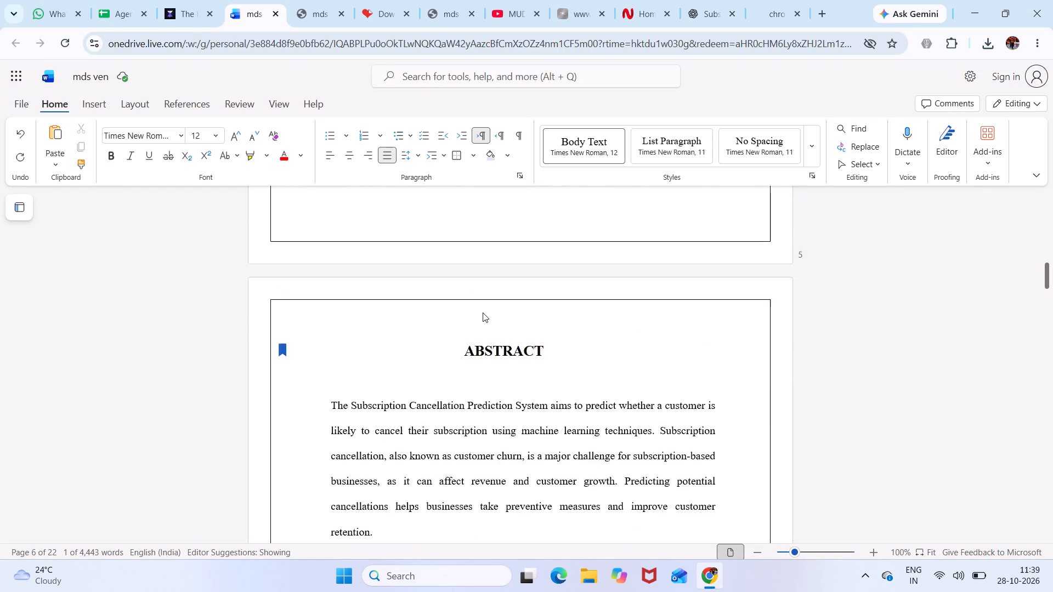
scroll(483, 312, up, 1)
scroll(483, 312, down, 5)
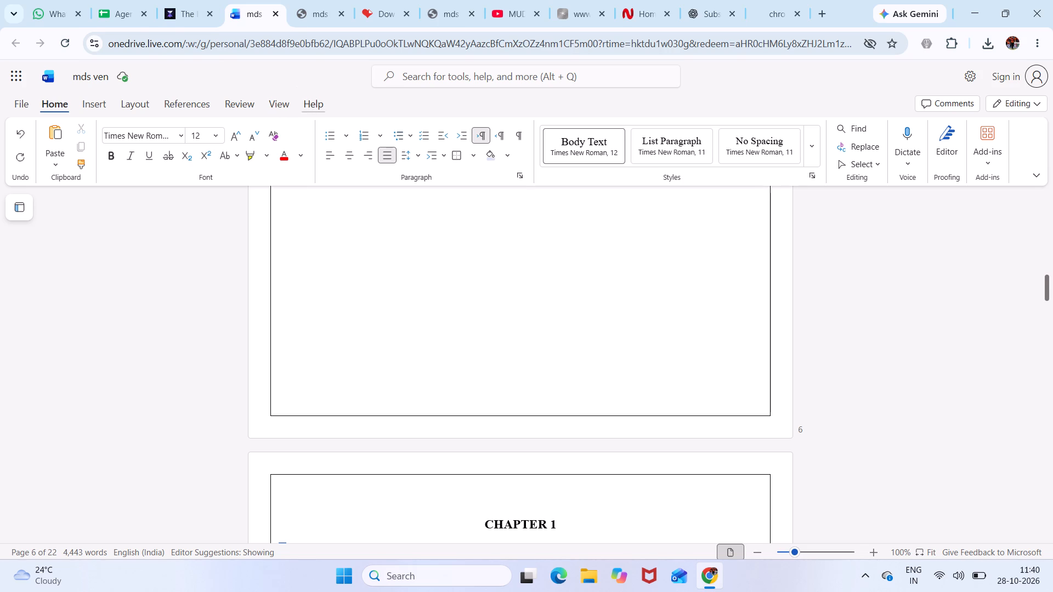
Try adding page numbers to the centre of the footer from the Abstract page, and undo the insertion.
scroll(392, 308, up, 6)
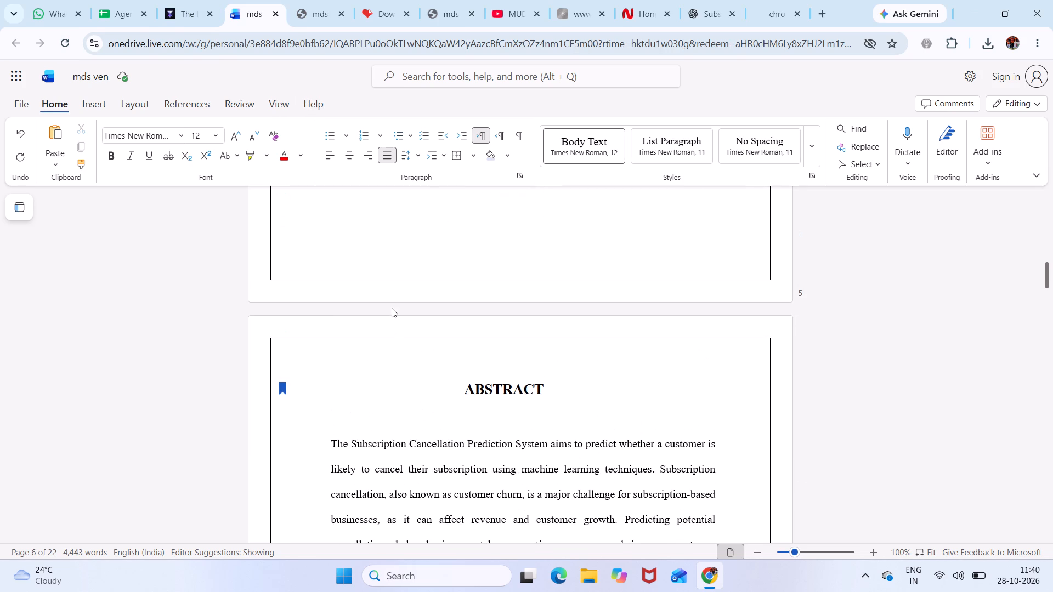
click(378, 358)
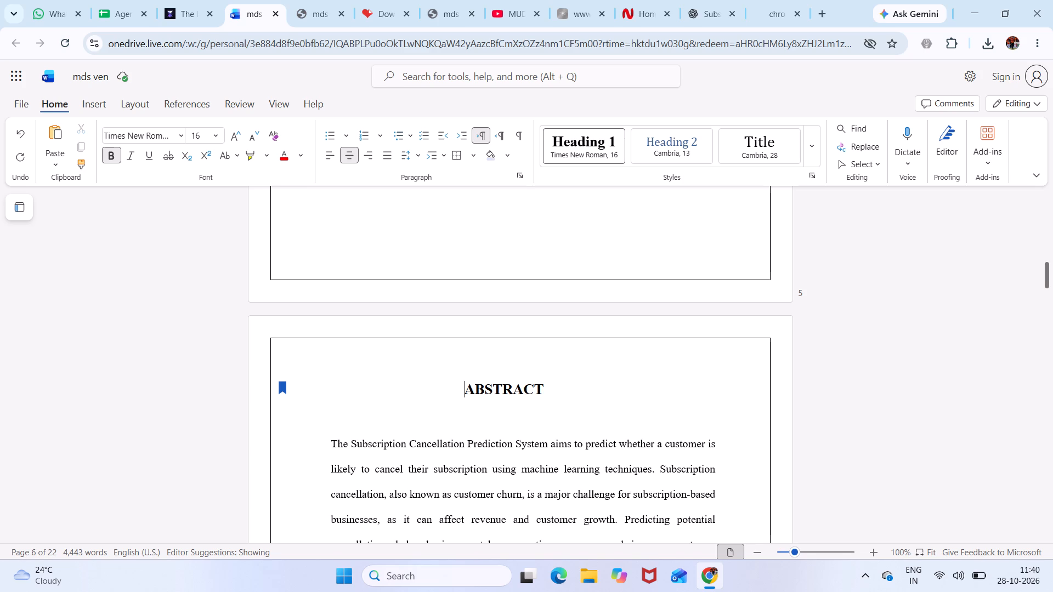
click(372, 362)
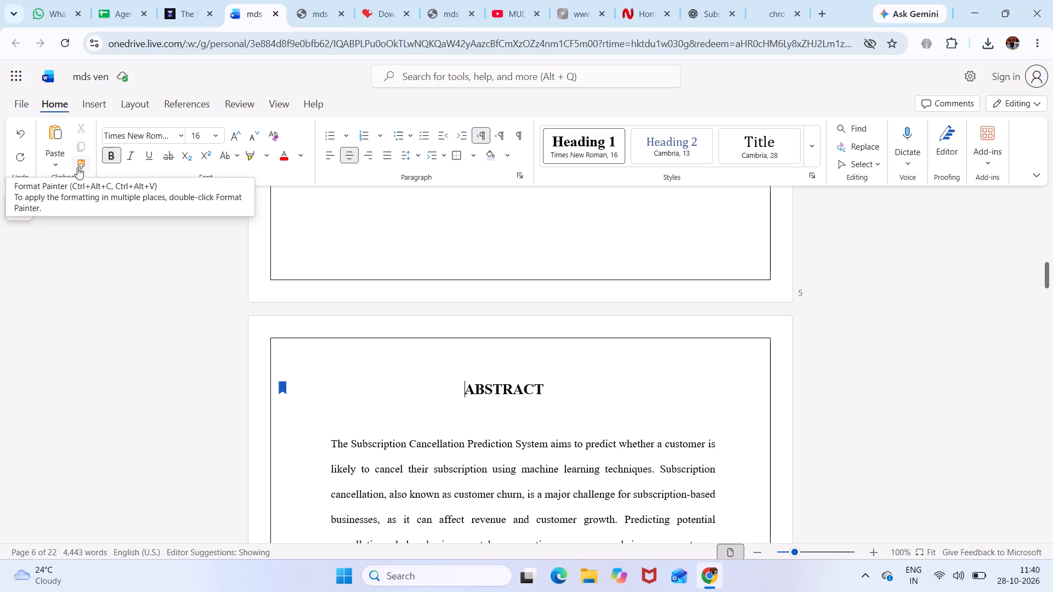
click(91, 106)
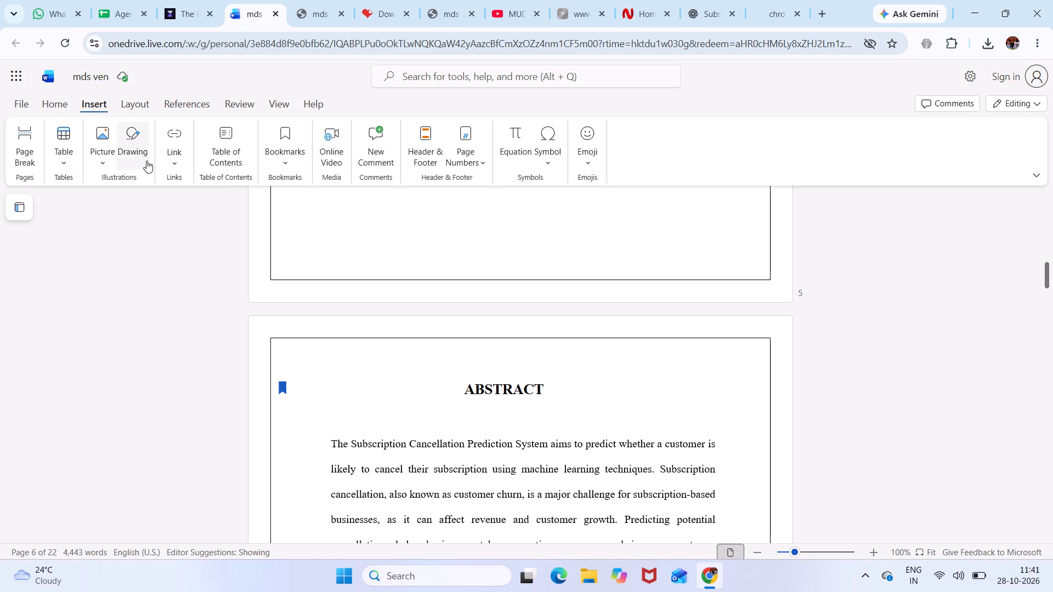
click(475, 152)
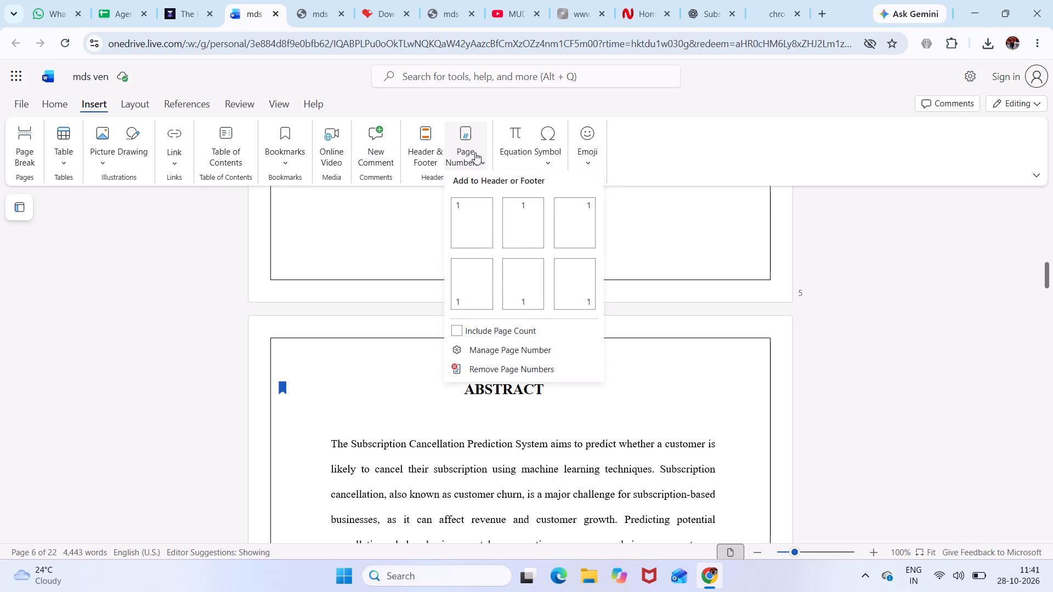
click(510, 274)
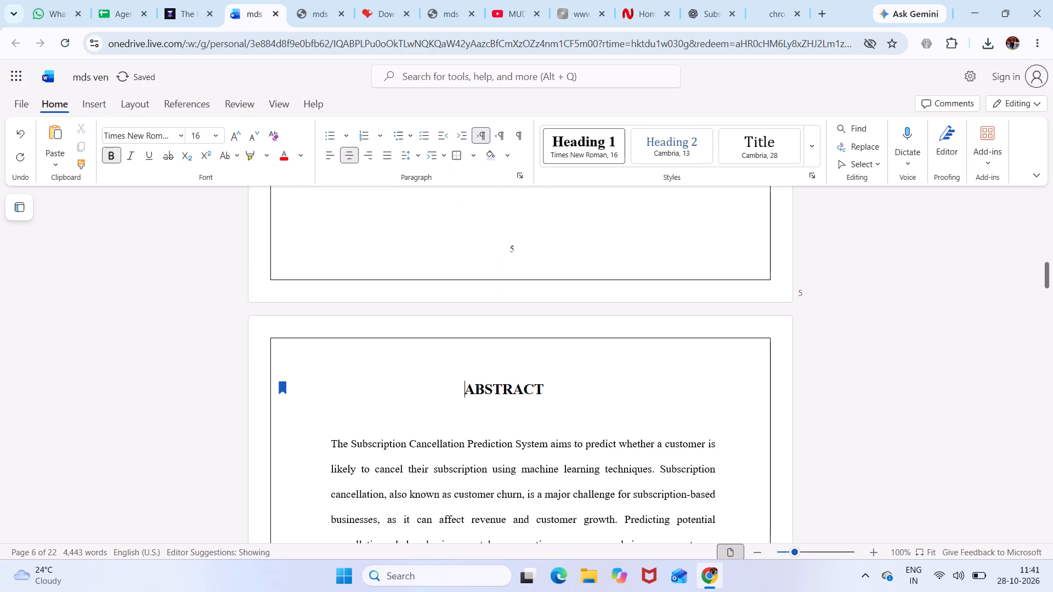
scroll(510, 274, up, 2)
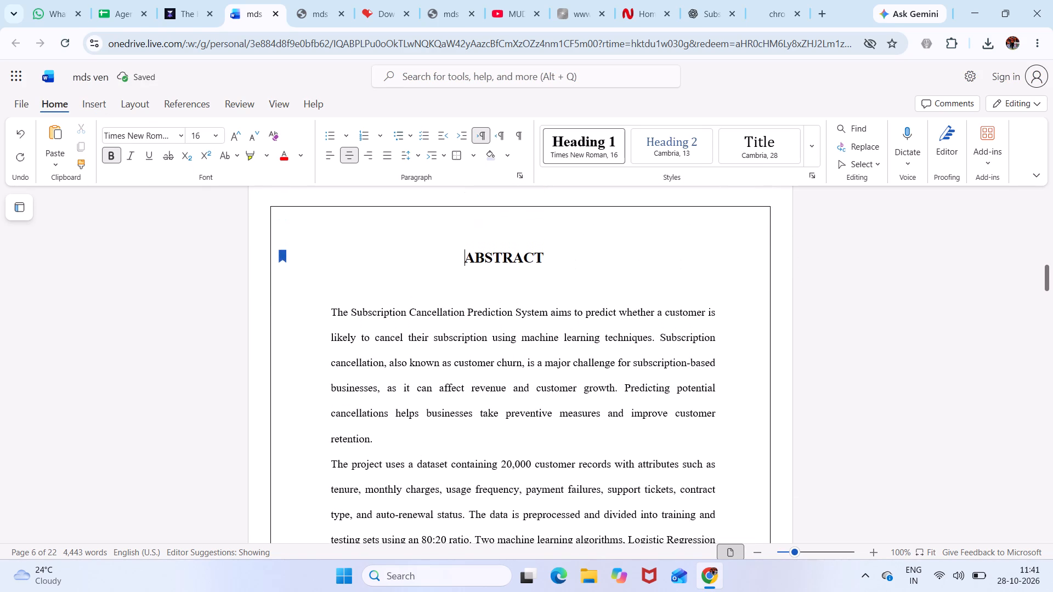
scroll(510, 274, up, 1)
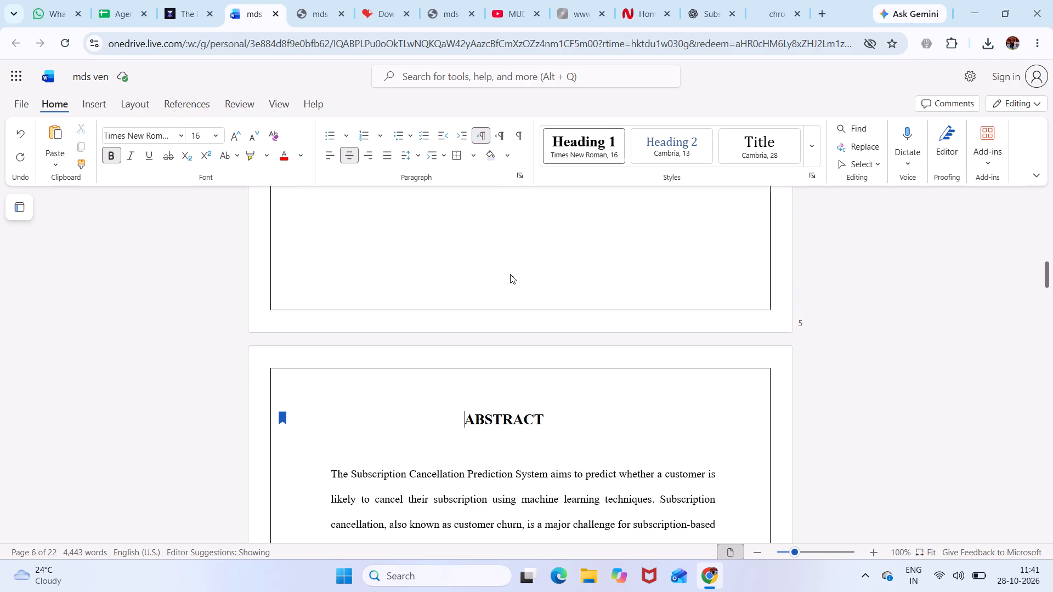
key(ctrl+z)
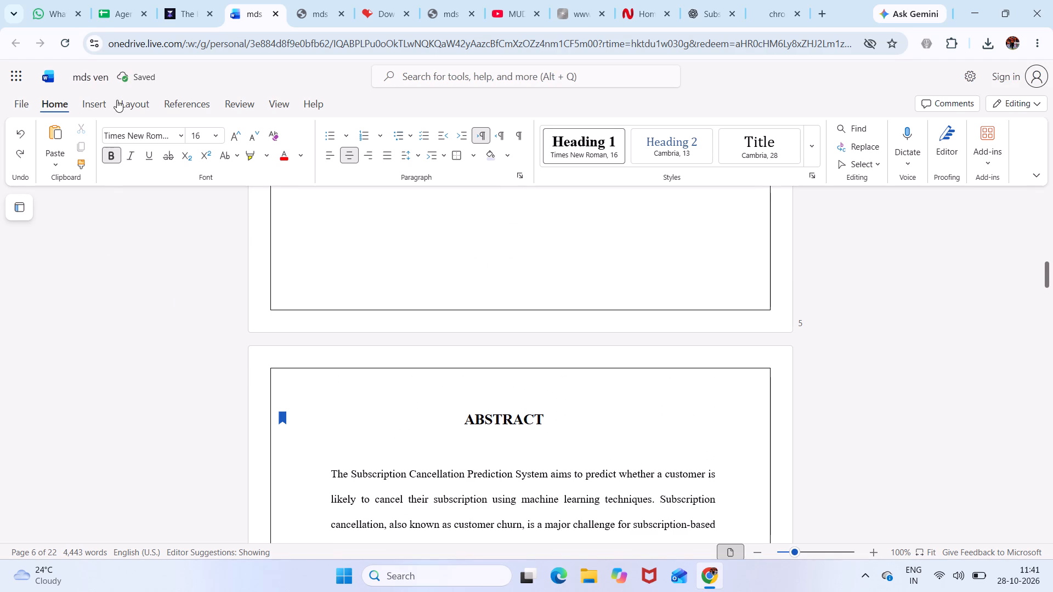
Set the Abstract section's page numbering to continue from the previous section, keeping the 1, 2, 3, 4... format.
click(102, 107)
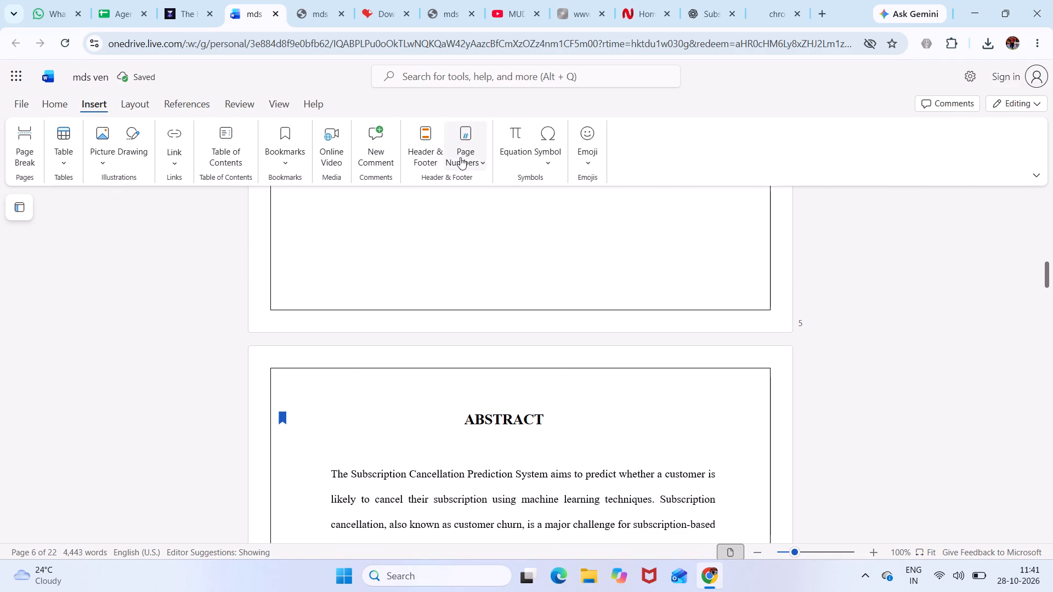
click(460, 157)
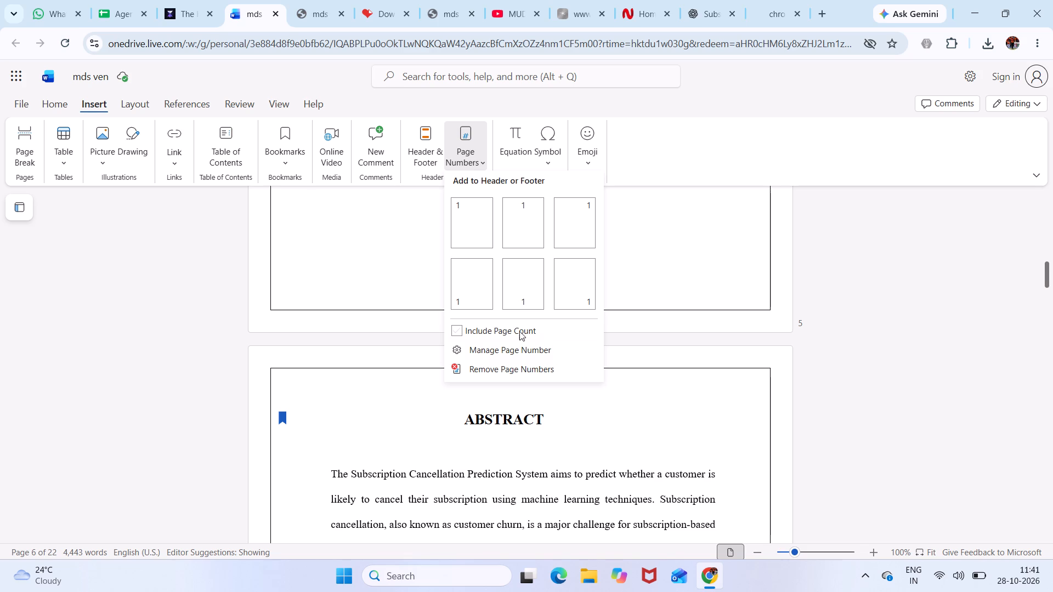
click(518, 328)
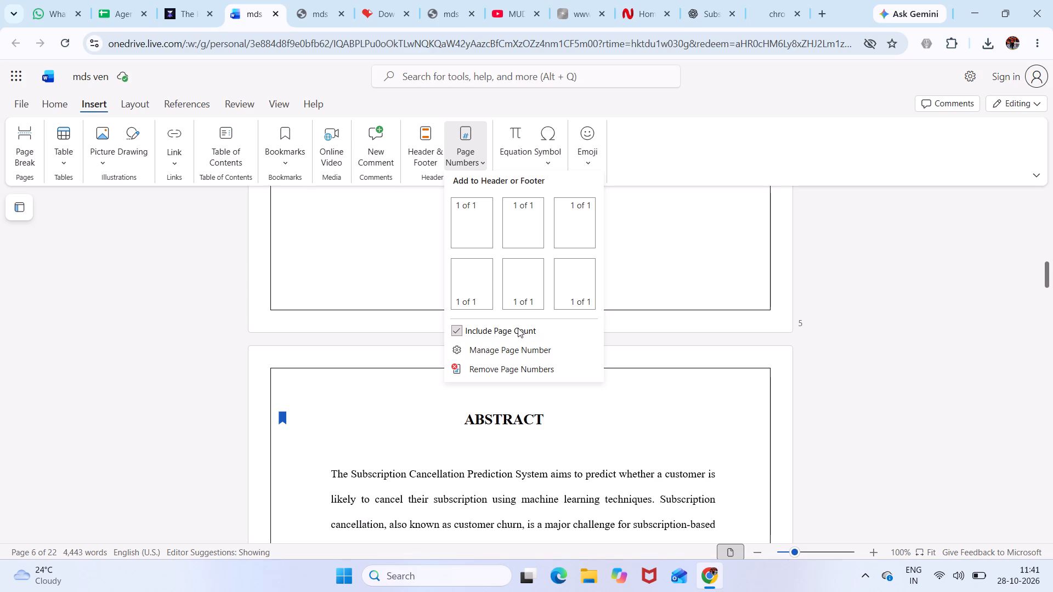
click(518, 328)
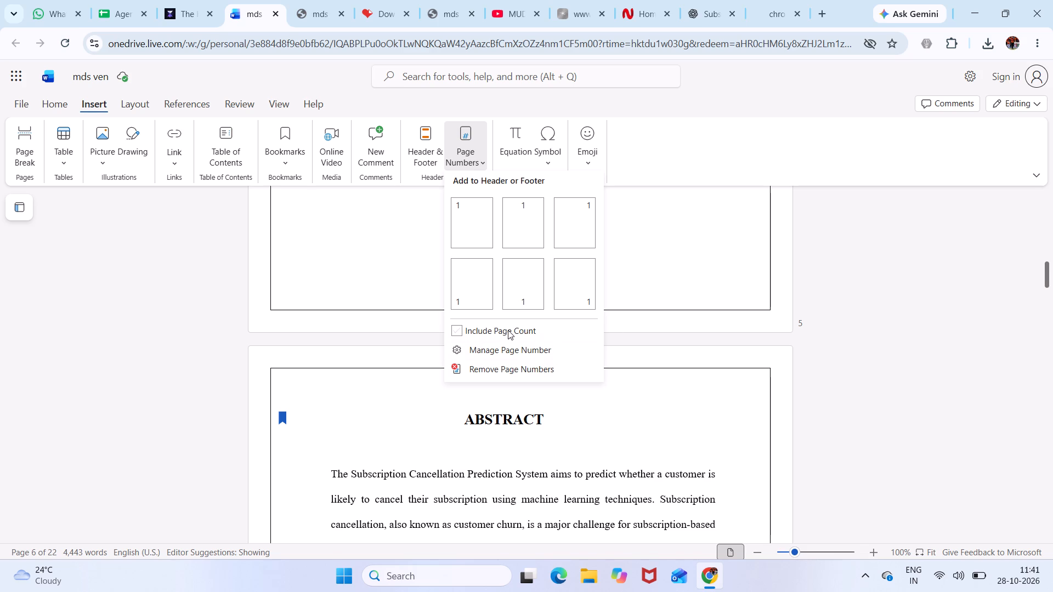
click(507, 345)
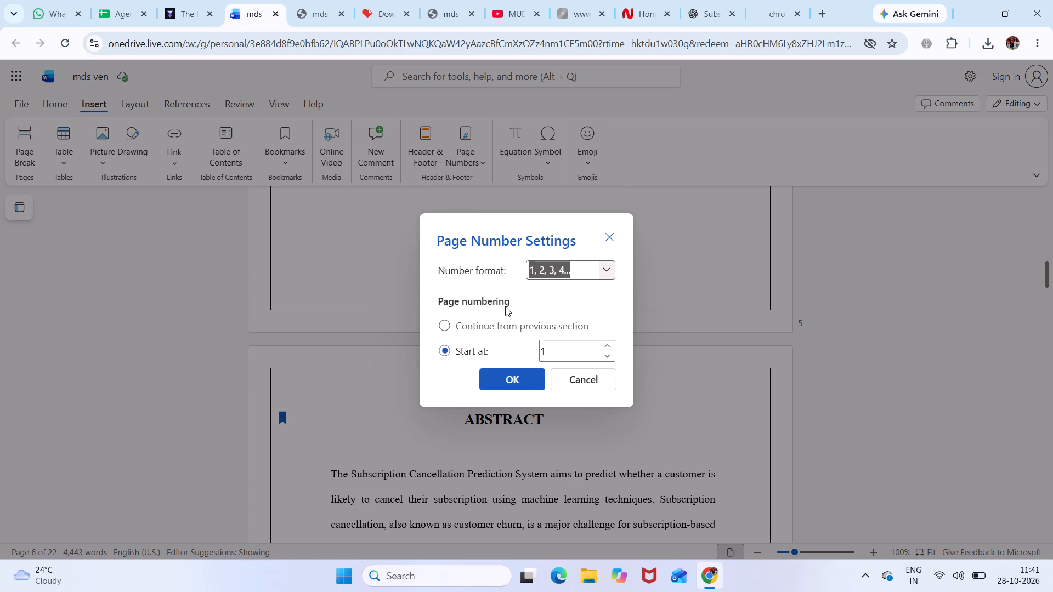
click(494, 329)
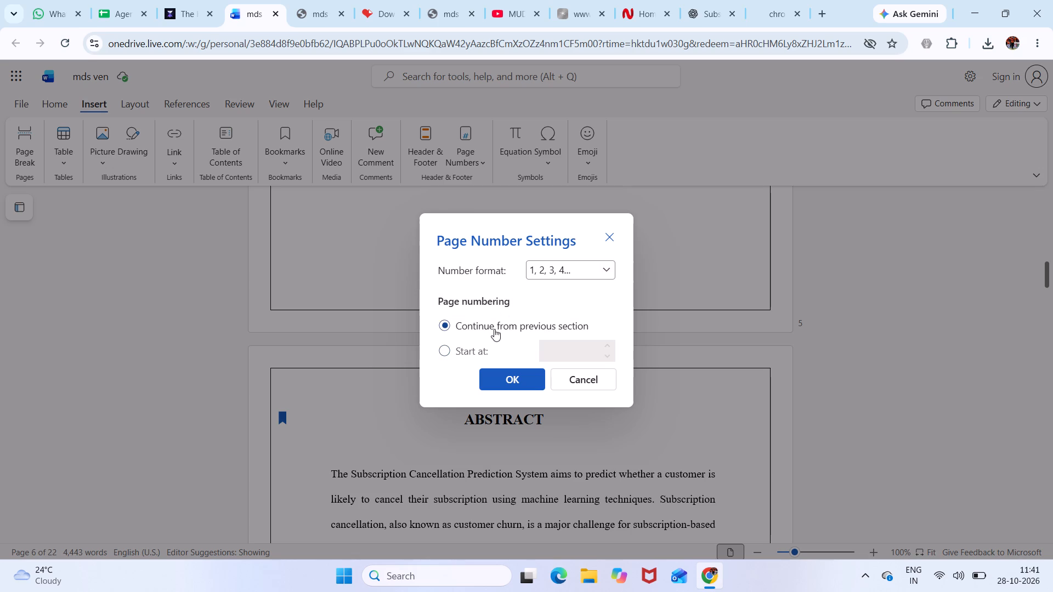
click(512, 378)
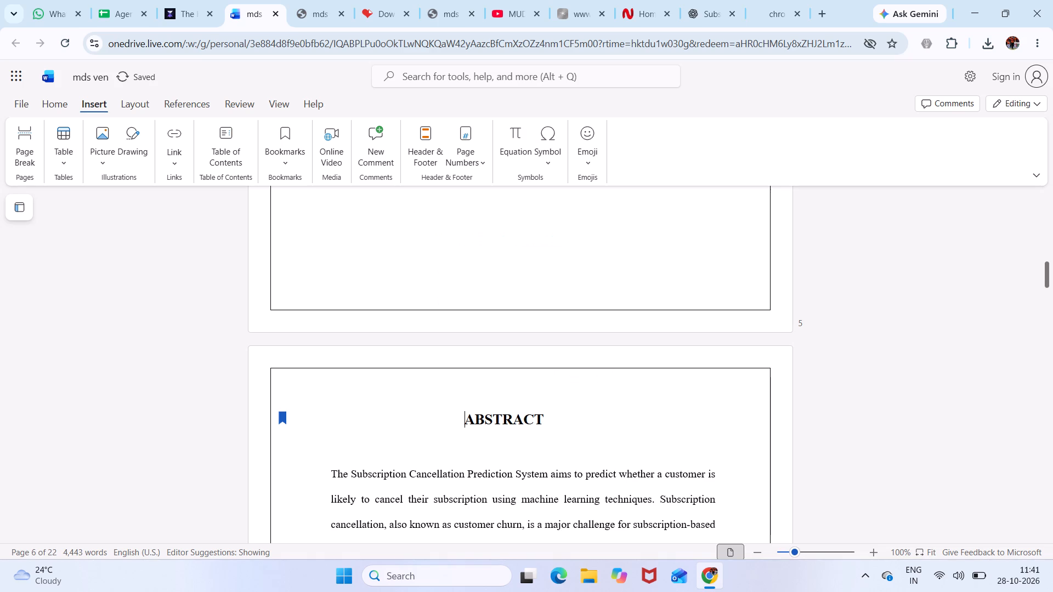
Examine the pages from the Abstract through Chapter 3's Principal Outputs for page numbering and layout.
scroll(512, 378, down, 5)
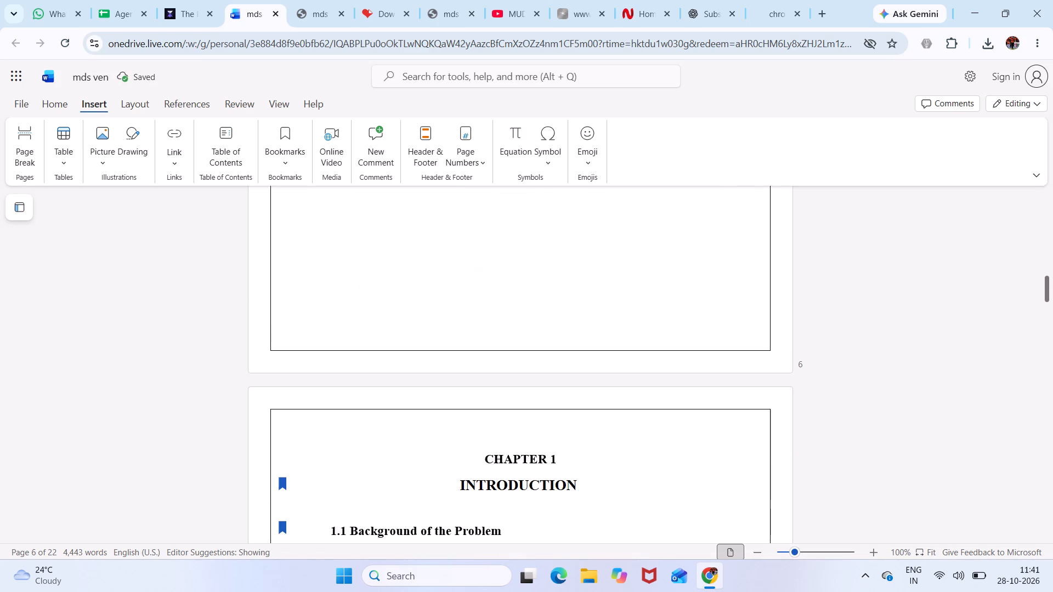
scroll(512, 378, down, 6)
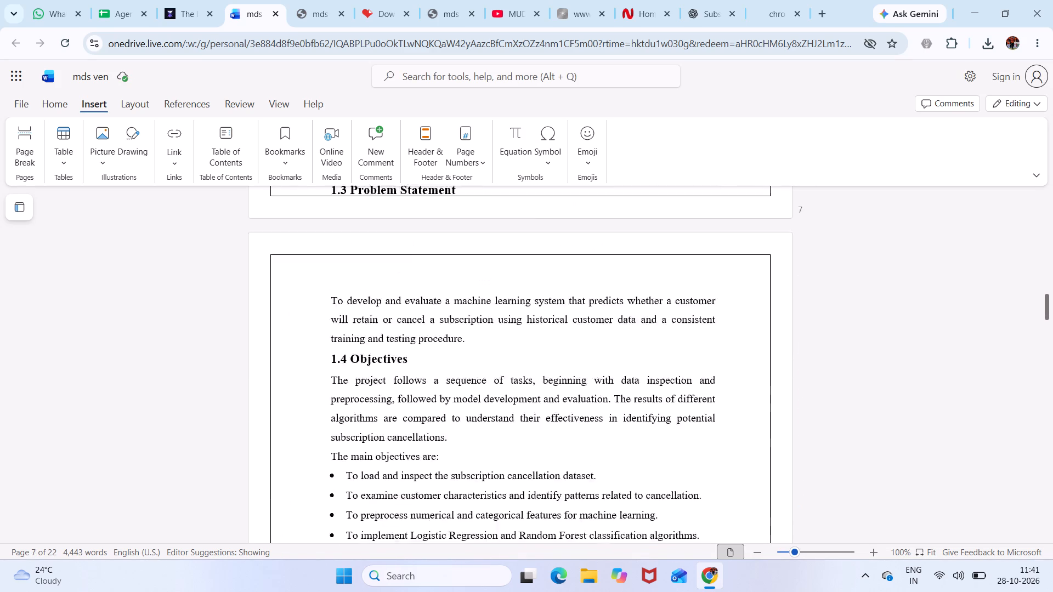
scroll(512, 378, down, 5)
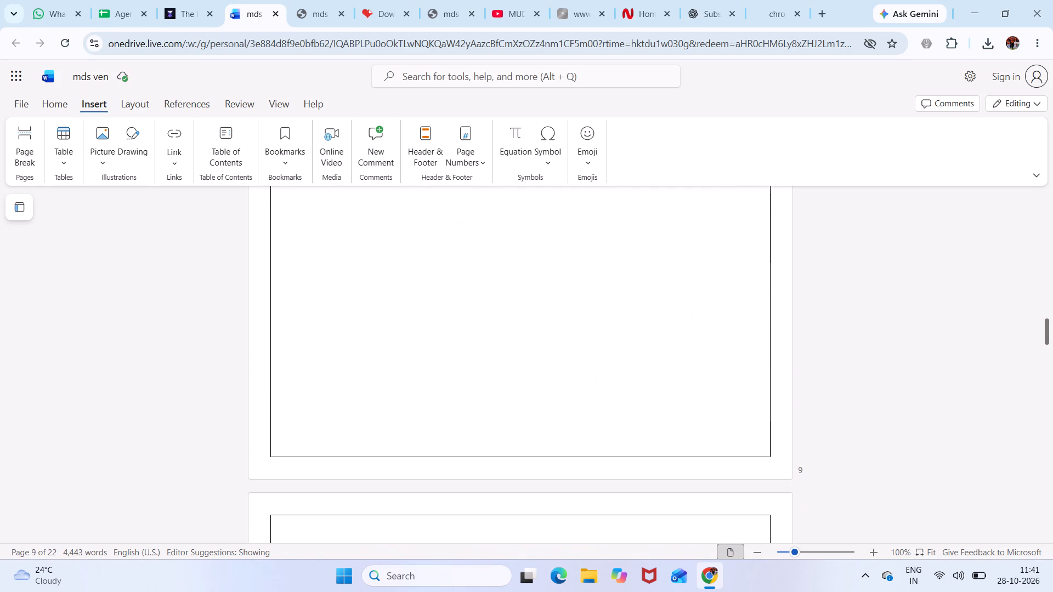
scroll(512, 378, down, 3)
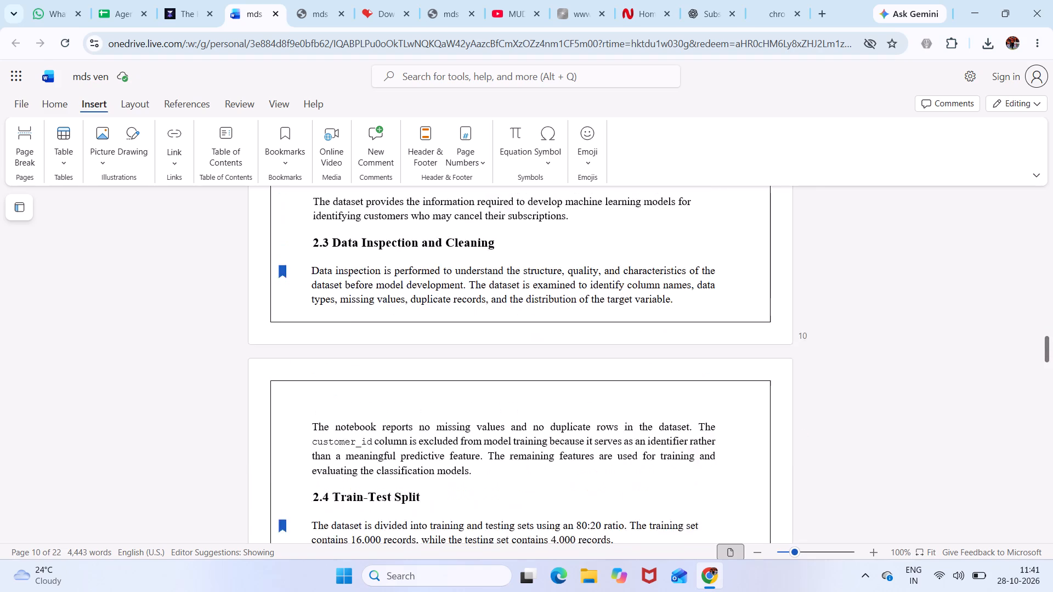
scroll(512, 378, down, 3)
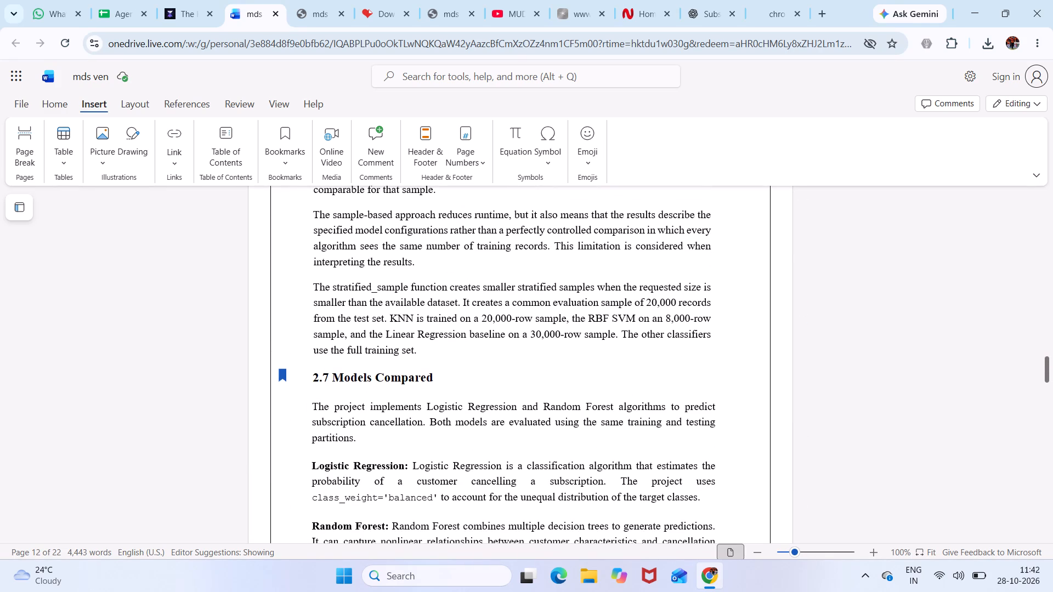
scroll(512, 378, down, 5)
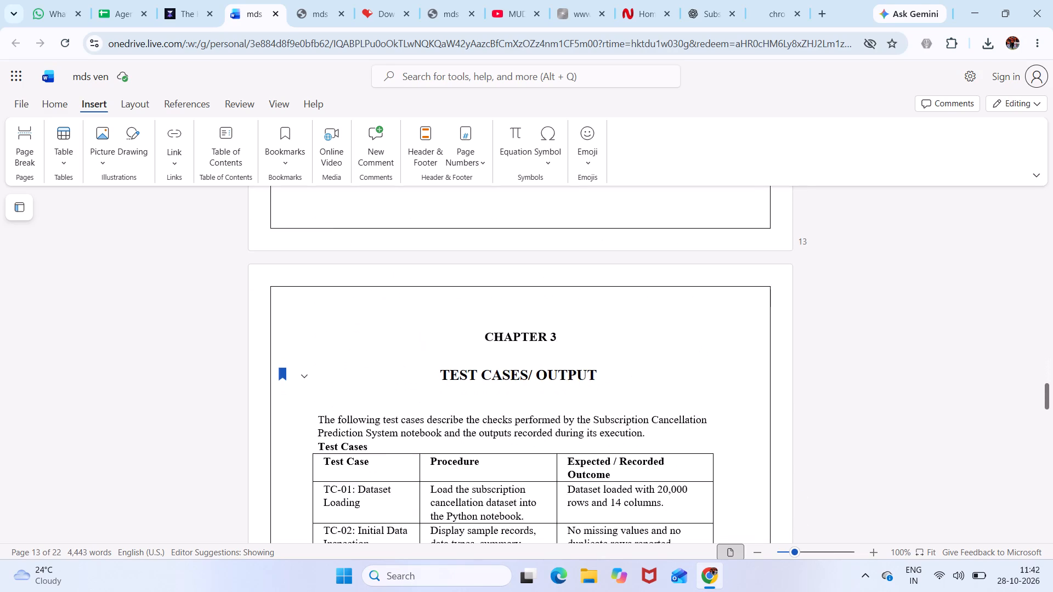
scroll(512, 378, down, 8)
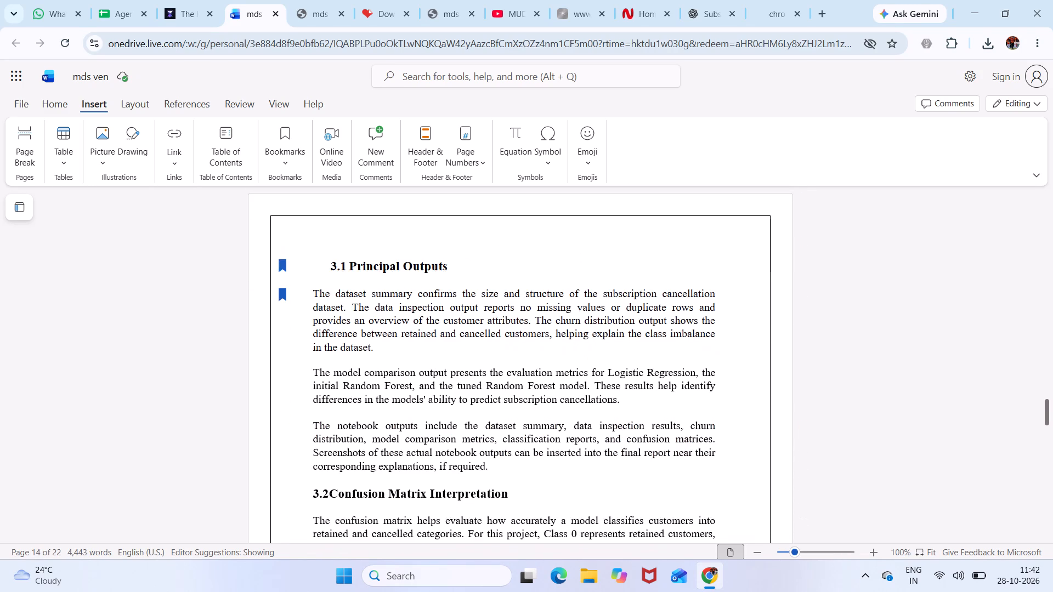
scroll(512, 378, down, 5)
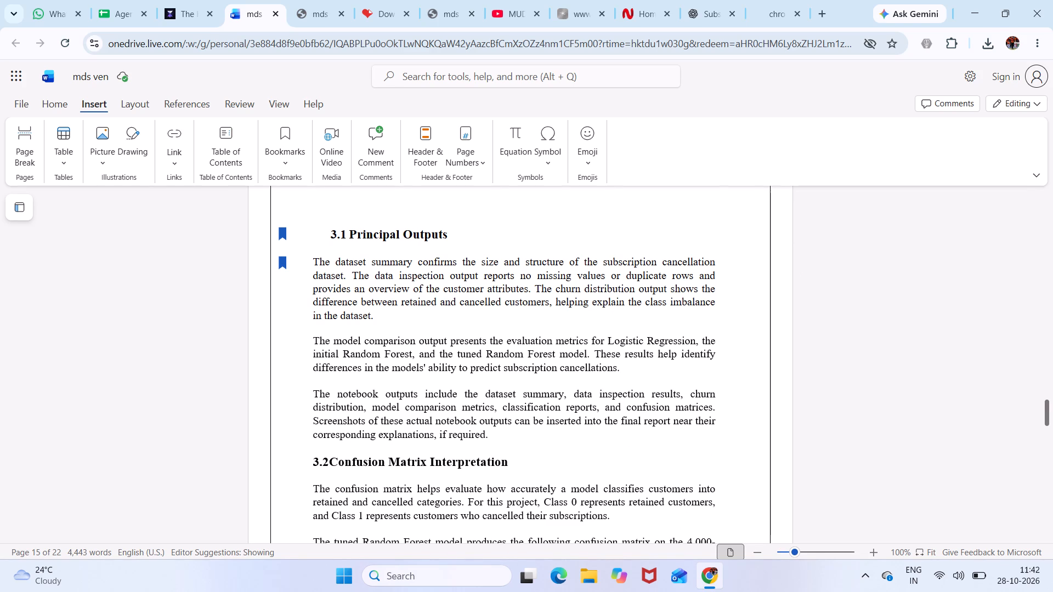
scroll(512, 378, down, 5)
Add page numbers without a page count to the centre of the footer from the Abstract page.
scroll(512, 378, up, 5)
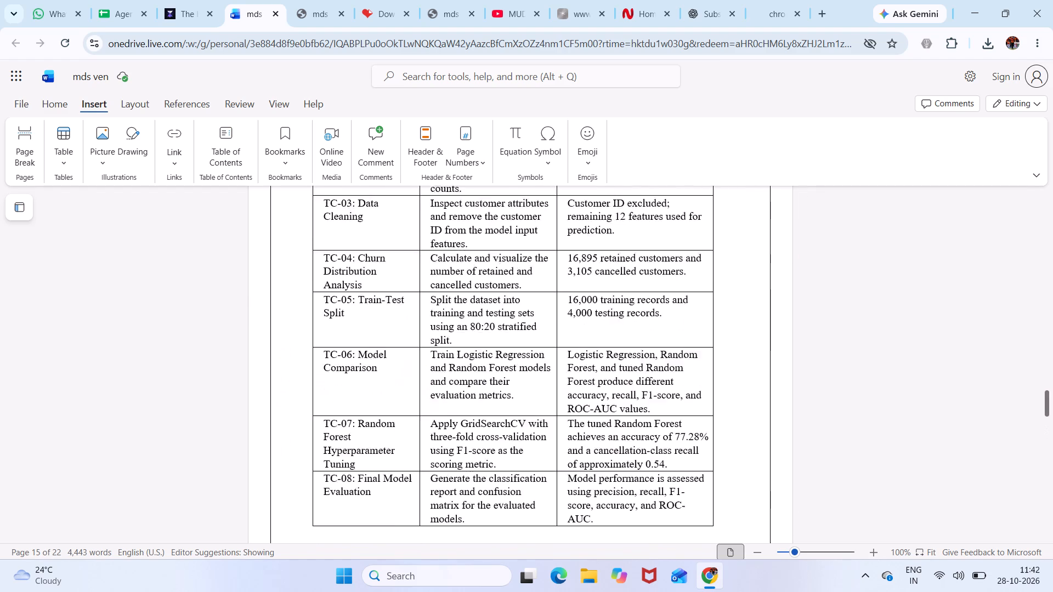
scroll(512, 378, up, 9)
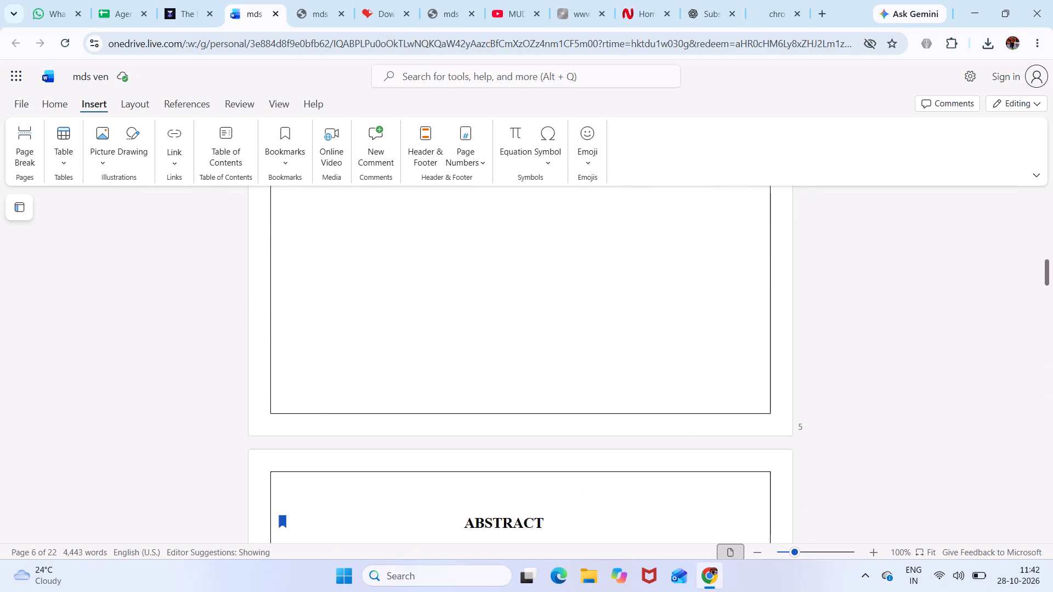
scroll(512, 378, up, 1)
scroll(512, 378, down, 4)
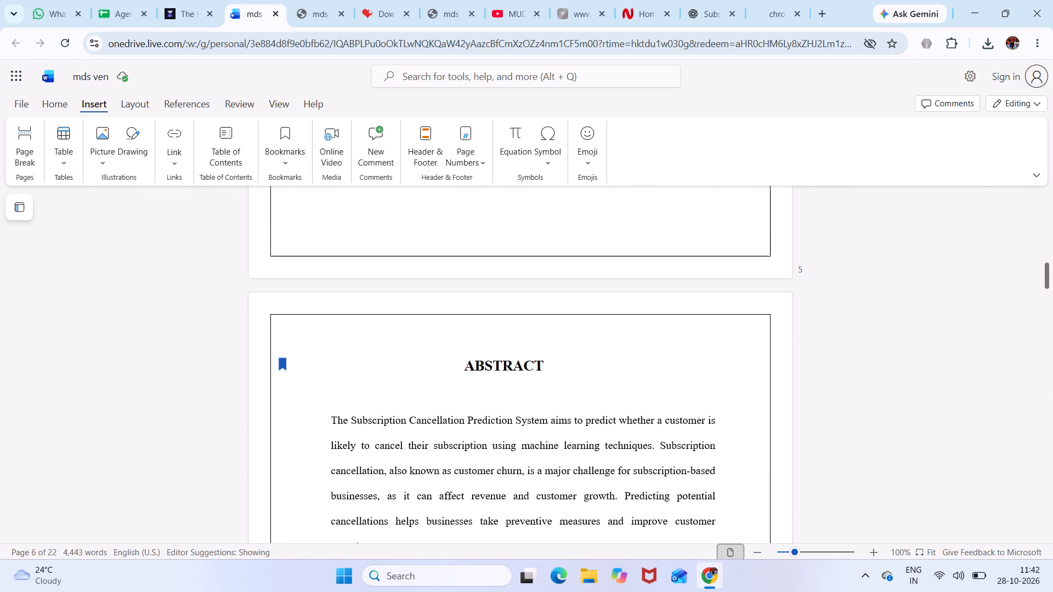
click(497, 402)
click(459, 155)
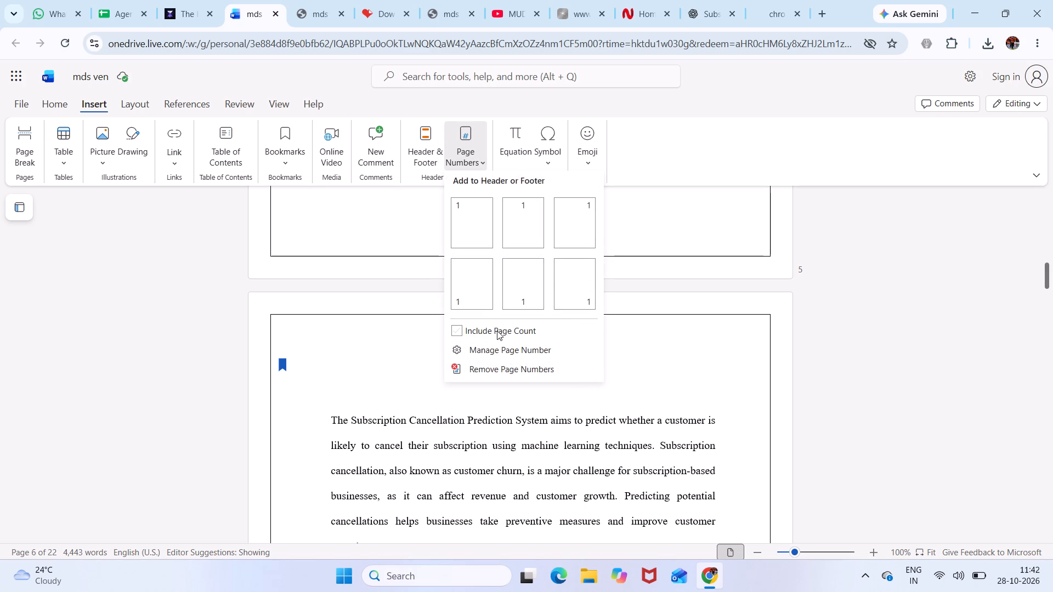
click(536, 280)
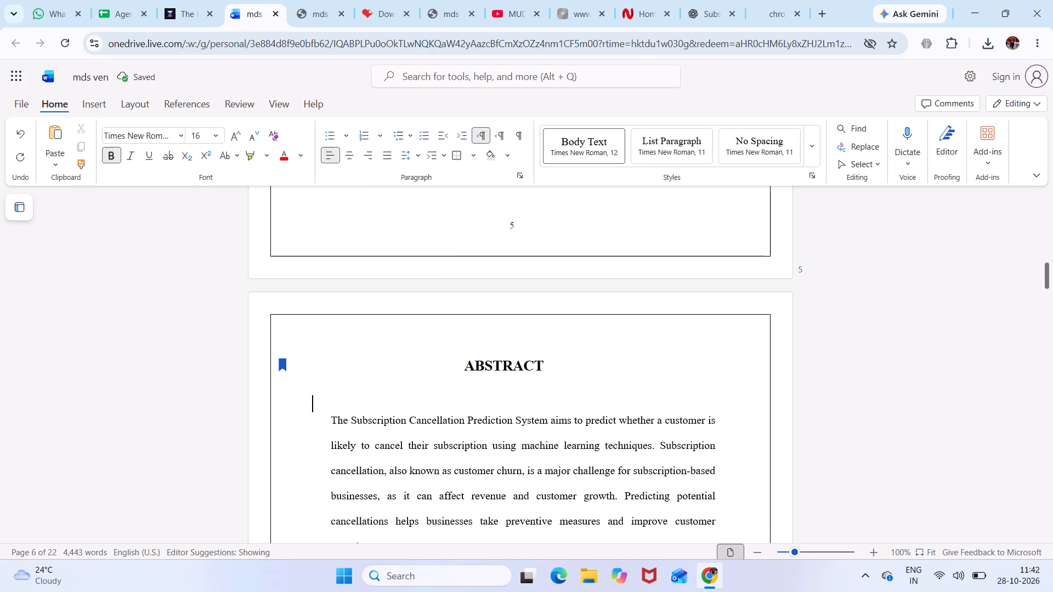
Delete the page number from the centre of the cover page's footer.
scroll(518, 356, up, 10)
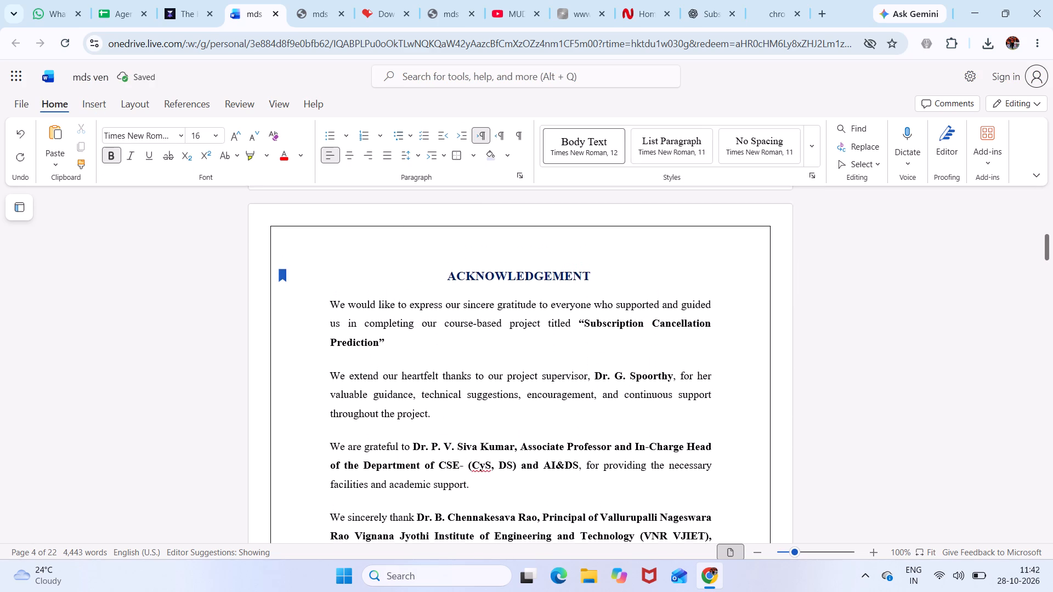
scroll(518, 356, up, 6)
scroll(518, 356, down, 1)
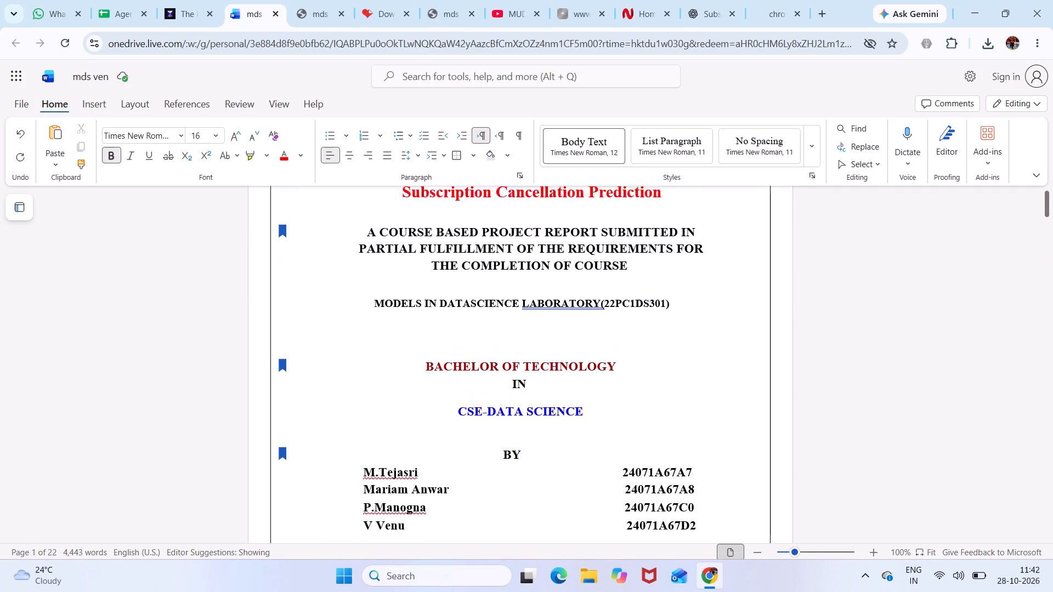
scroll(518, 356, down, 6)
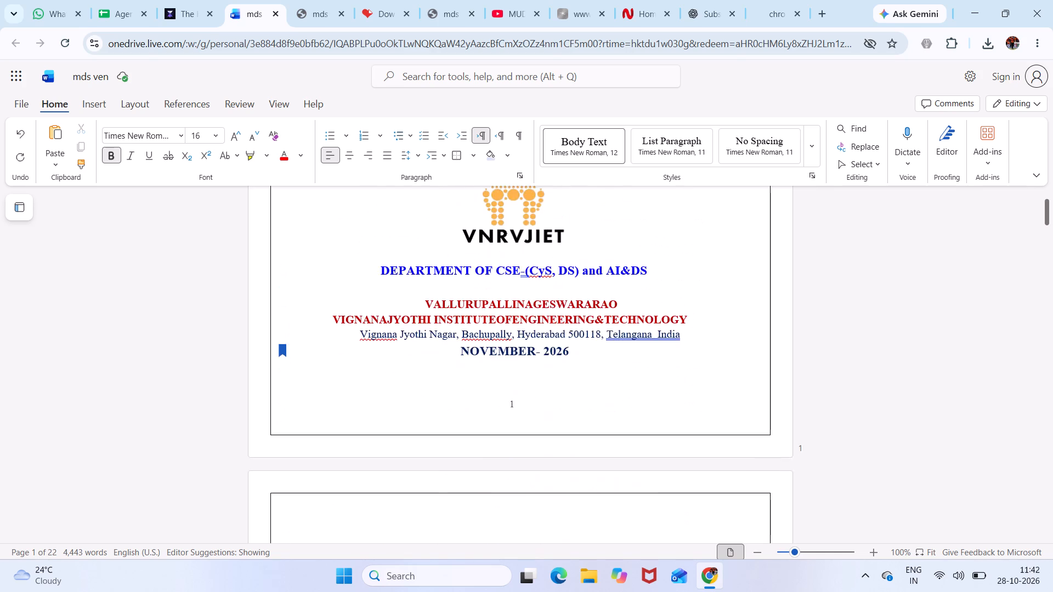
scroll(518, 356, down, 1)
double_click(520, 226)
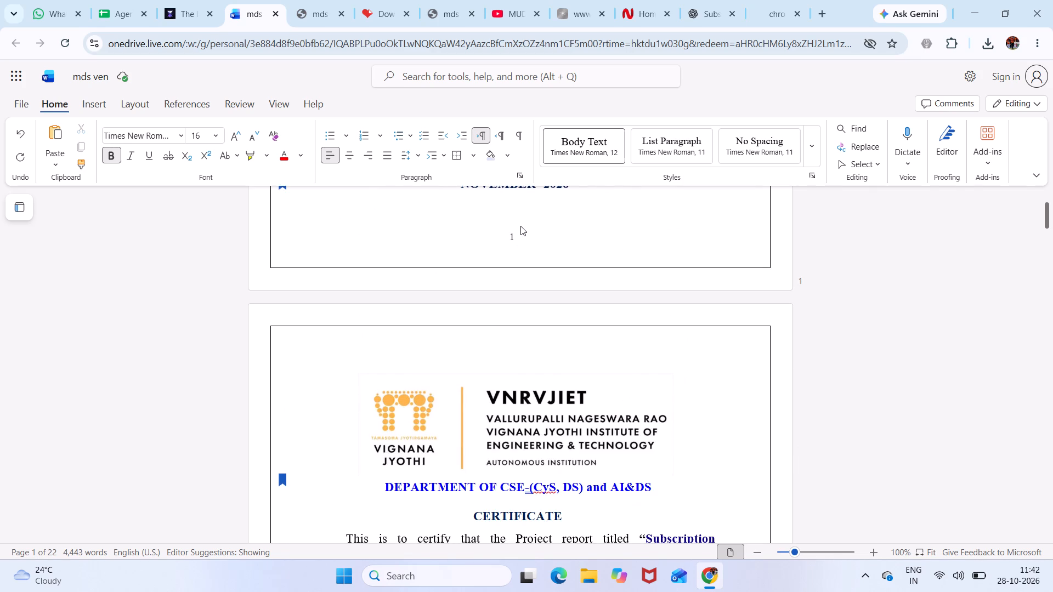
click(520, 226)
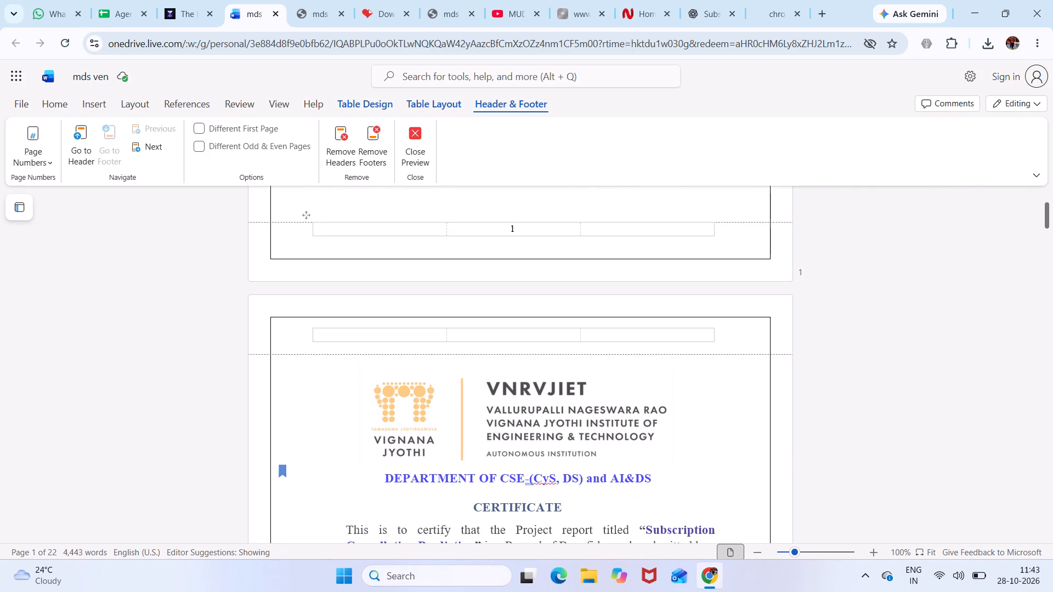
double_click(516, 230)
key(BackSpace)
Delete the page number from the centre of the Certificate page's footer.
scroll(516, 230, down, 4)
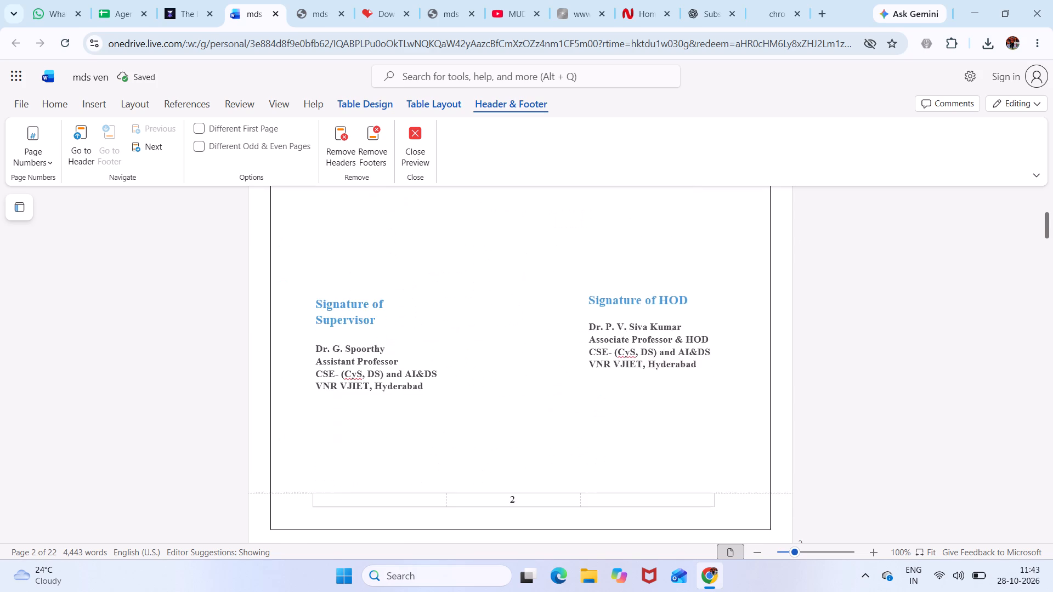
scroll(516, 230, down, 2)
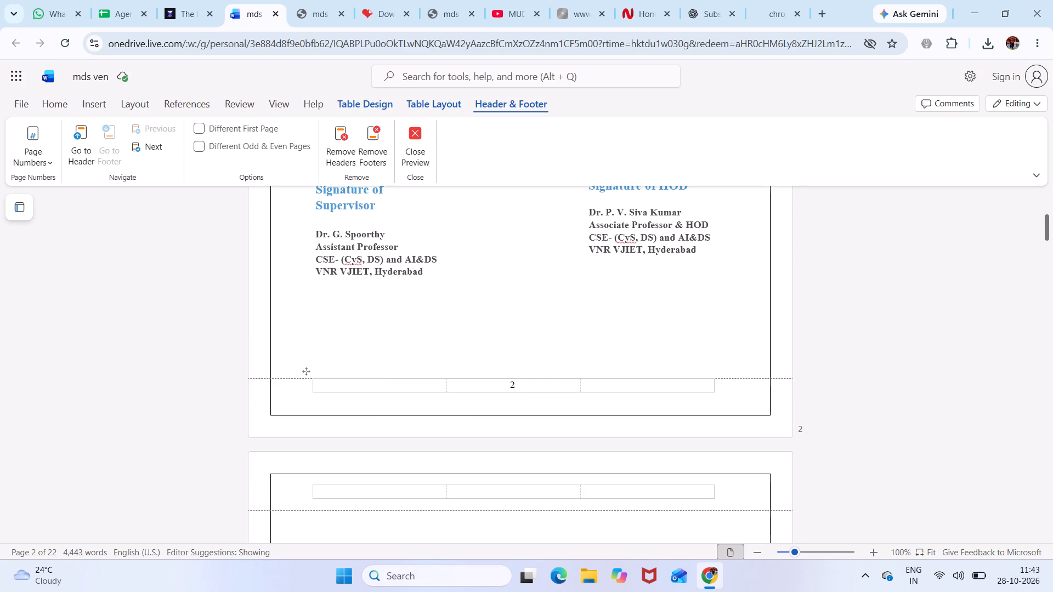
click(519, 385)
key(BackSpace)
Delete the page number from the centre of the Acknowledgement page's footer.
scroll(519, 385, down, 2)
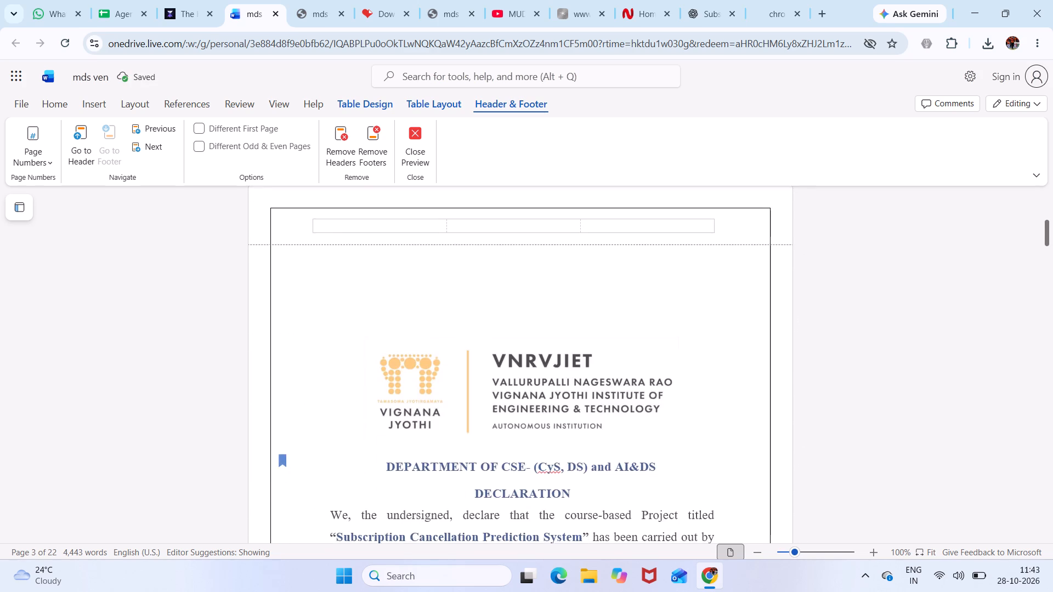
scroll(519, 385, down, 6)
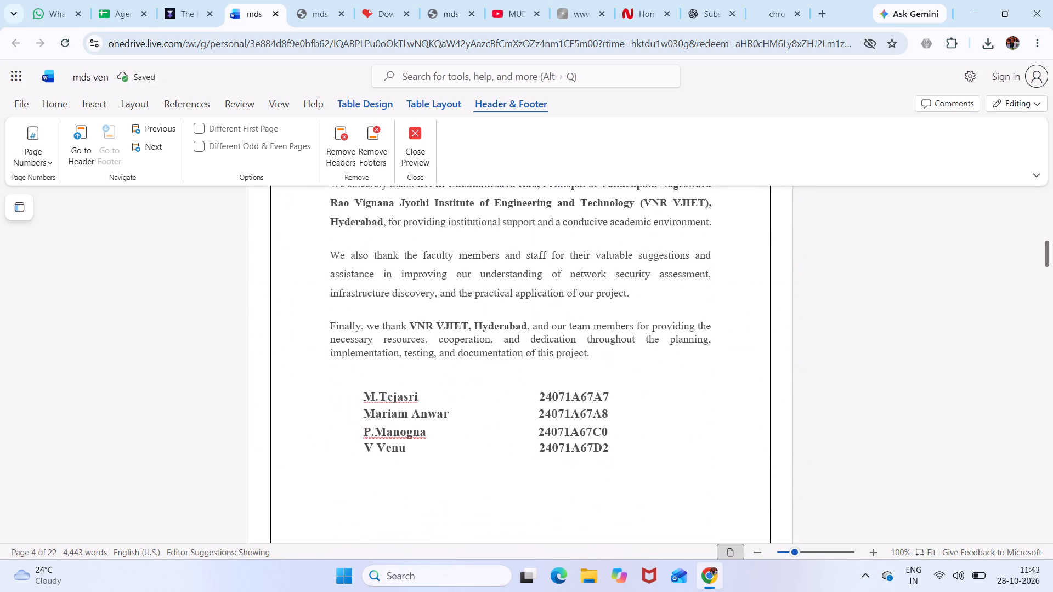
scroll(519, 385, down, 4)
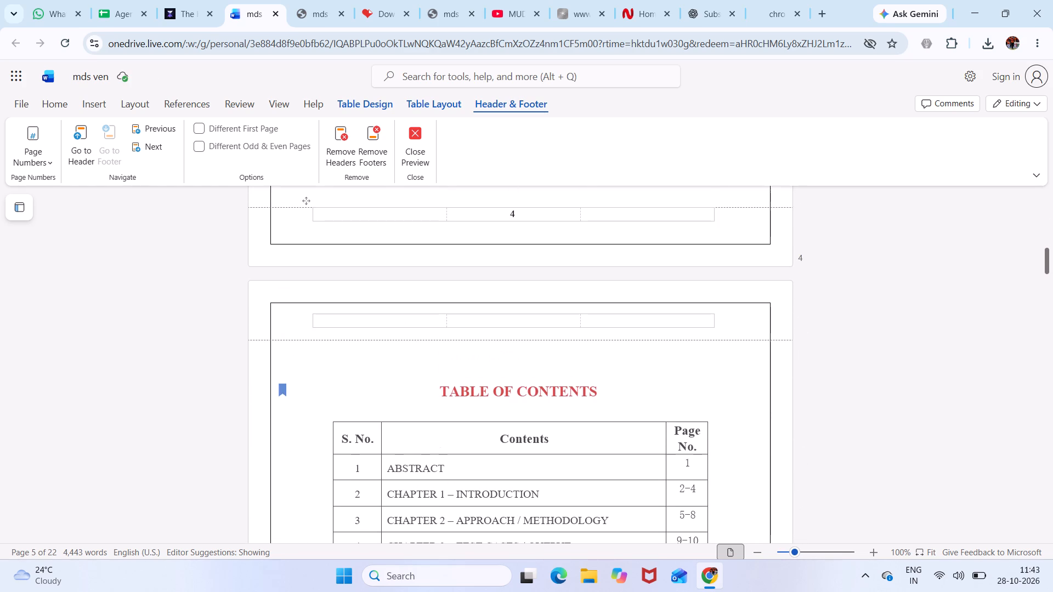
click(519, 213)
key(BackSpace)
Delete the page number from the centre of the Table of Contents page's footer.
scroll(519, 213, down, 2)
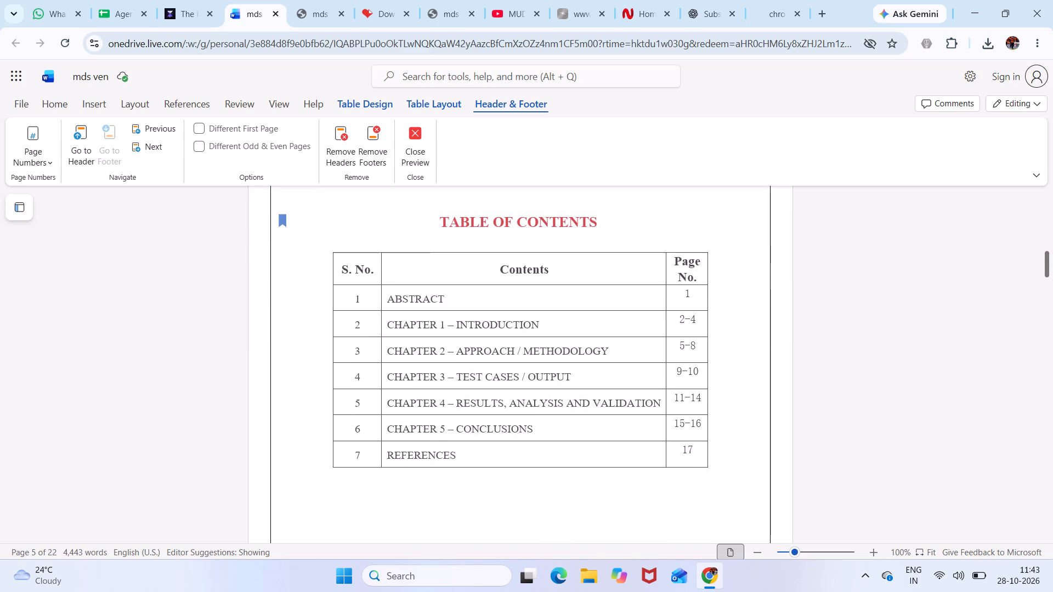
scroll(519, 213, down, 4)
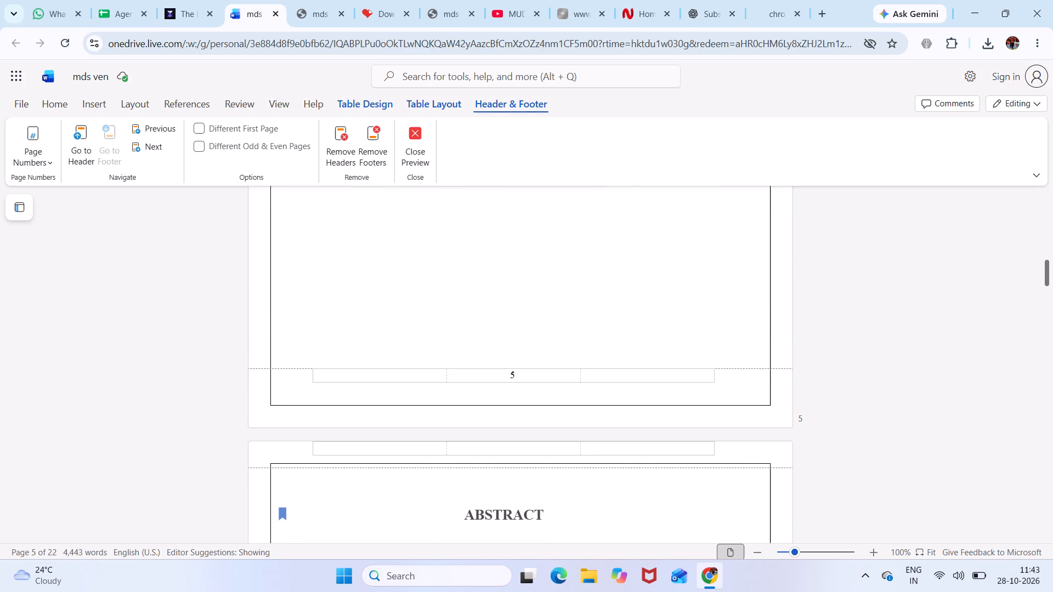
double_click(526, 379)
key(BackSpace)
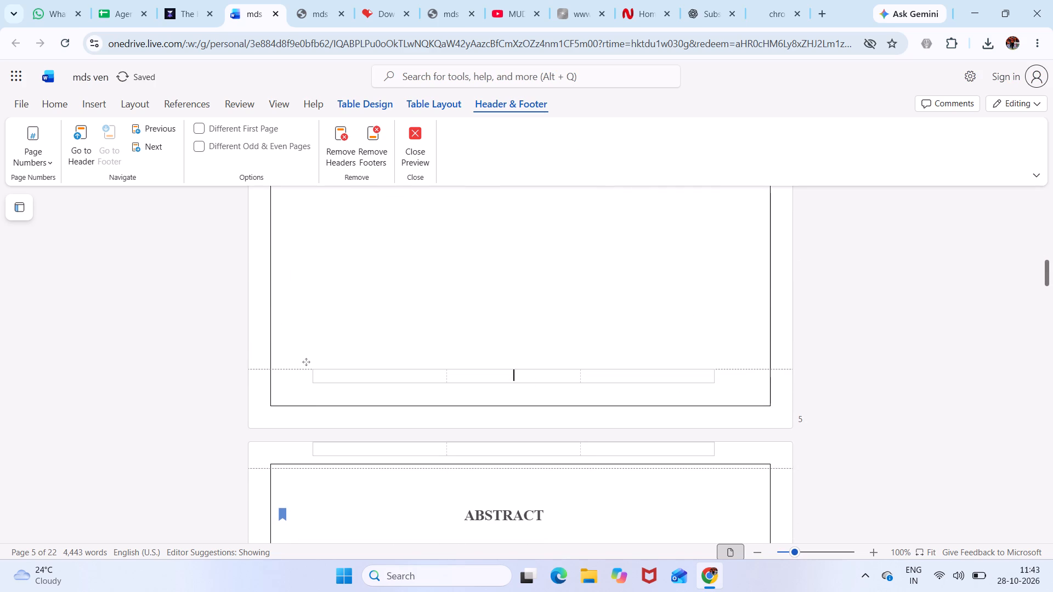
scroll(526, 379, down, 7)
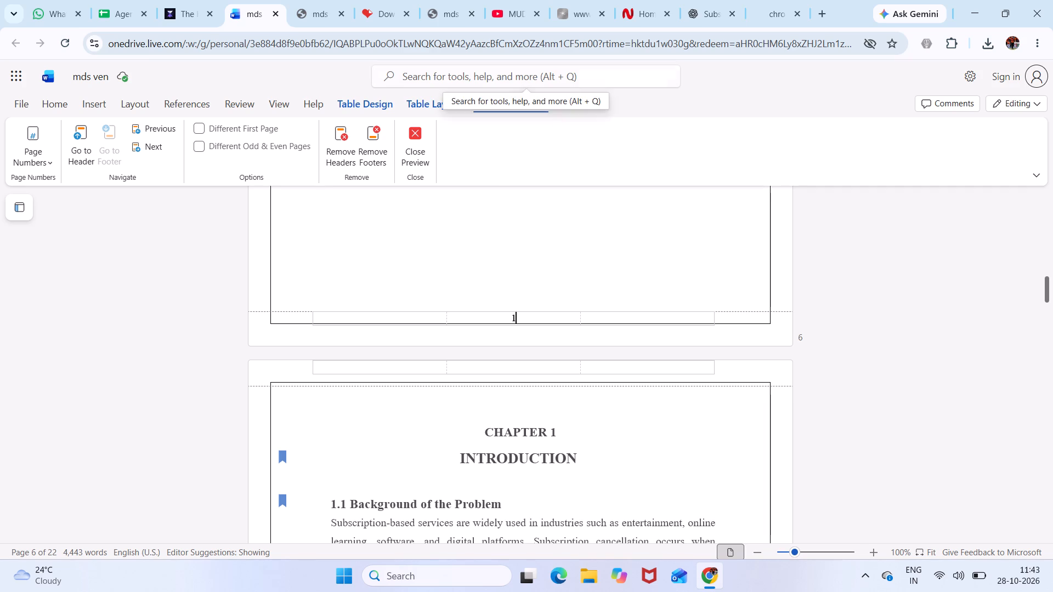
scroll(568, 329, down, 6)
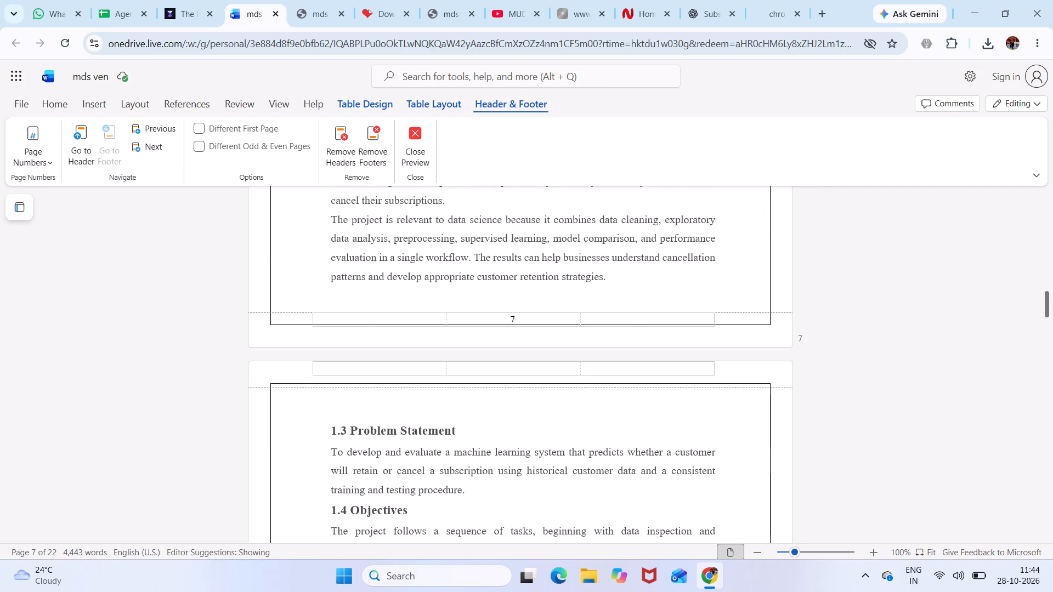
click(540, 319)
key(BackSpace)
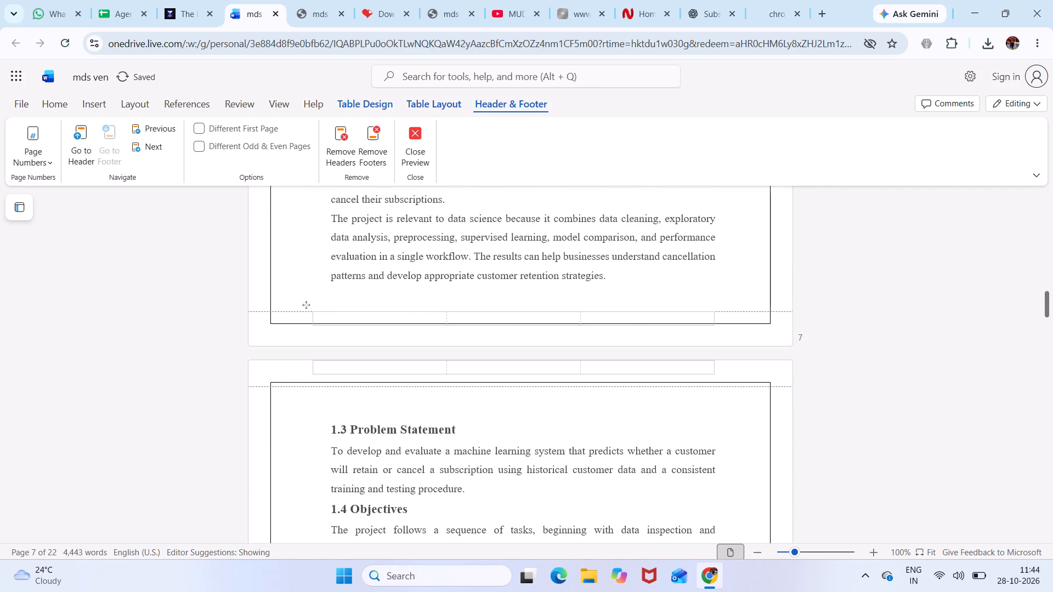
key(2)
Set the page numbering from the footer of Chapter 1's first page to start at 3, keeping the 1, 2, 3, 4... format.
scroll(514, 263, up, 4)
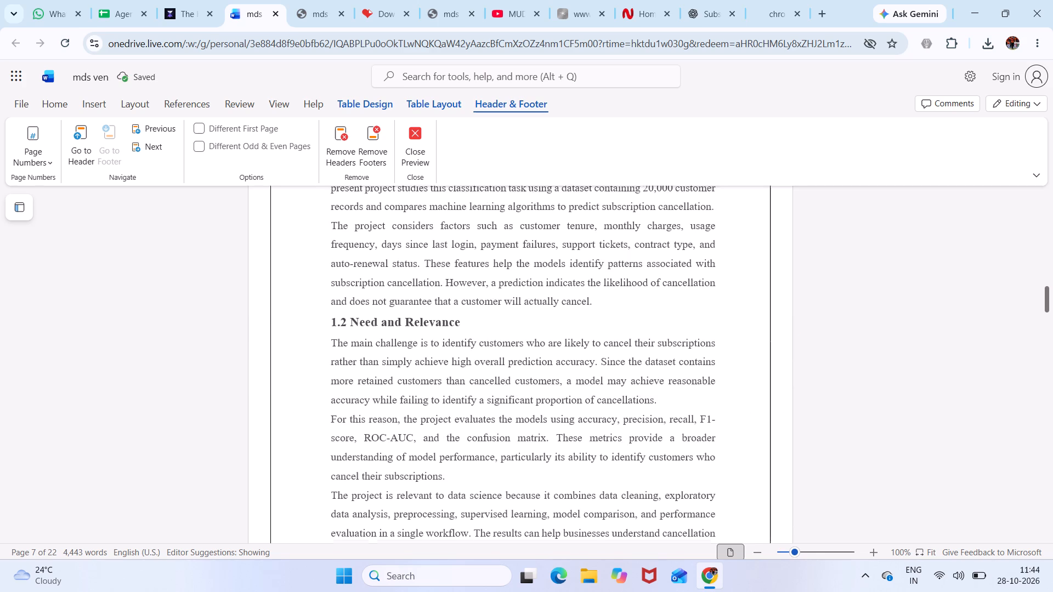
scroll(514, 263, down, 1)
click(514, 263)
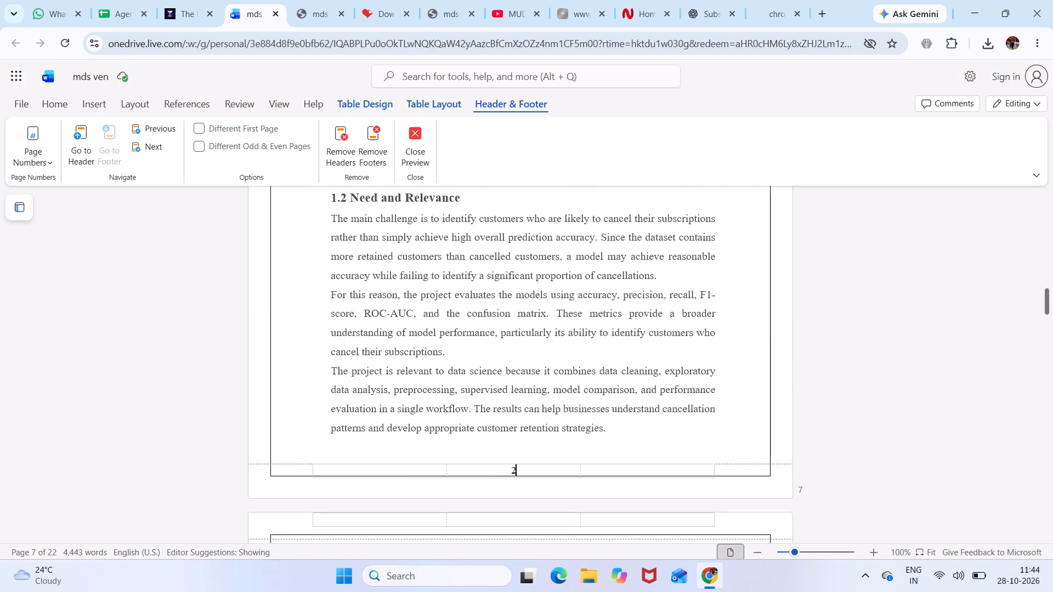
click(101, 103)
click(473, 158)
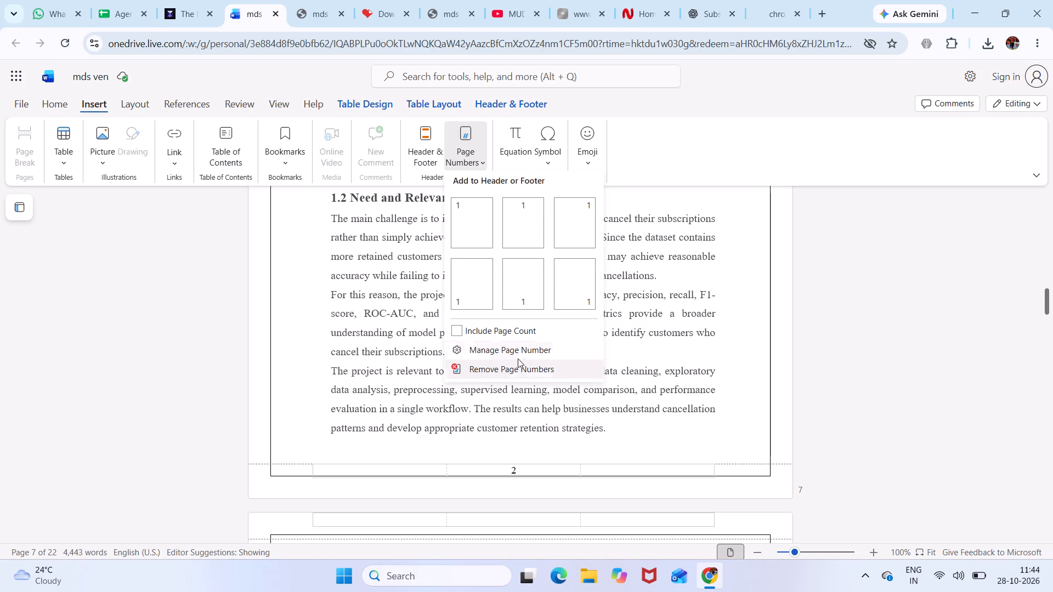
click(513, 345)
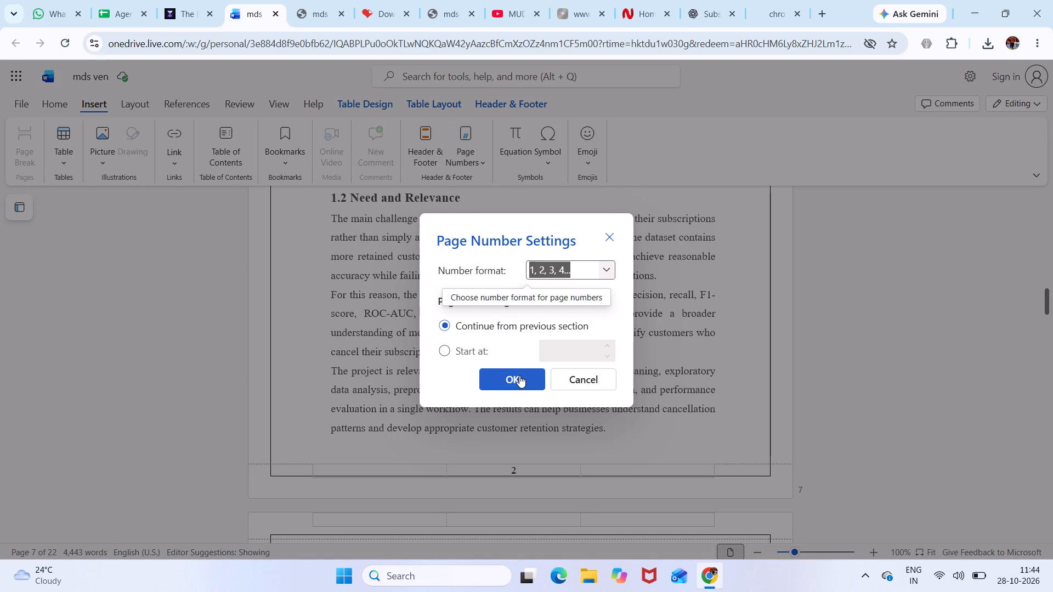
click(561, 352)
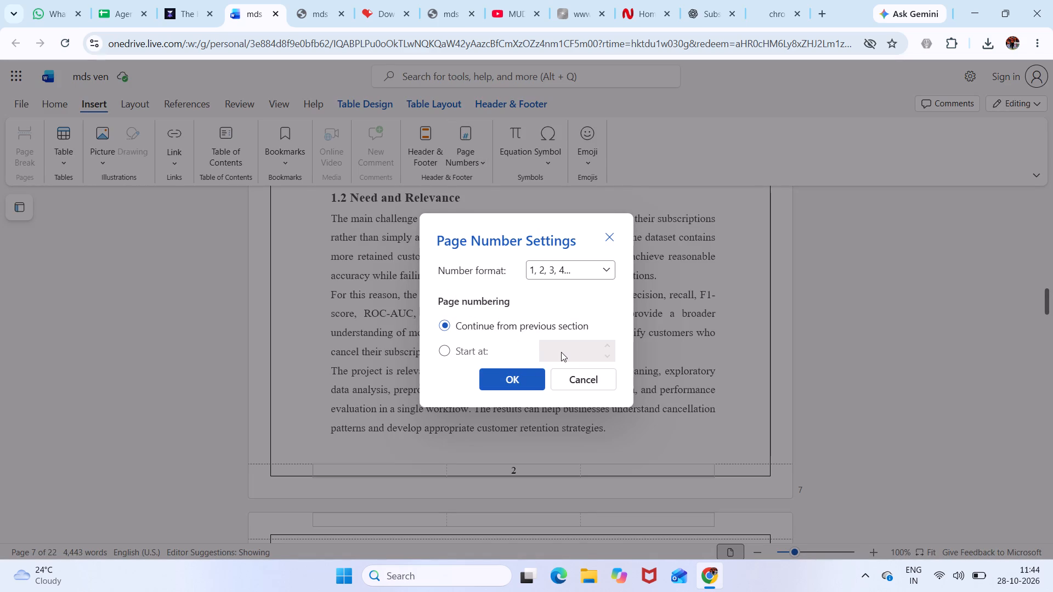
click(561, 352)
key(BackSpace)
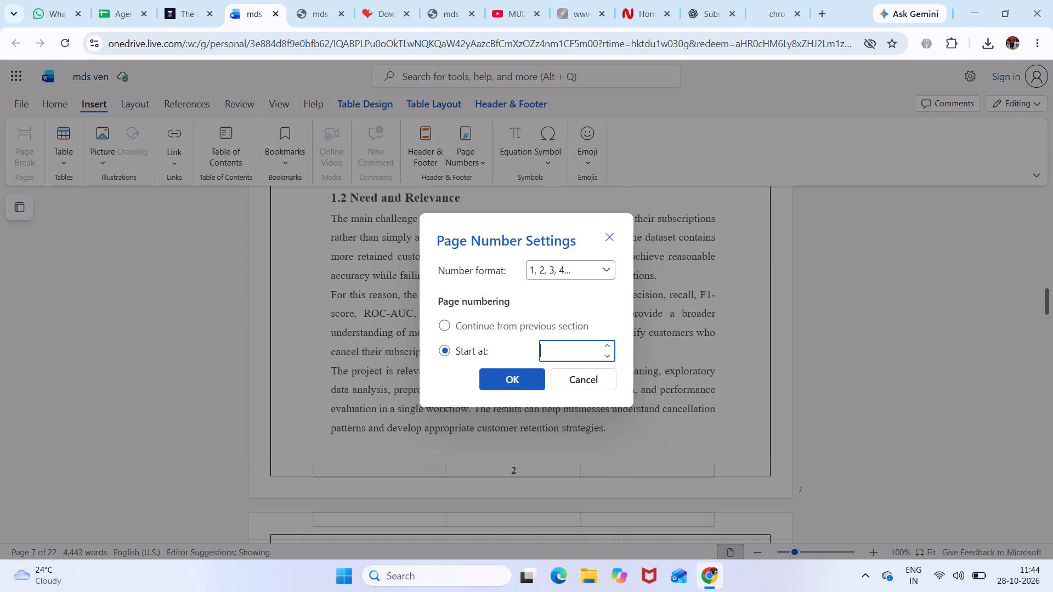
key(3)
key(Return)
click(598, 274)
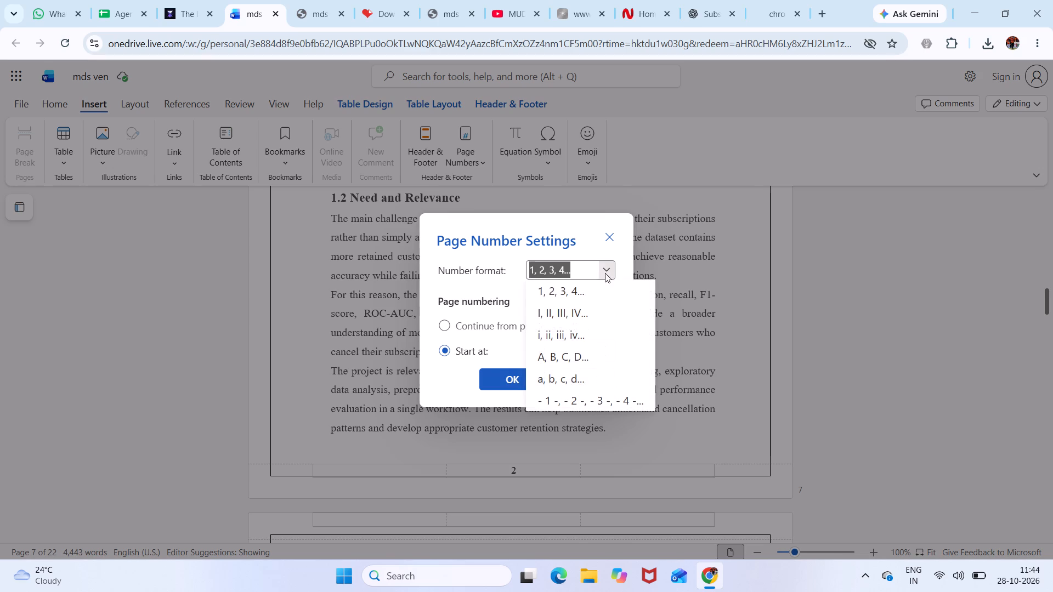
click(713, 293)
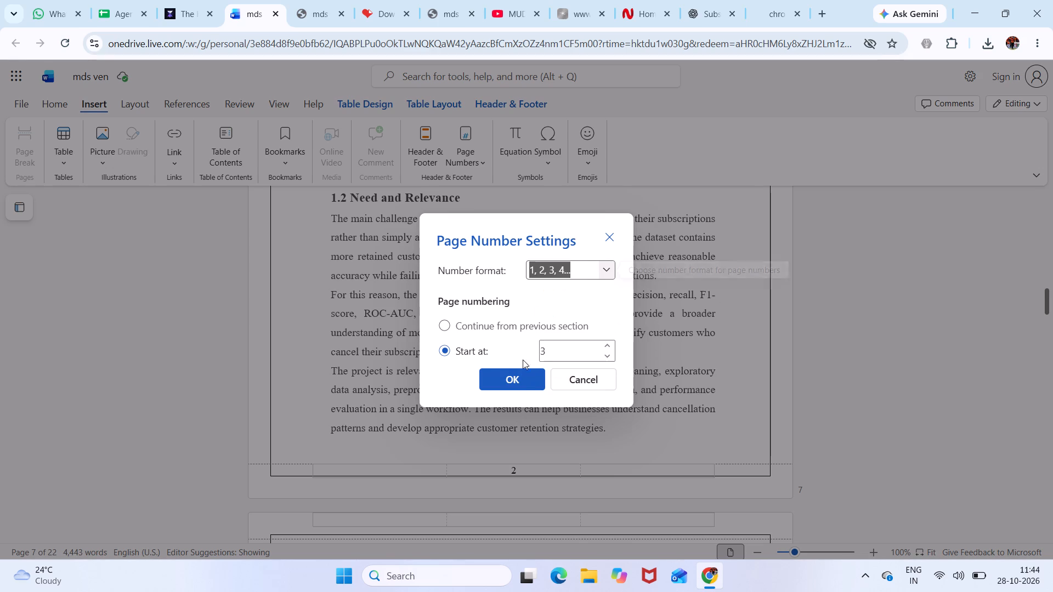
click(520, 377)
Check the page numbers in the footers from the cover page through Chapter 2.
scroll(520, 377, down, 3)
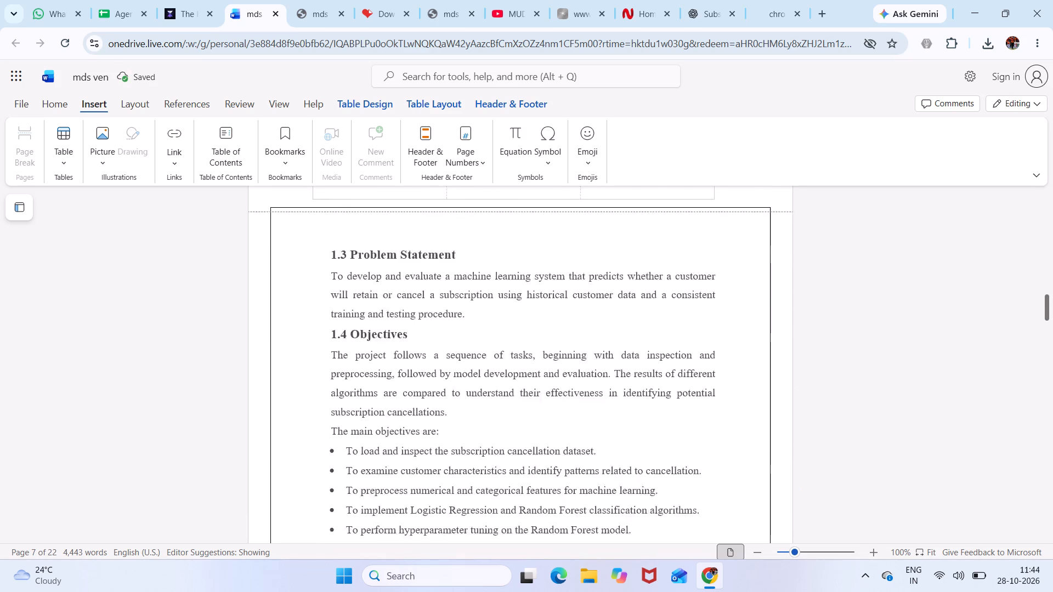
scroll(520, 377, down, 6)
scroll(520, 377, up, 5)
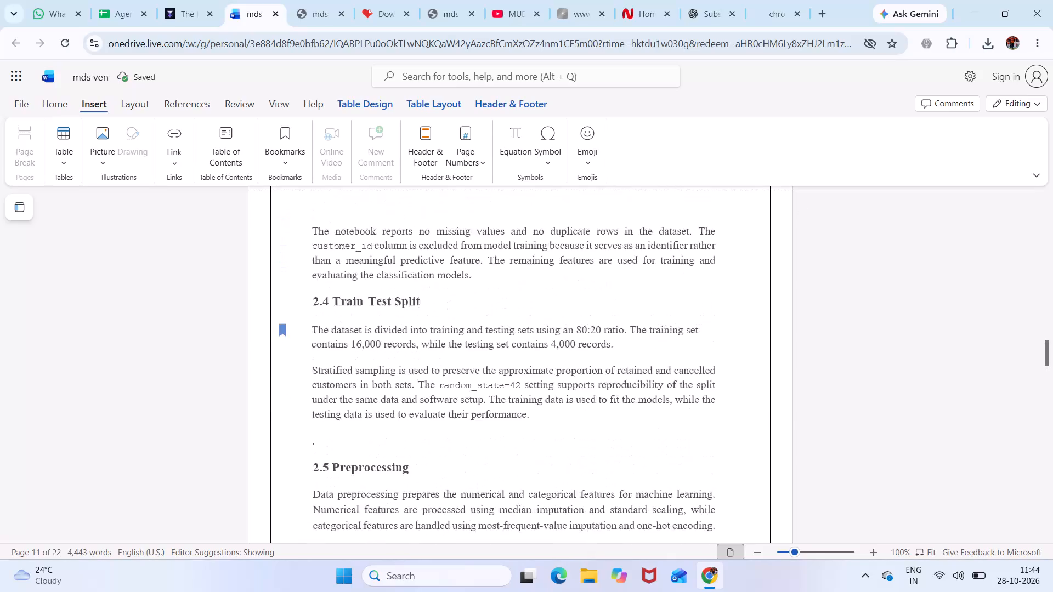
scroll(520, 377, up, 17)
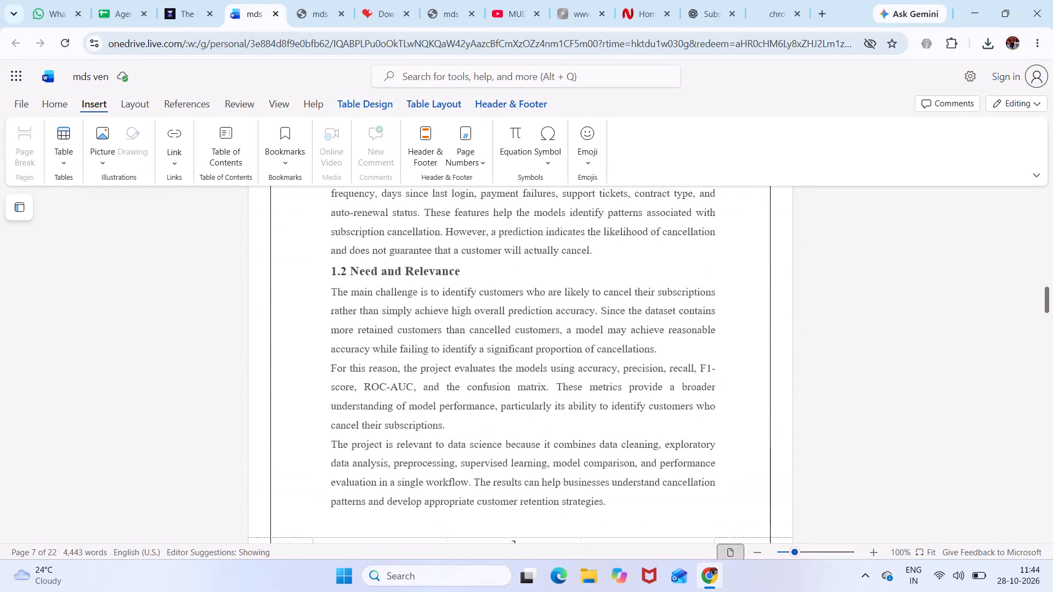
scroll(520, 377, up, 9)
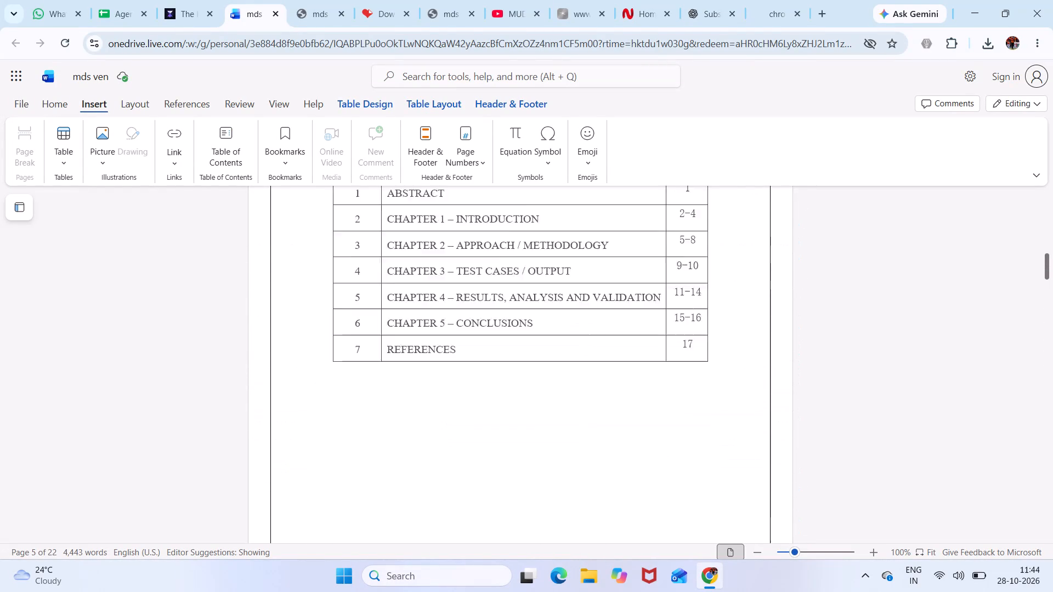
scroll(520, 377, up, 14)
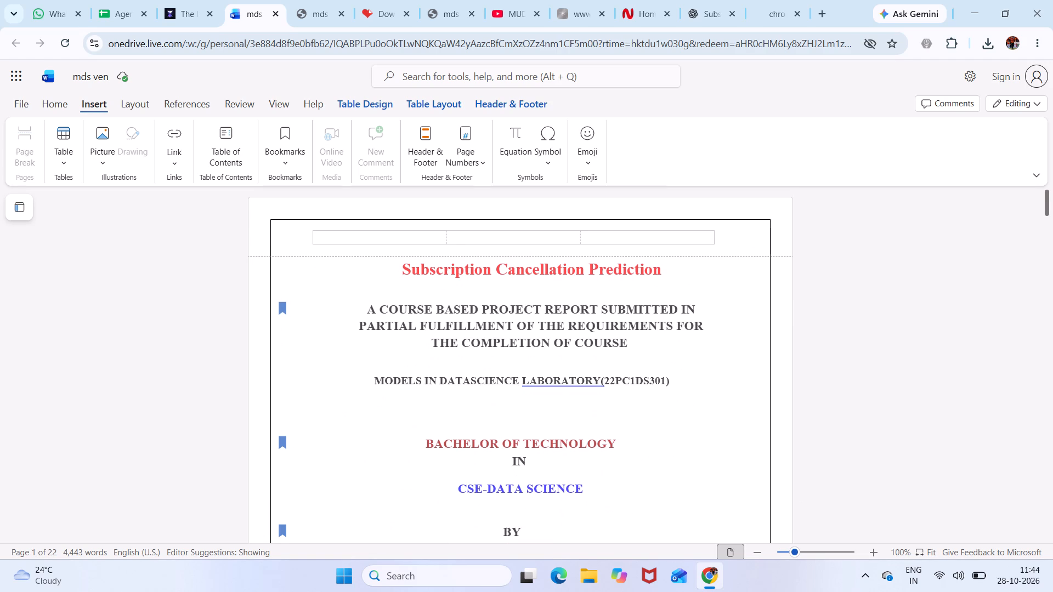
scroll(569, 385, down, 7)
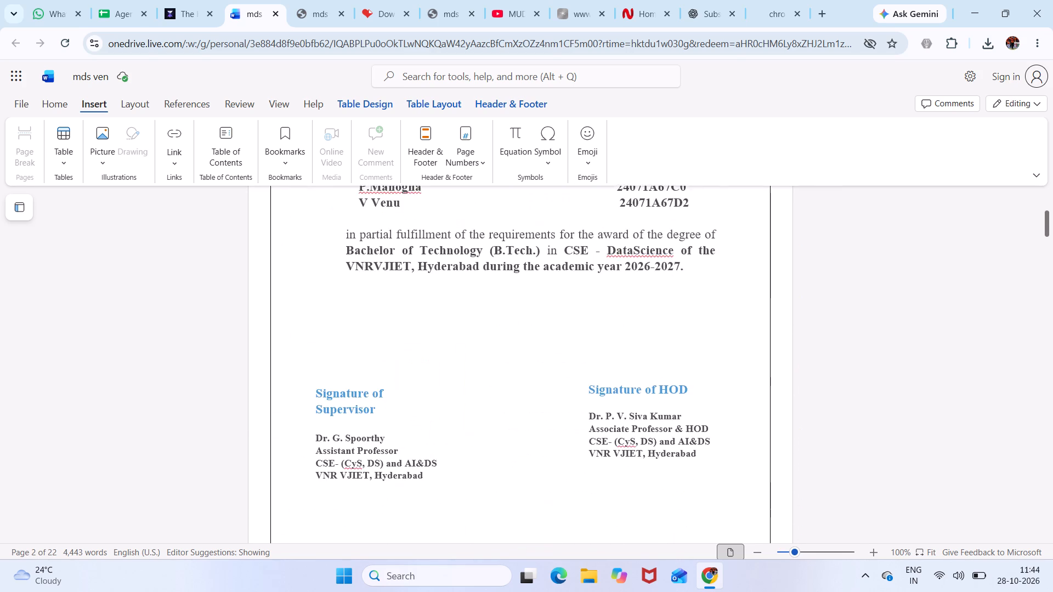
scroll(569, 385, down, 7)
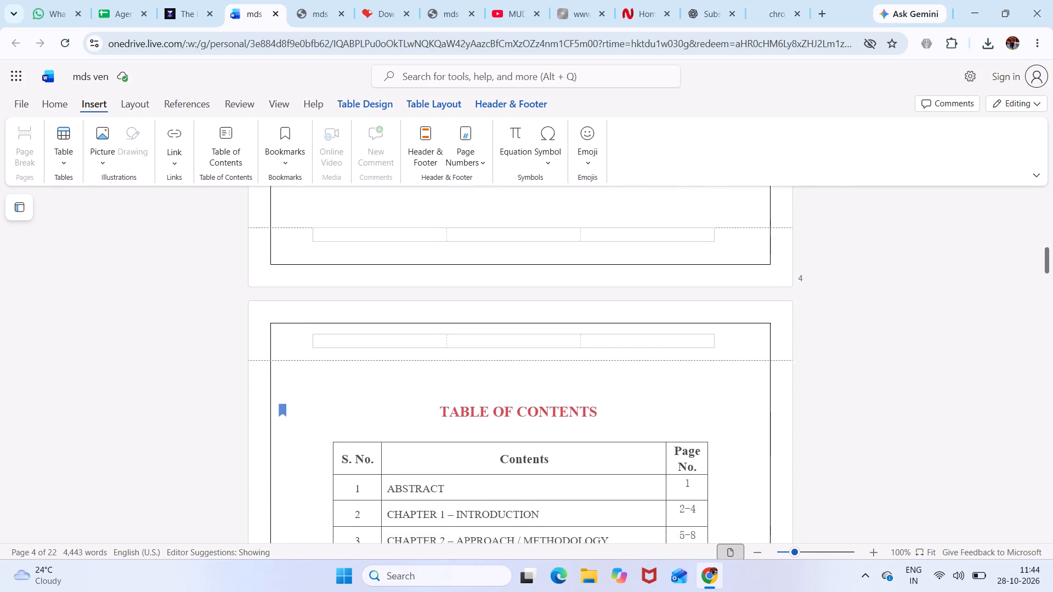
scroll(569, 385, down, 4)
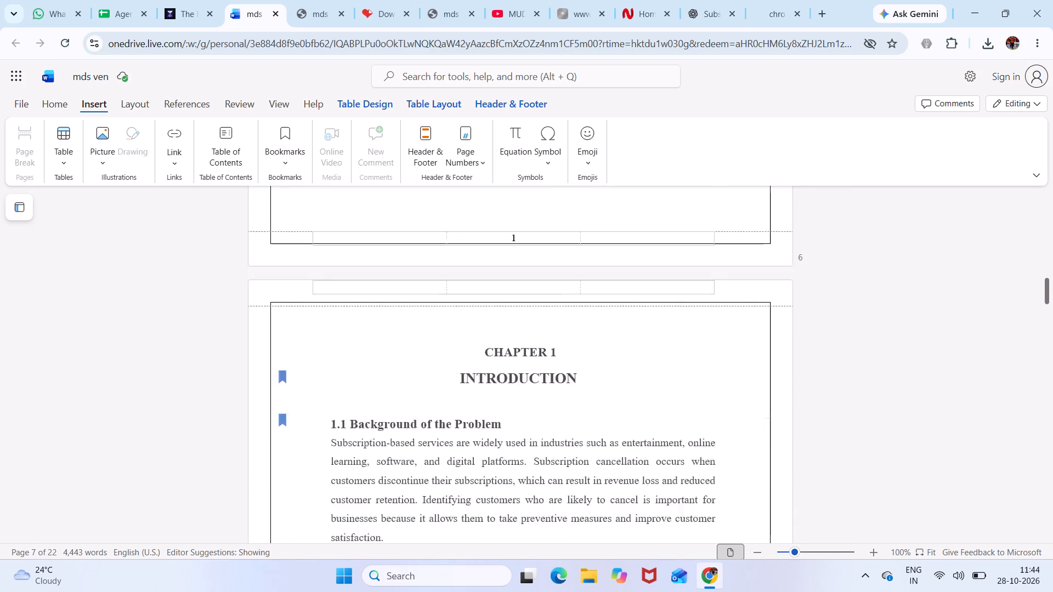
scroll(569, 385, down, 4)
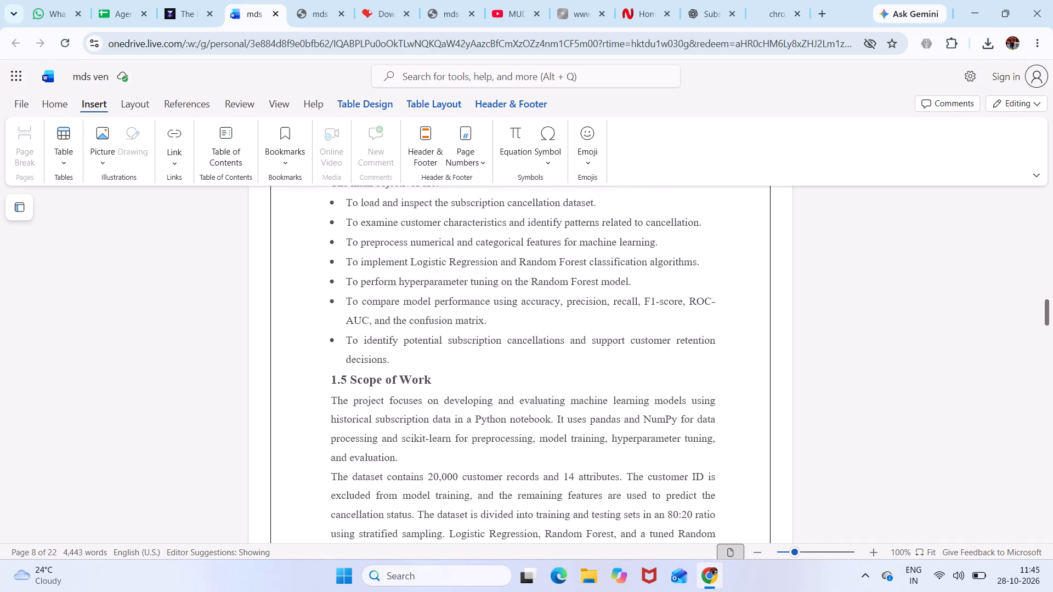
scroll(582, 374, down, 8)
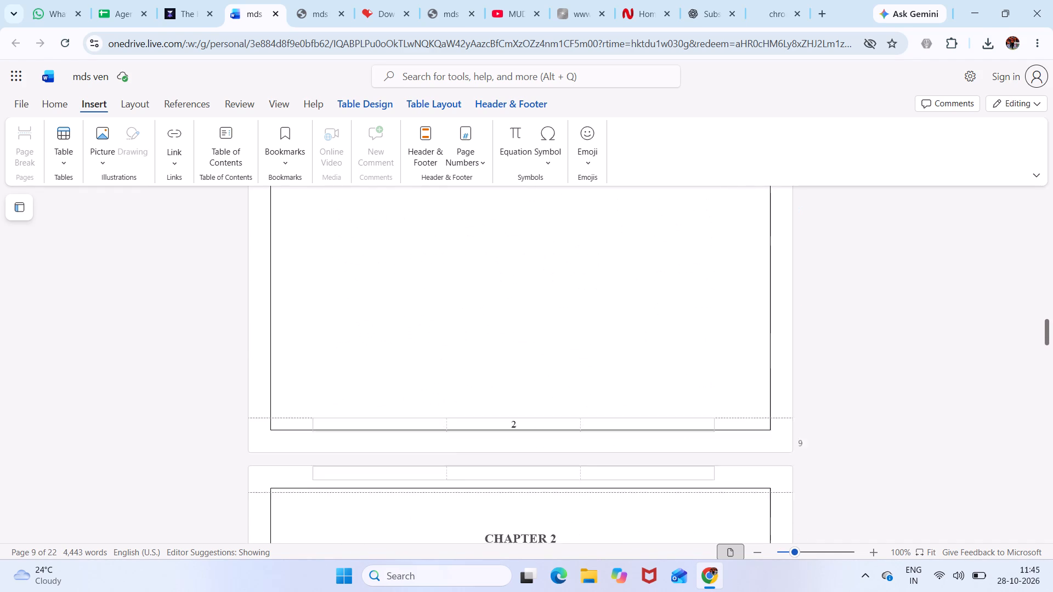
scroll(582, 374, down, 2)
scroll(541, 391, up, 10)
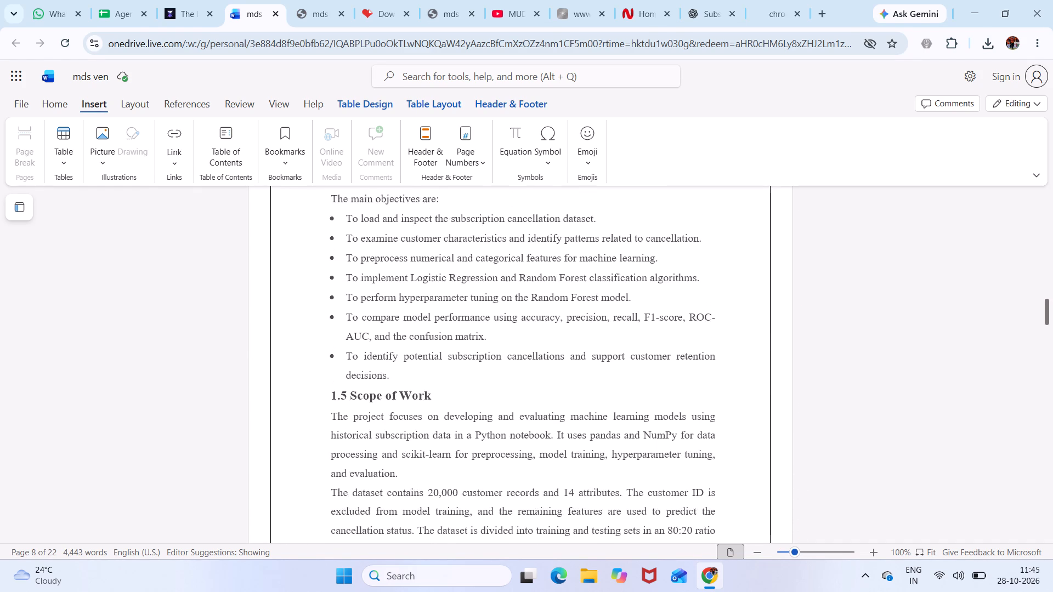
scroll(541, 391, up, 6)
scroll(541, 391, down, 6)
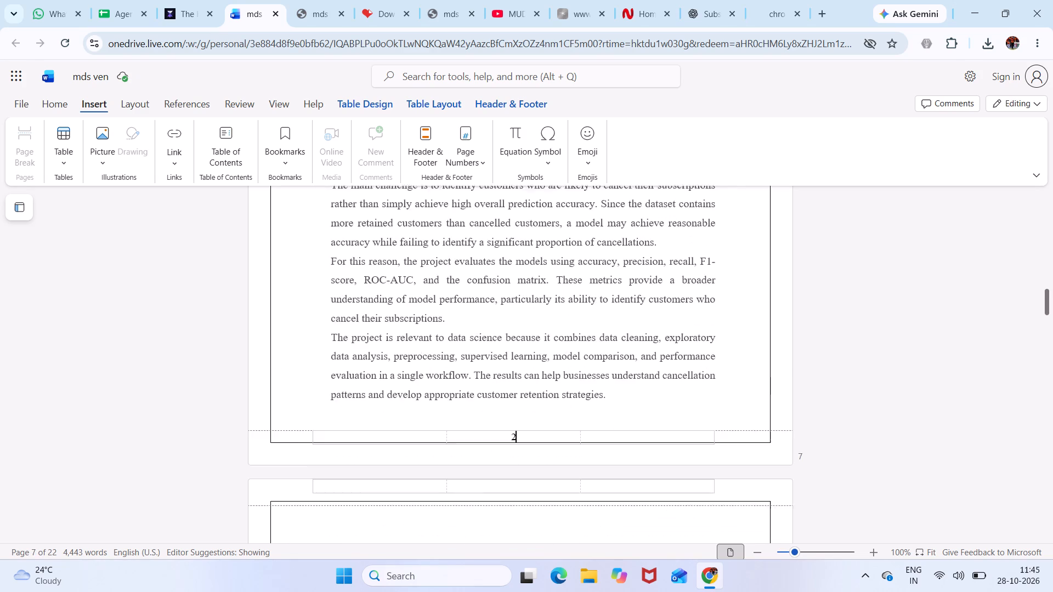
scroll(541, 391, down, 6)
Replace the page number in the centre of the footer on Chapter 1's last page with 3.
scroll(541, 391, up, 1)
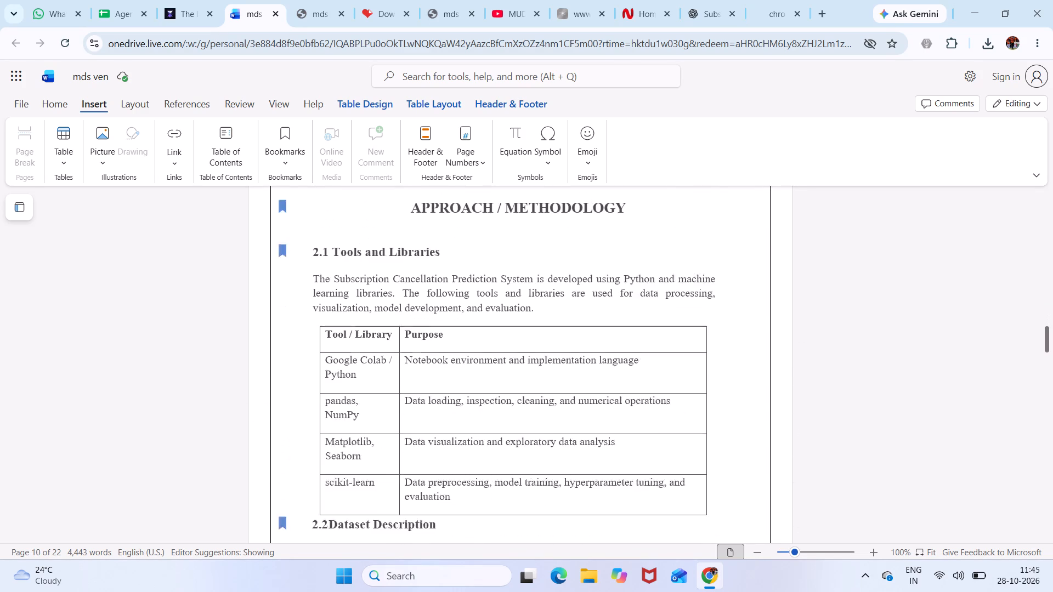
scroll(541, 391, up, 4)
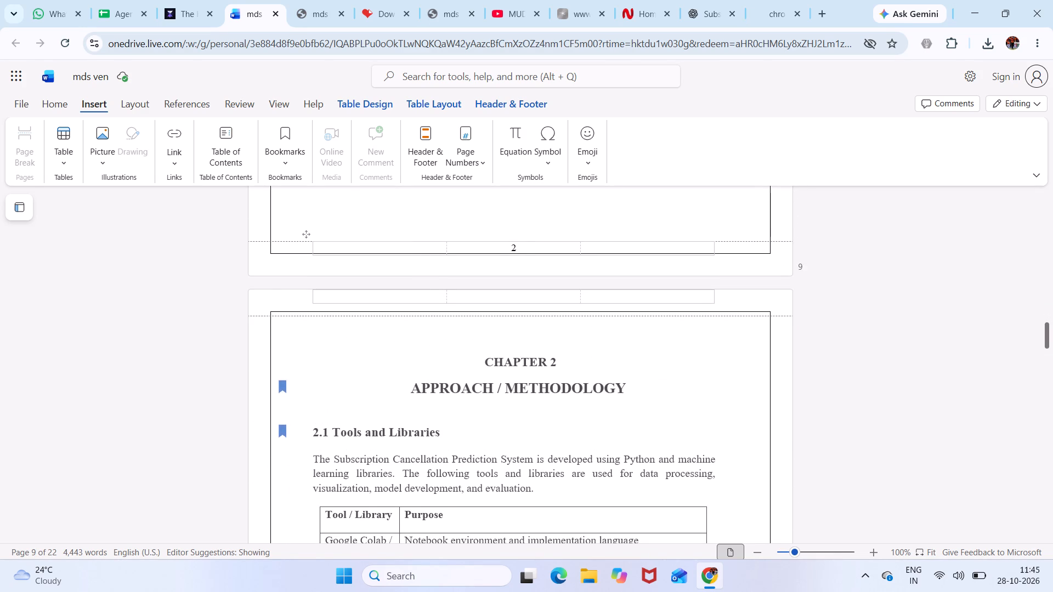
click(526, 247)
key(BackSpace)
key(3)
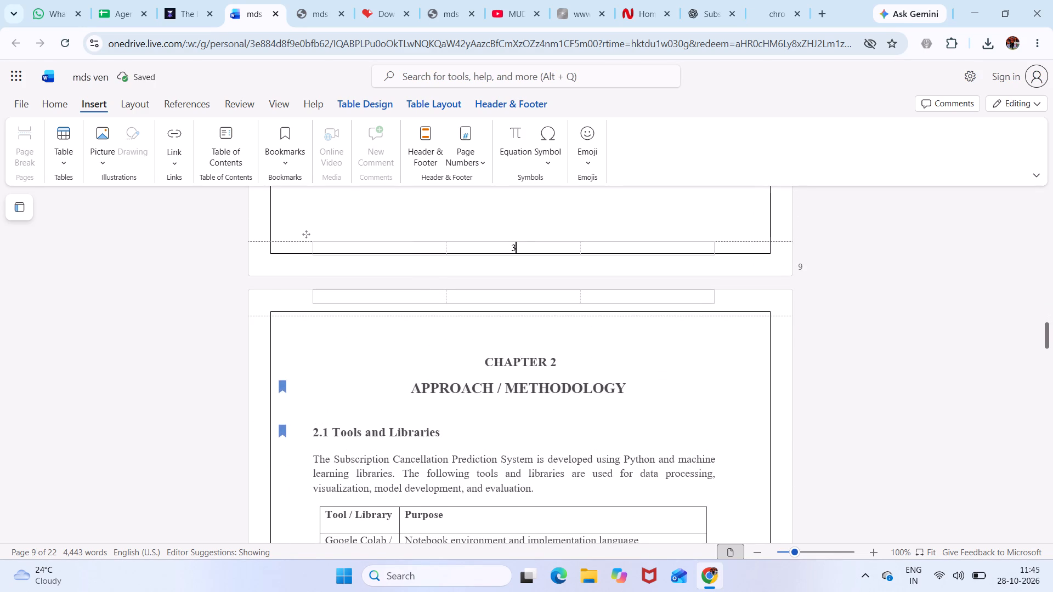
key(Return)
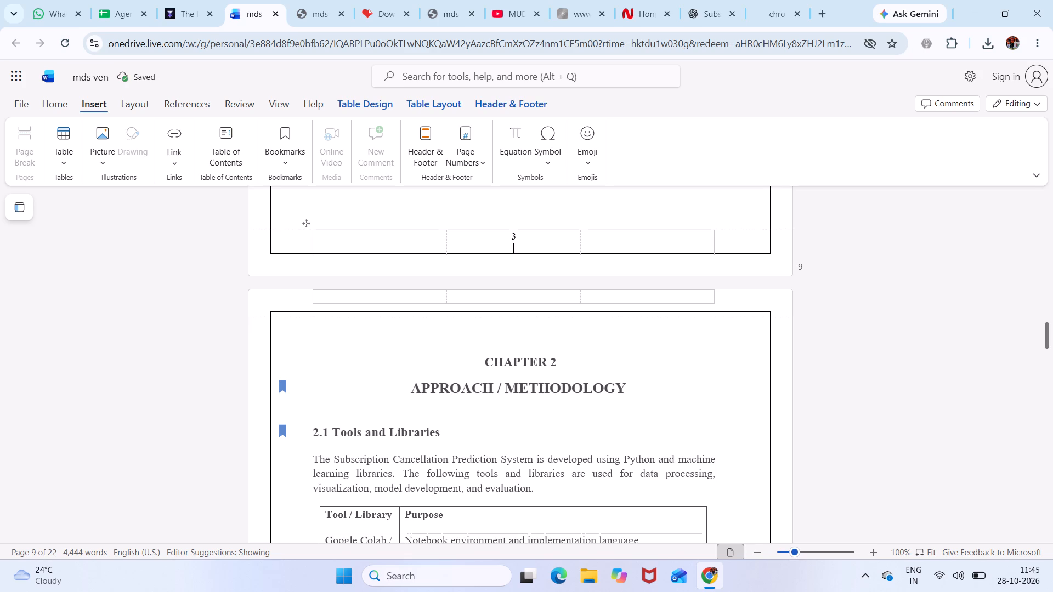
key(BackSpace)
Replace the page number in the centre of the footer on Chapter 2's first page with 4.
scroll(526, 247, down, 6)
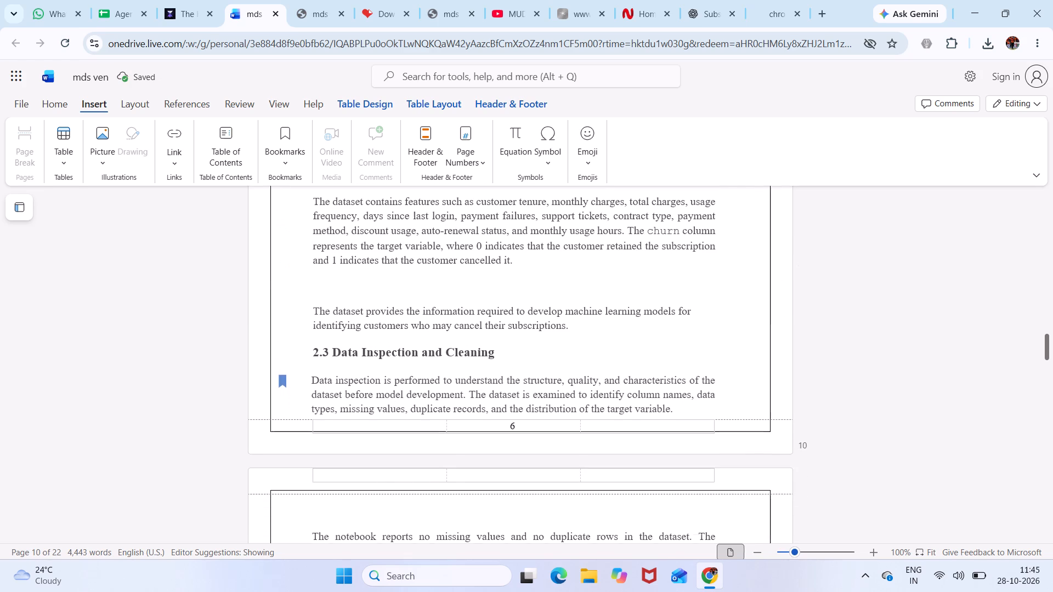
scroll(526, 247, down, 1)
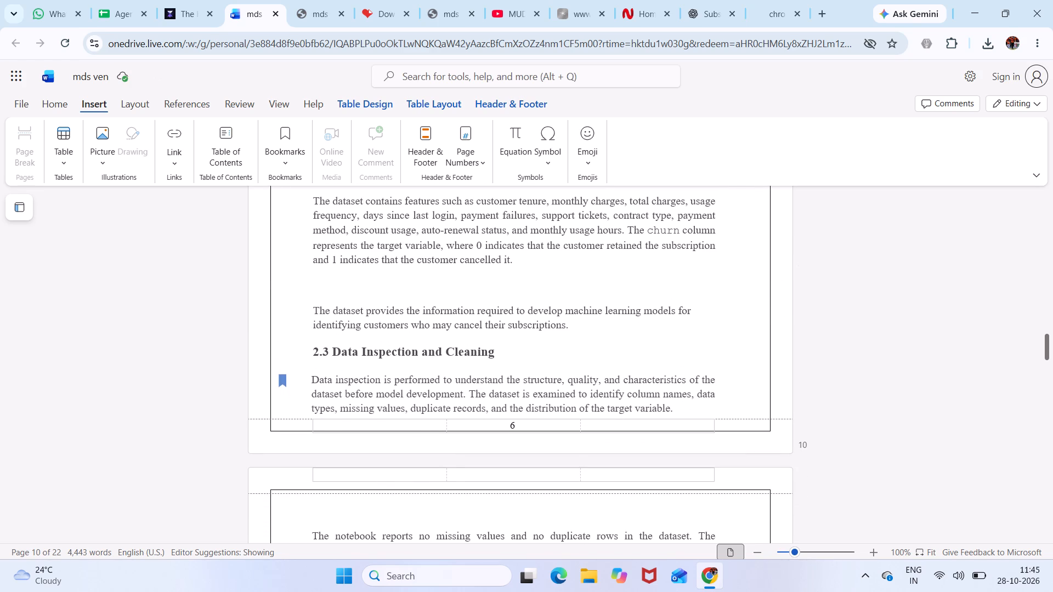
click(530, 426)
key(BackSpace)
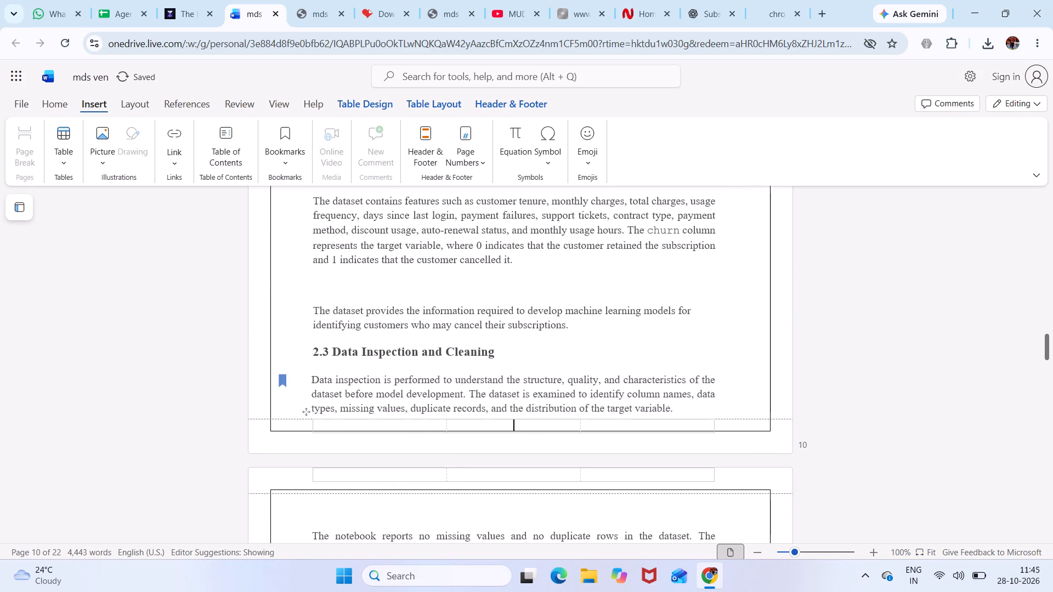
key(4)
Replace the page number in the footer of the page where section 2.6 Sampling for Computational Feasibility begins with 5.
scroll(530, 426, down, 6)
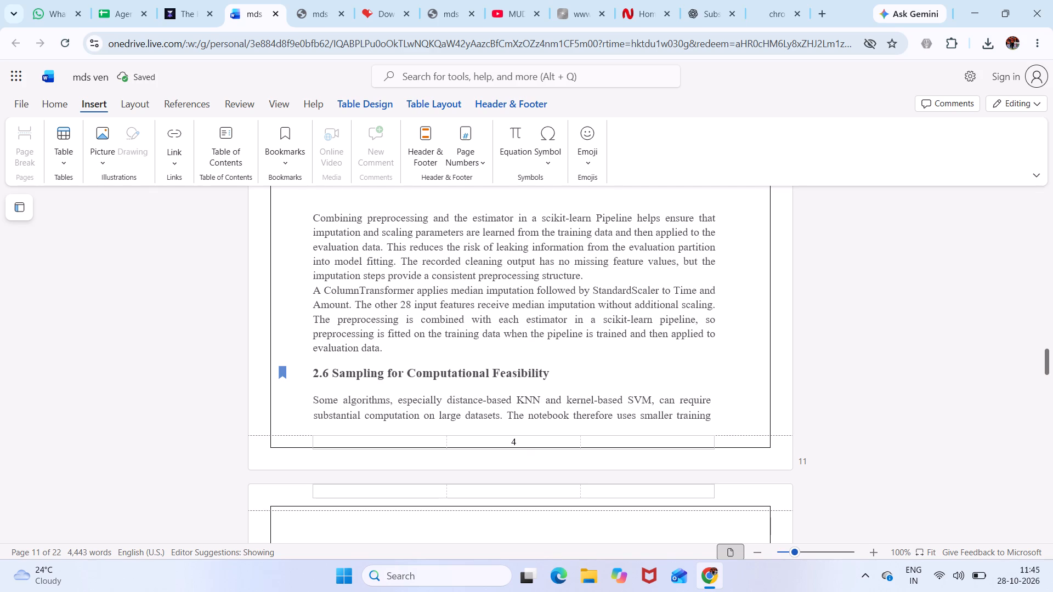
click(524, 448)
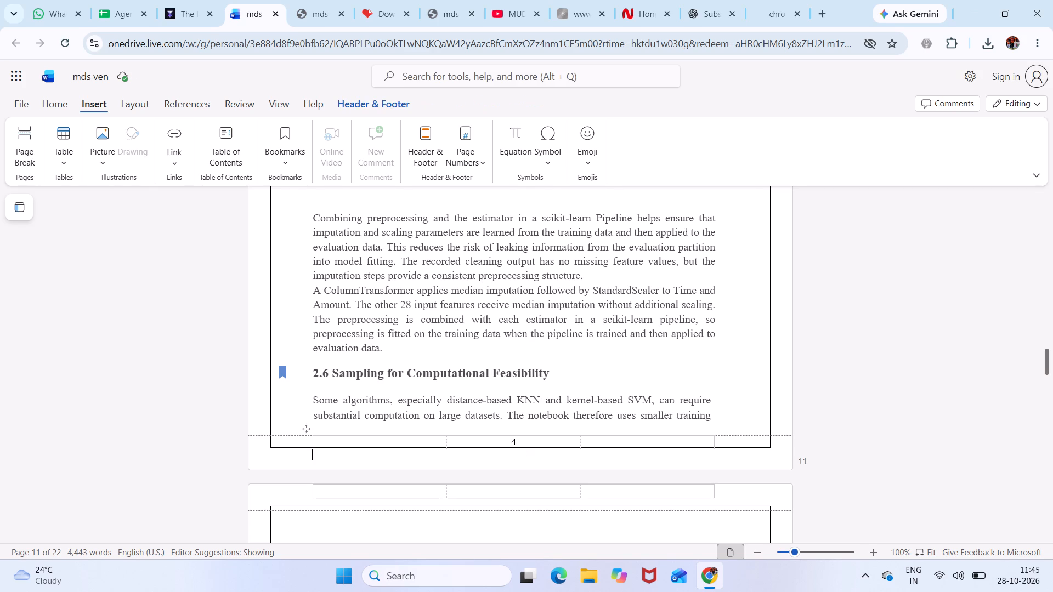
click(526, 439)
key(BackSpace)
key(5)
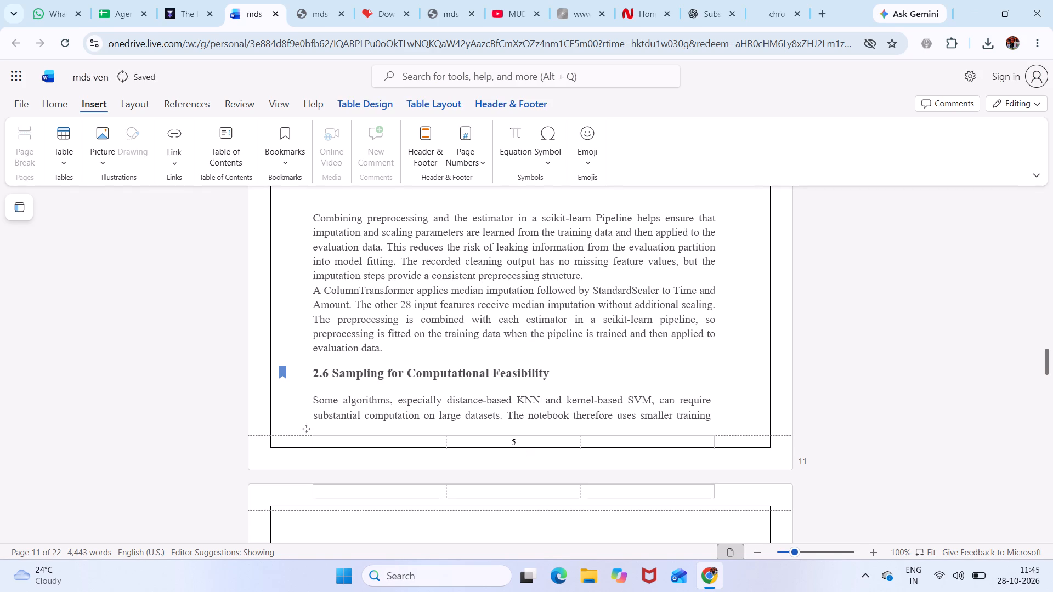
Replace the page number in the footer of Chapter 2's second-to-last page, where the evaluation metrics list begins, with 6.
scroll(526, 439, down, 8)
scroll(526, 439, up, 2)
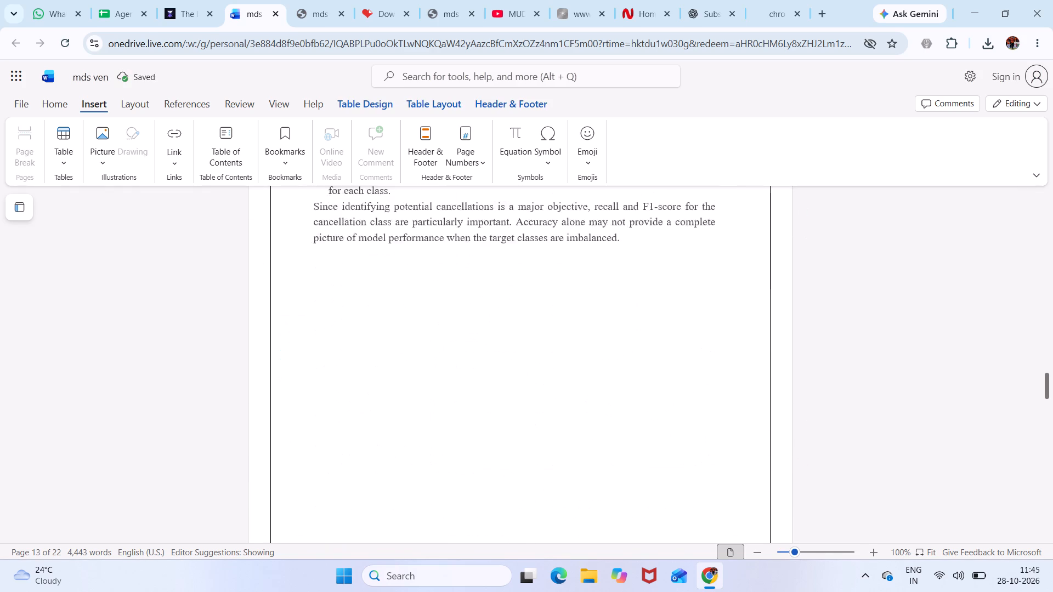
scroll(526, 439, up, 4)
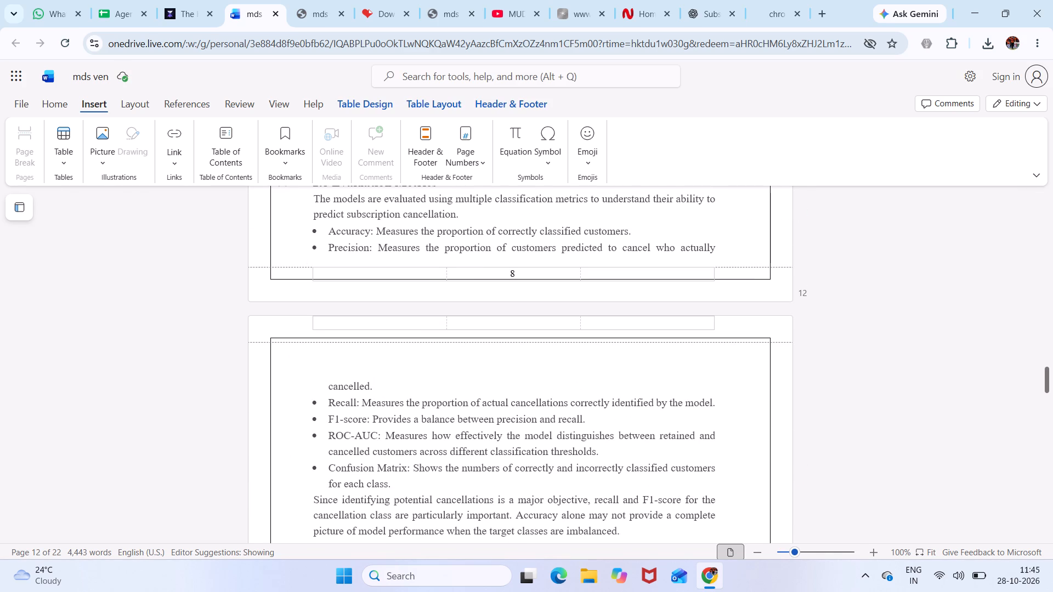
click(520, 278)
key(BackSpace)
key(6)
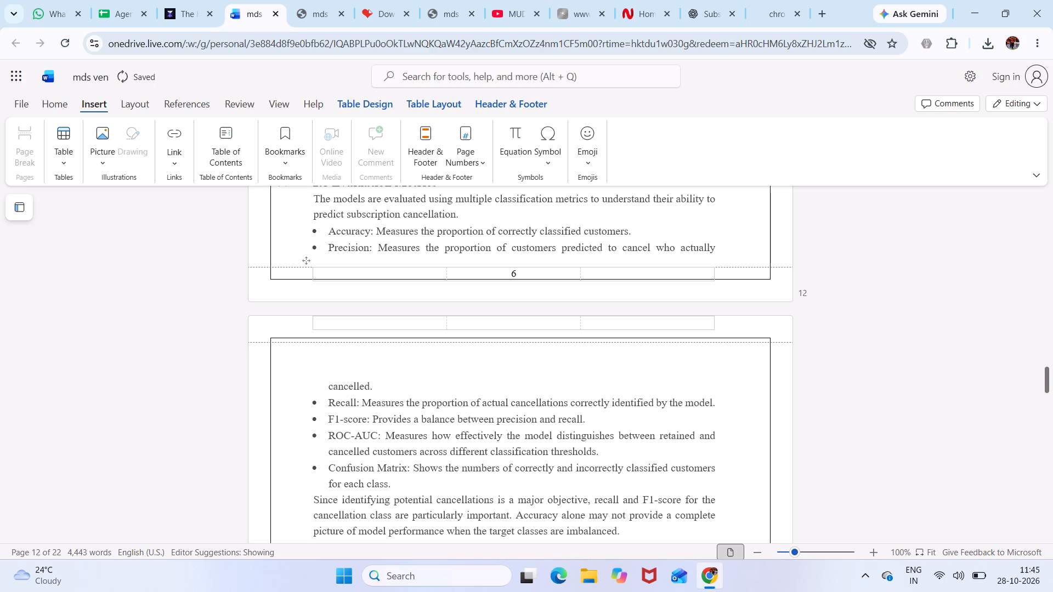
Replace the page number in the footer of Chapter 2's last page, just before Chapter 3, with 7.
scroll(520, 278, down, 7)
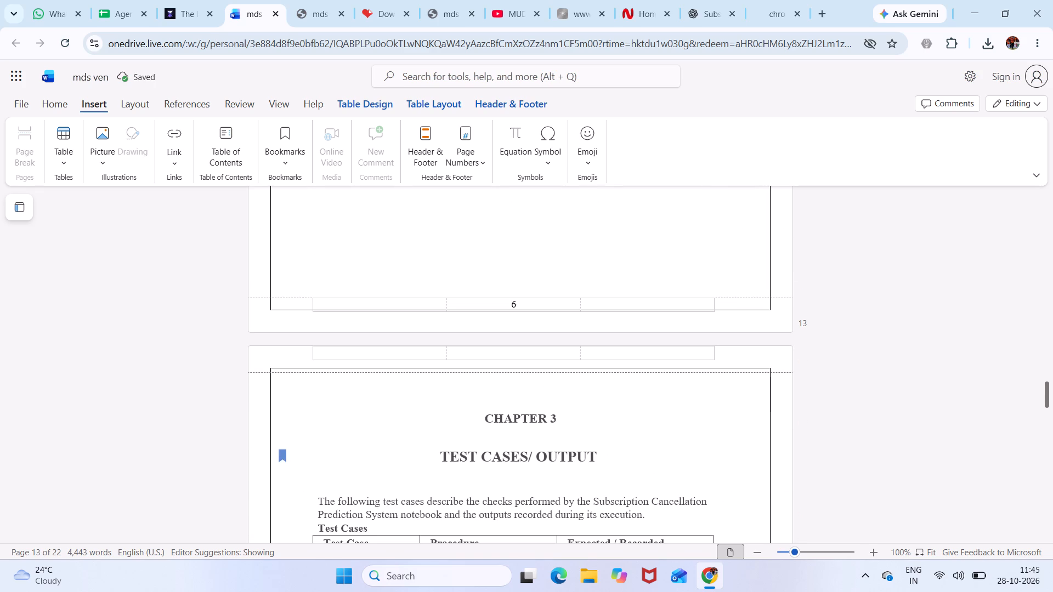
click(522, 303)
key(BackSpace)
key(7)
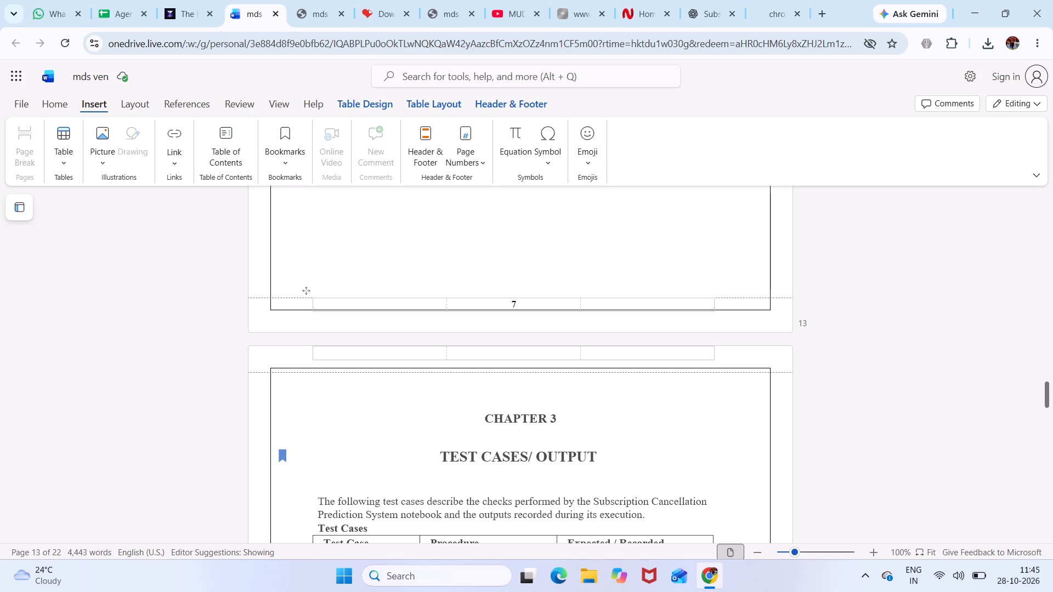
Replace the page number in the footer of Chapter 3's first page, below the test cases table, with 8.
scroll(533, 374, down, 5)
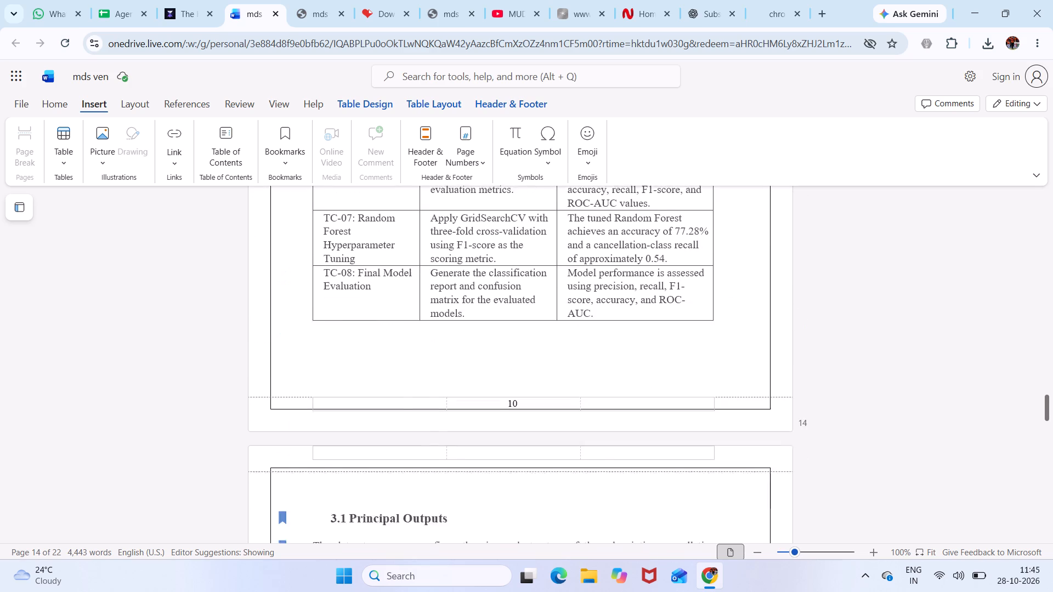
scroll(533, 374, down, 1)
click(531, 384)
key(BackSpace)
key(BackSpace)
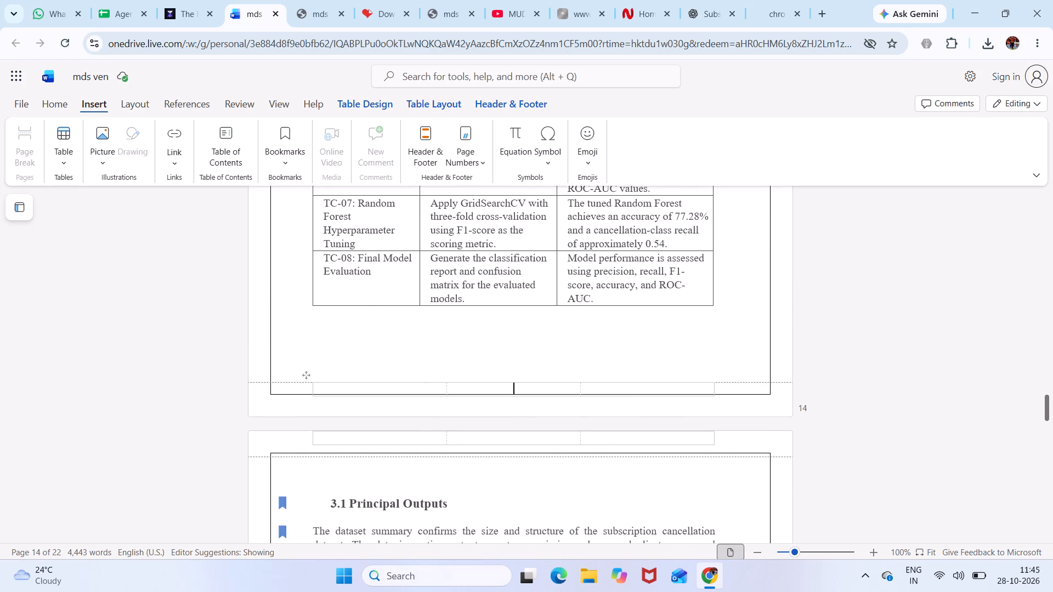
key(8)
Replace the page number in the footer of Chapter 3's last page, just before Chapter 4, with 9.
scroll(531, 384, down, 6)
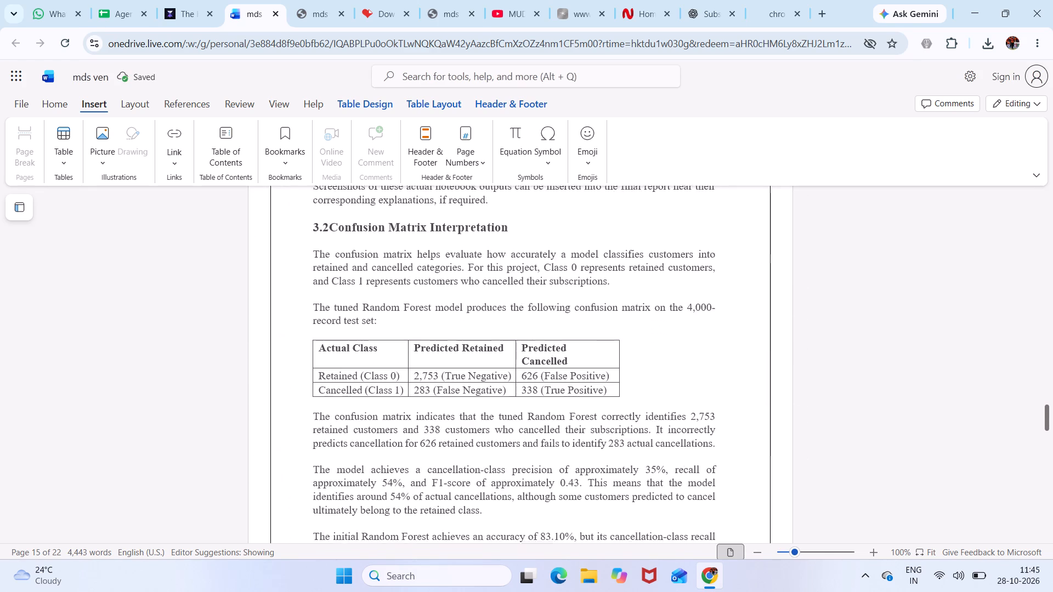
scroll(531, 384, down, 4)
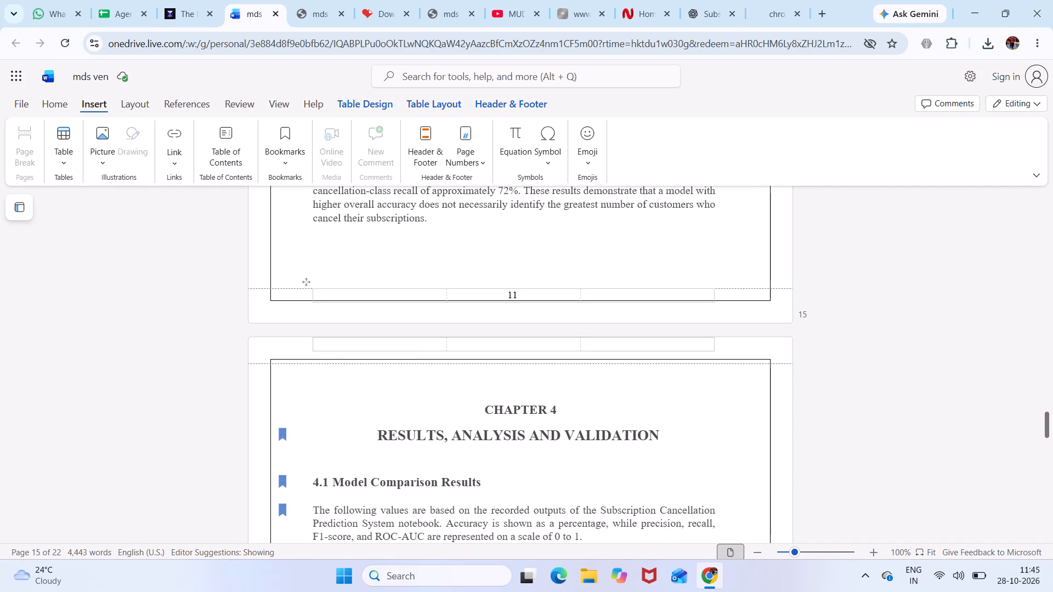
click(522, 299)
key(BackSpace)
key(9)
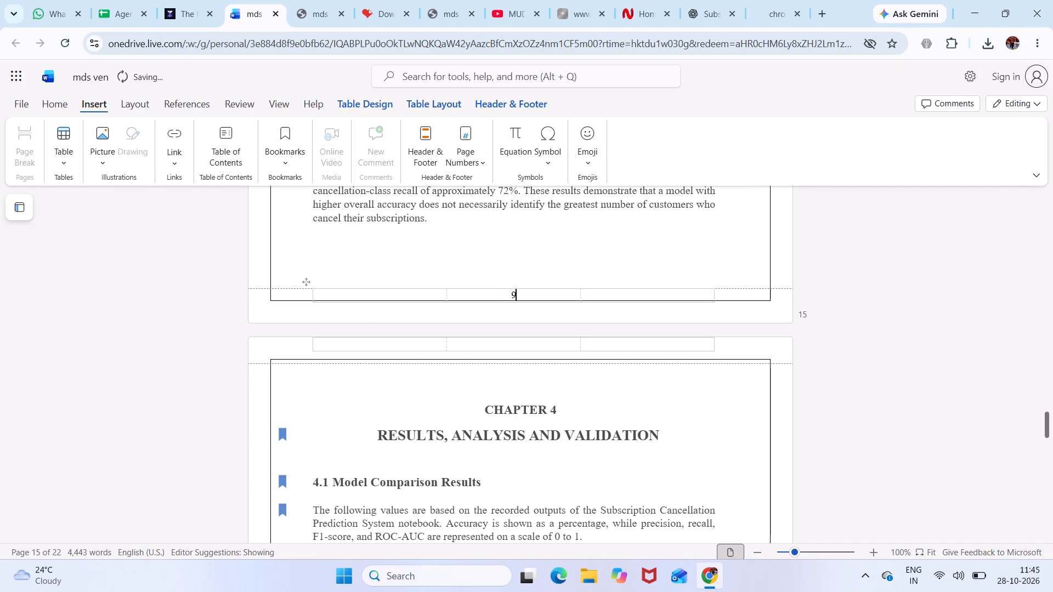
Replace the page number in the footer of Chapter 4's first page, just before the 4.3 Validation Against Objectives page, with 10.
scroll(522, 299, down, 9)
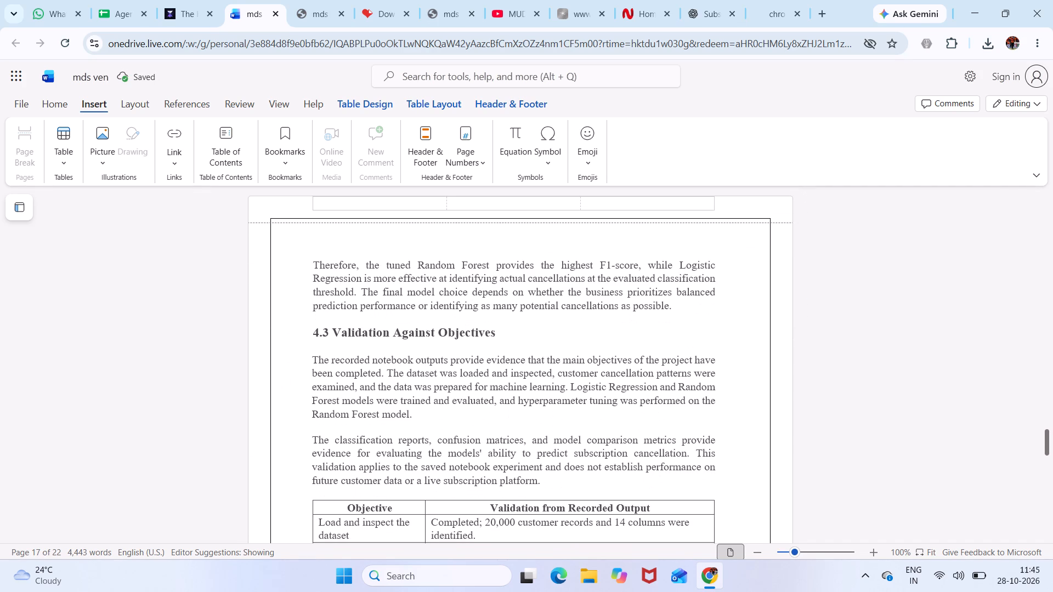
scroll(554, 228, up, 1)
click(549, 230)
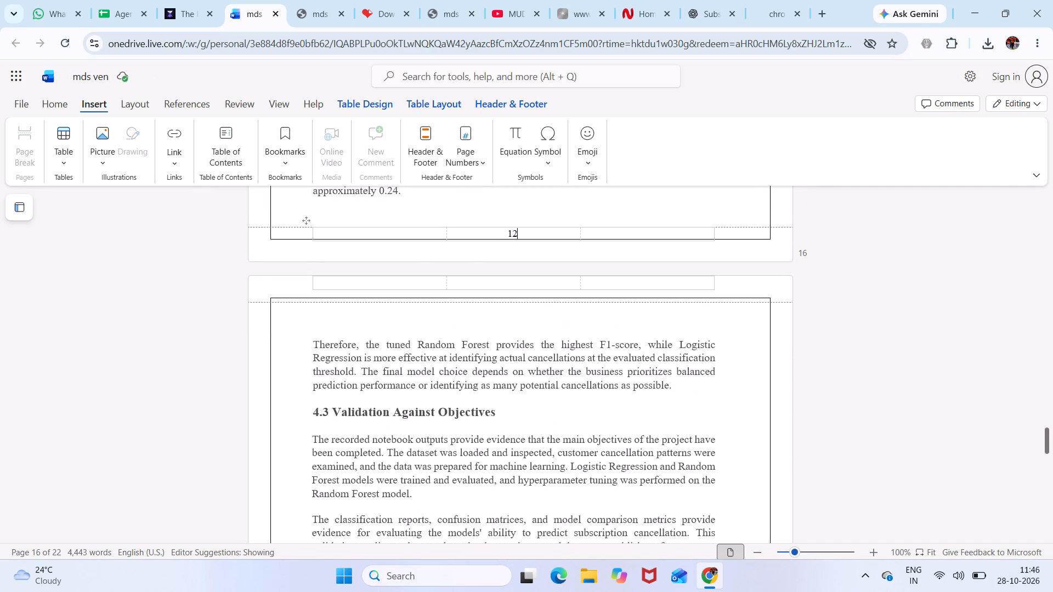
key(BackSpace)
text(10)
Replace the page number in the footer of Chapter 4's second page, just before section 4.4 Limitations and Technical Considerations, with 11.
scroll(549, 230, down, 2)
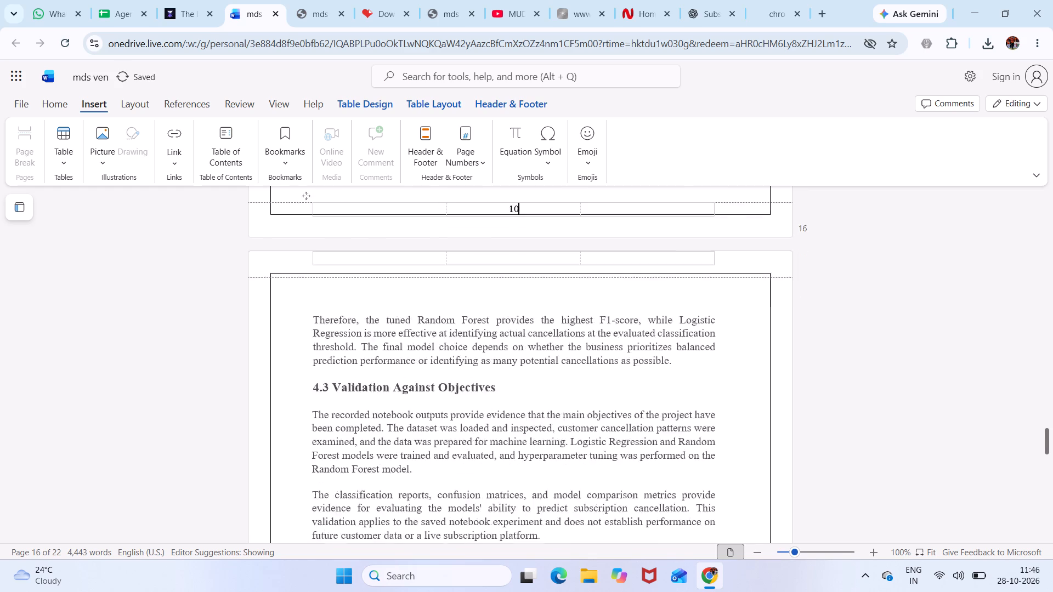
scroll(549, 230, down, 4)
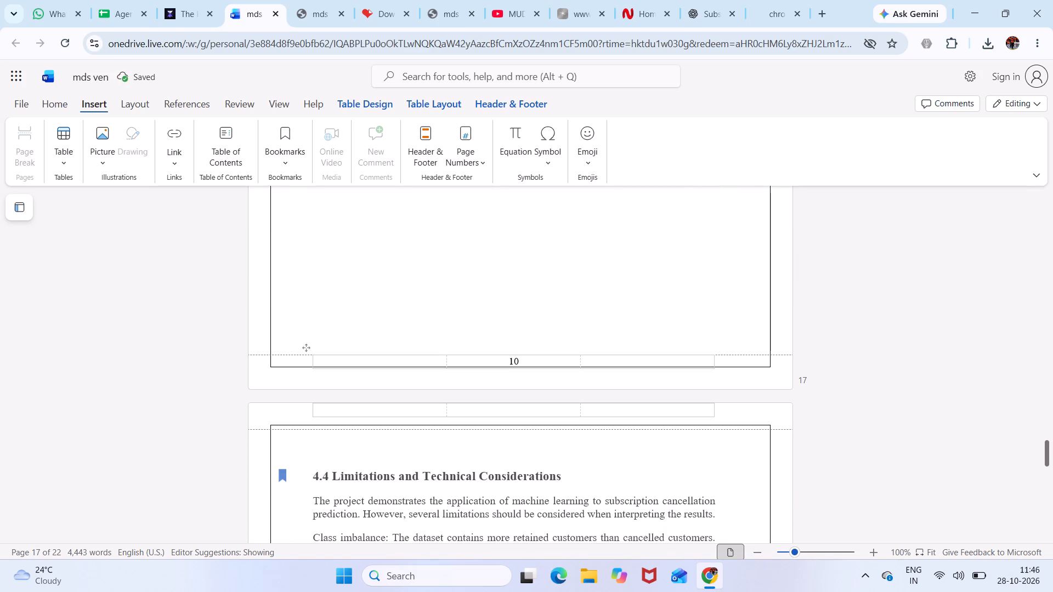
click(526, 360)
key(BackSpace)
key(BackSpace)
text(11)
Replace the page number in the footer of the section 4.4 Limitations and Technical Considerations page with 12.
scroll(526, 360, down, 6)
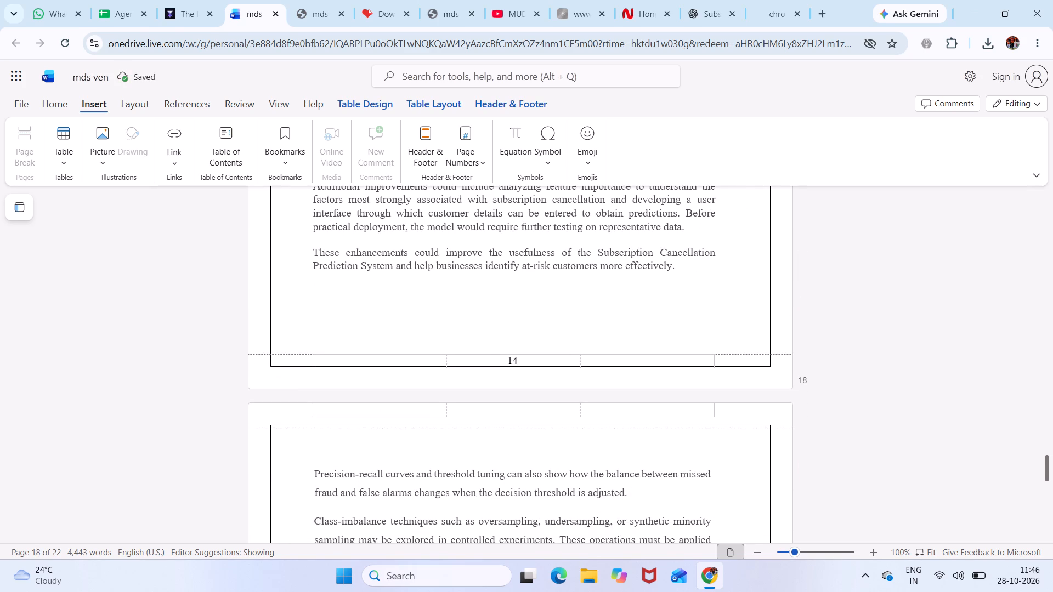
click(524, 356)
key(BackSpace)
key(2)
scroll(524, 356, down, 1)
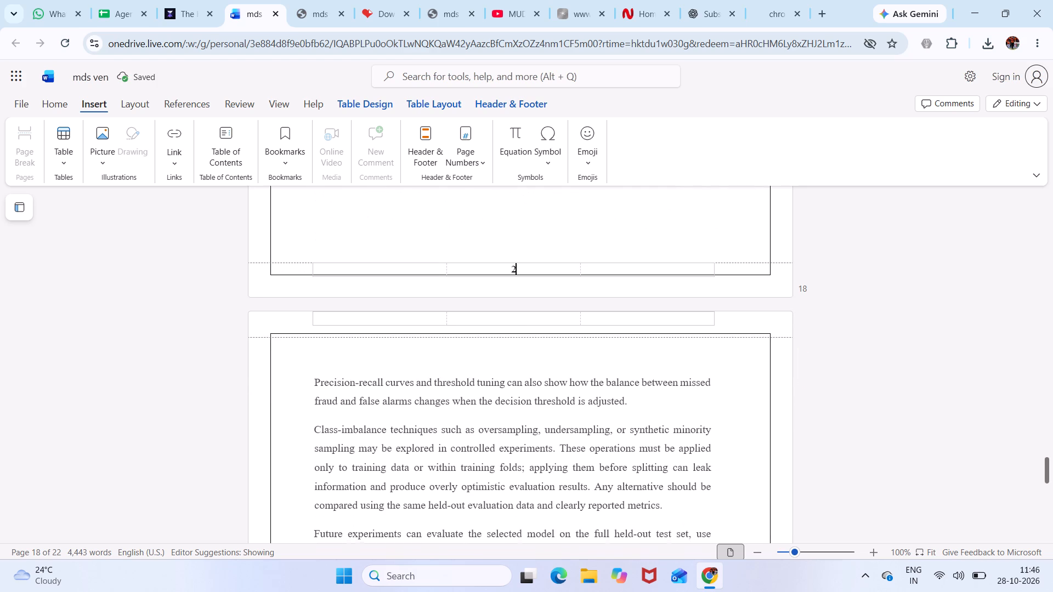
scroll(524, 356, down, 1)
key(BackSpace)
text(12)
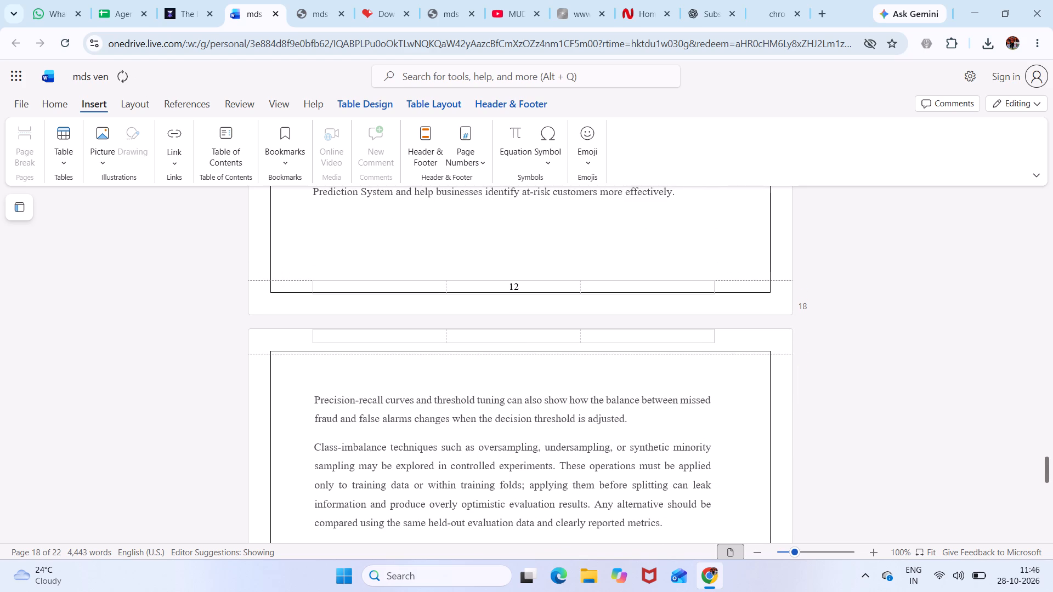
scroll(566, 406, down, 7)
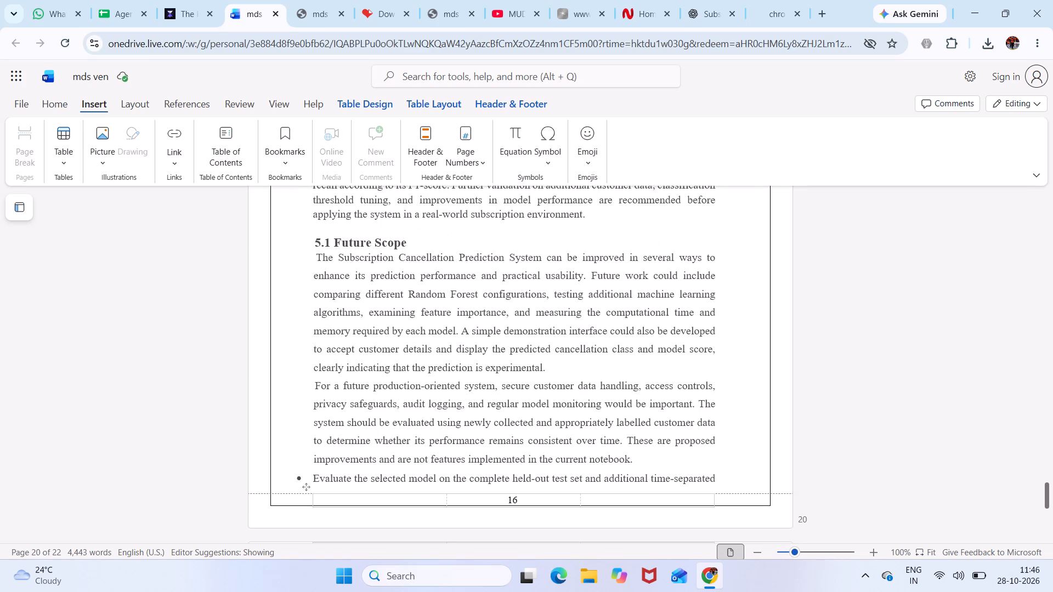
click(526, 500)
key(BackSpace)
text(14)
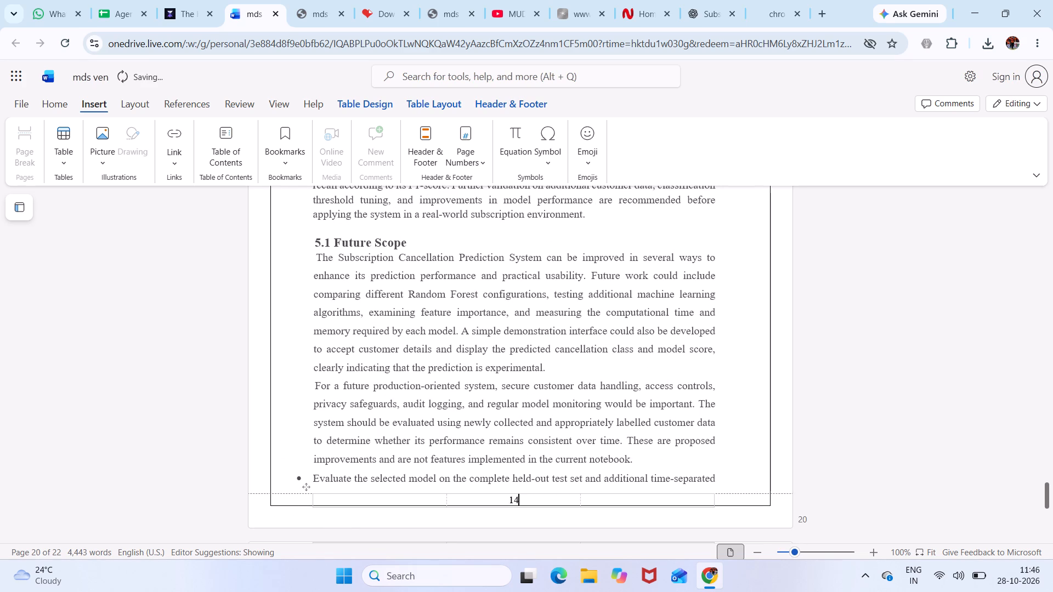
Replace the page number in the footer of Chapter 5's last page, just before the References, with 15.
scroll(526, 500, down, 8)
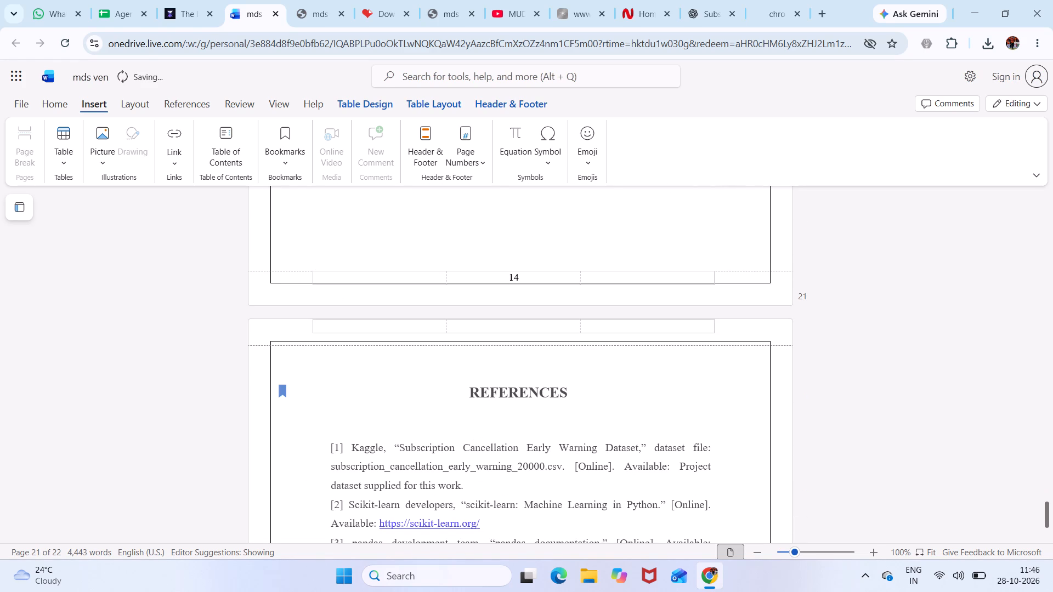
click(534, 278)
key(BackSpace)
text(15)
key(BackSpace)
key(BackSpace)
key(BackSpace)
text(15)
Replace the page number in the footer of the References page at the end of the report with 16.
scroll(534, 278, down, 7)
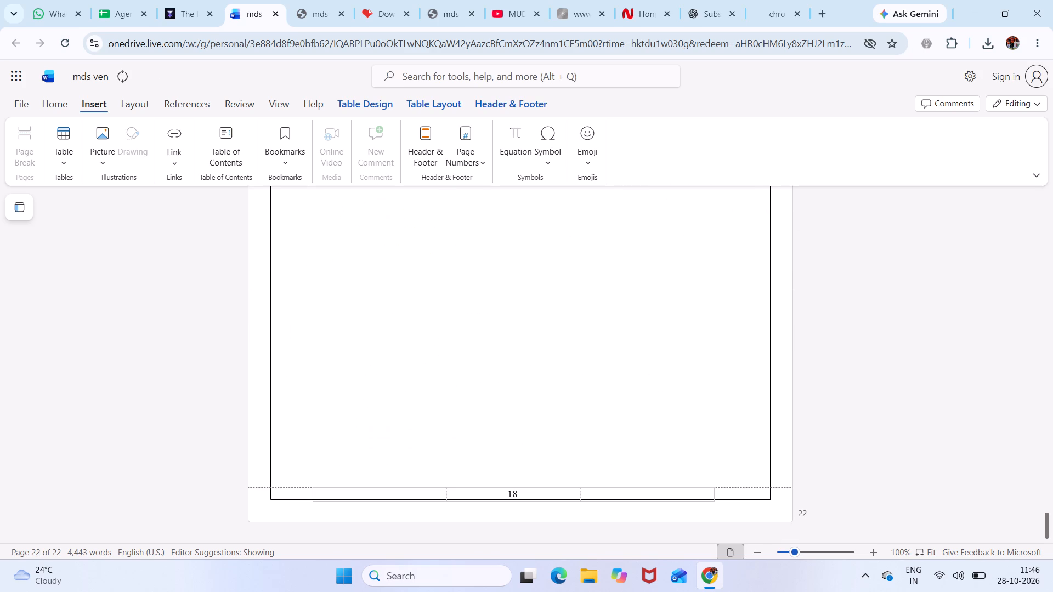
scroll(534, 278, down, 1)
click(530, 482)
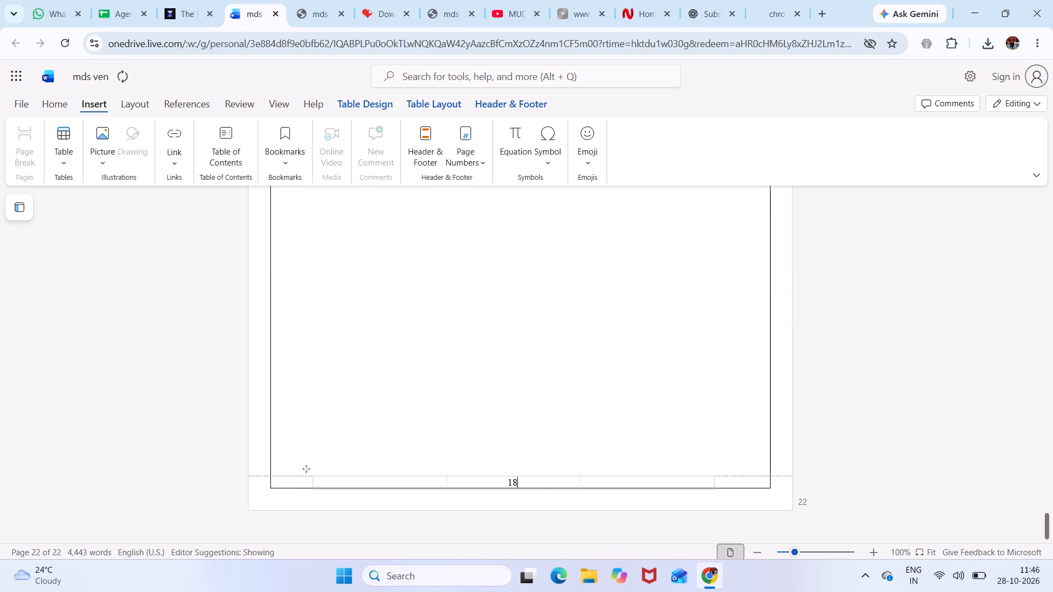
key(BackSpace)
text(16)
Review the footer numbering across the front matter, Abstract and Chapter 1 pages, and check the contents table's page ranges.
scroll(608, 385, up, 15)
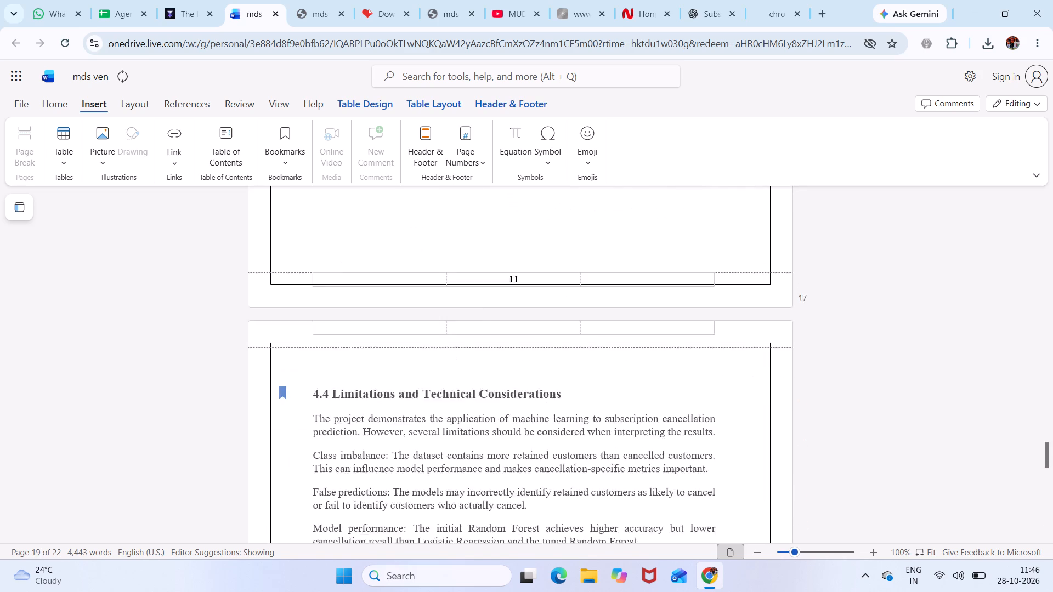
scroll(608, 385, up, 19)
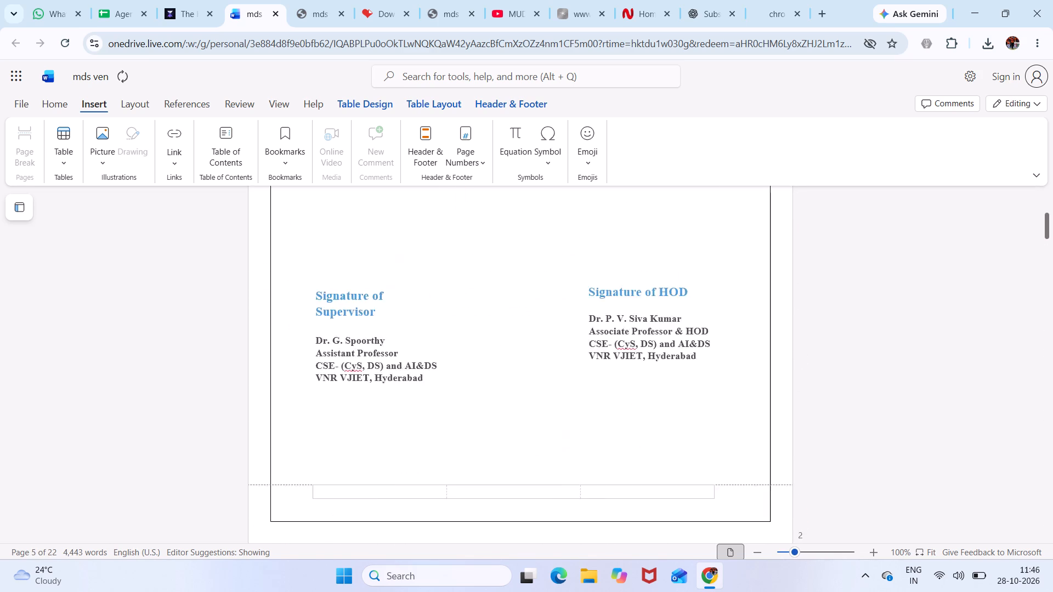
scroll(608, 385, up, 5)
scroll(608, 385, down, 6)
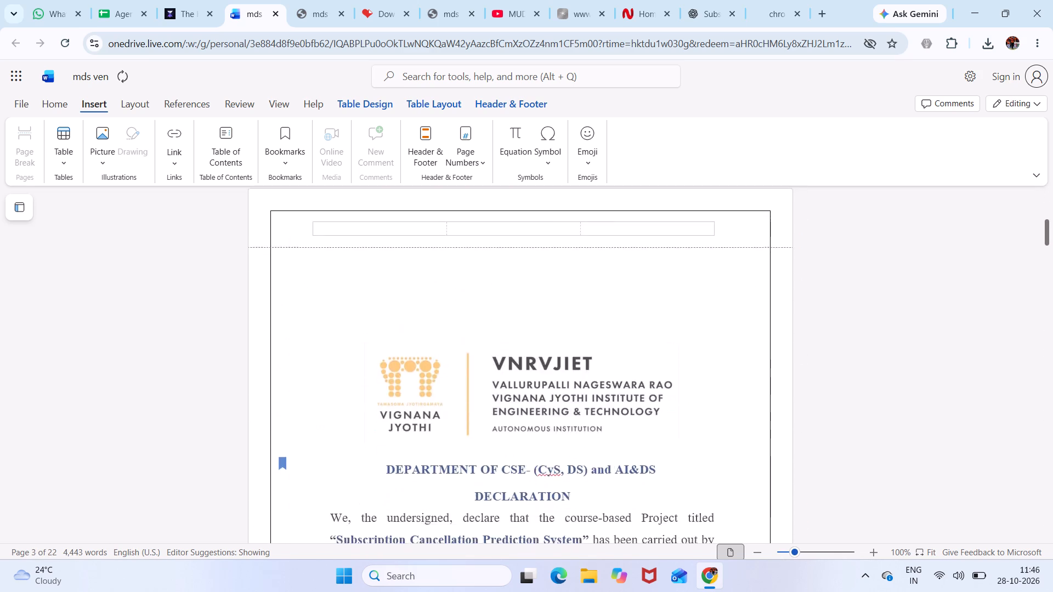
scroll(608, 385, down, 9)
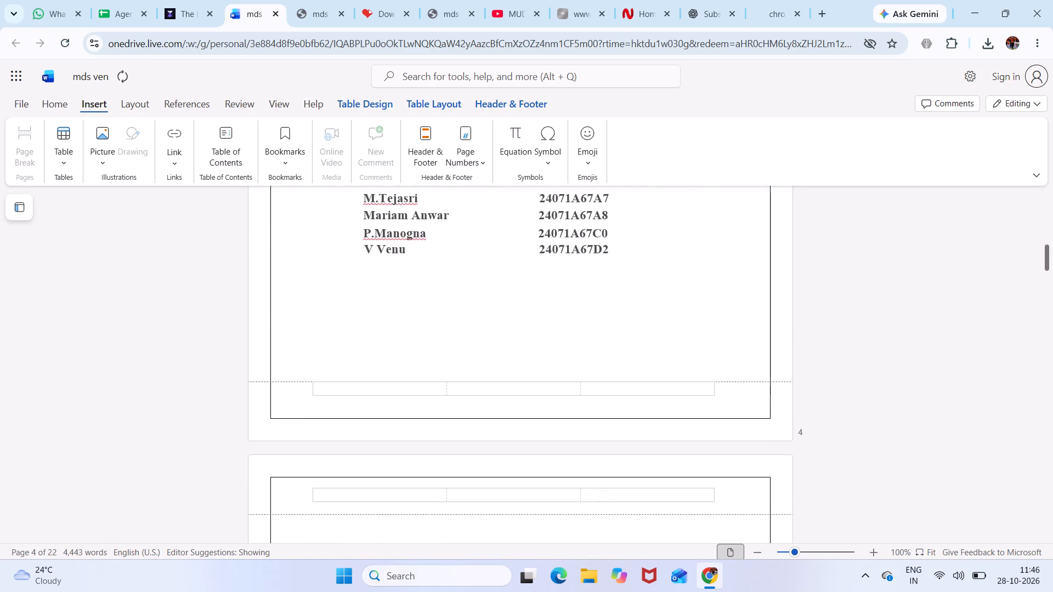
scroll(608, 385, down, 7)
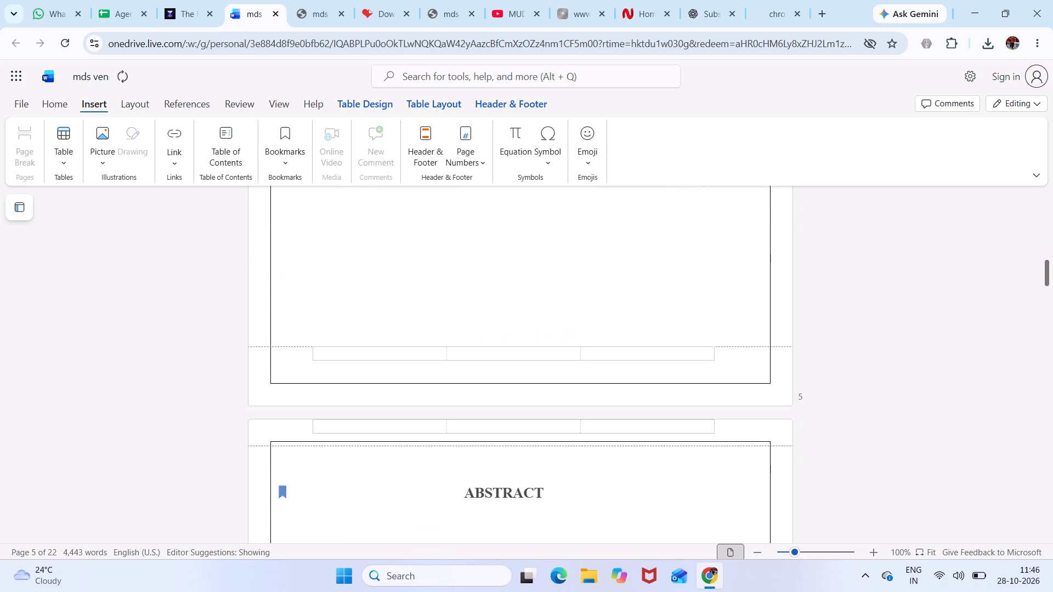
scroll(608, 385, down, 5)
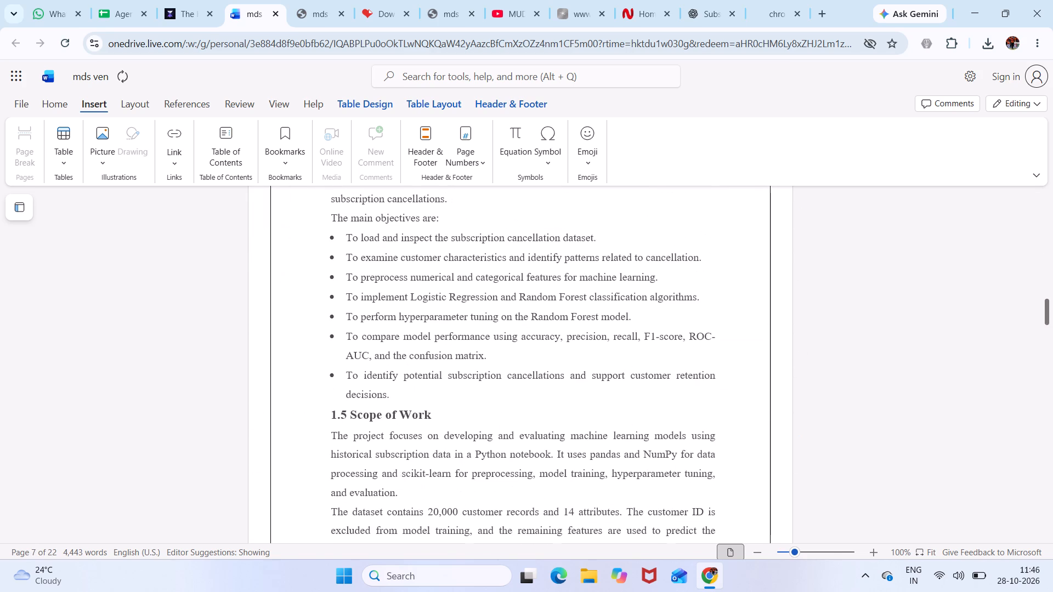
scroll(608, 385, down, 1)
scroll(608, 385, up, 8)
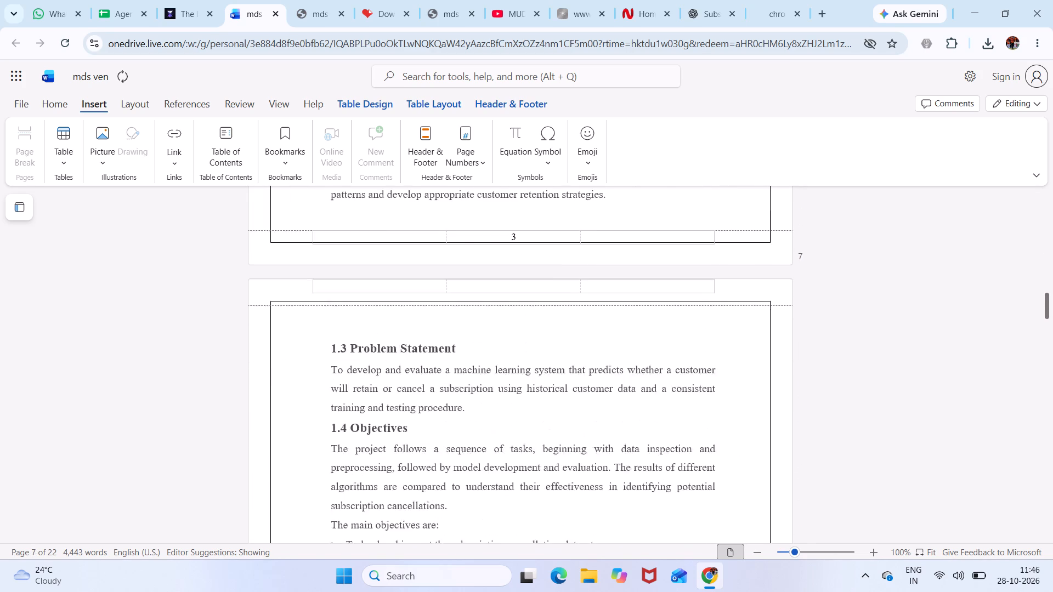
scroll(608, 385, up, 9)
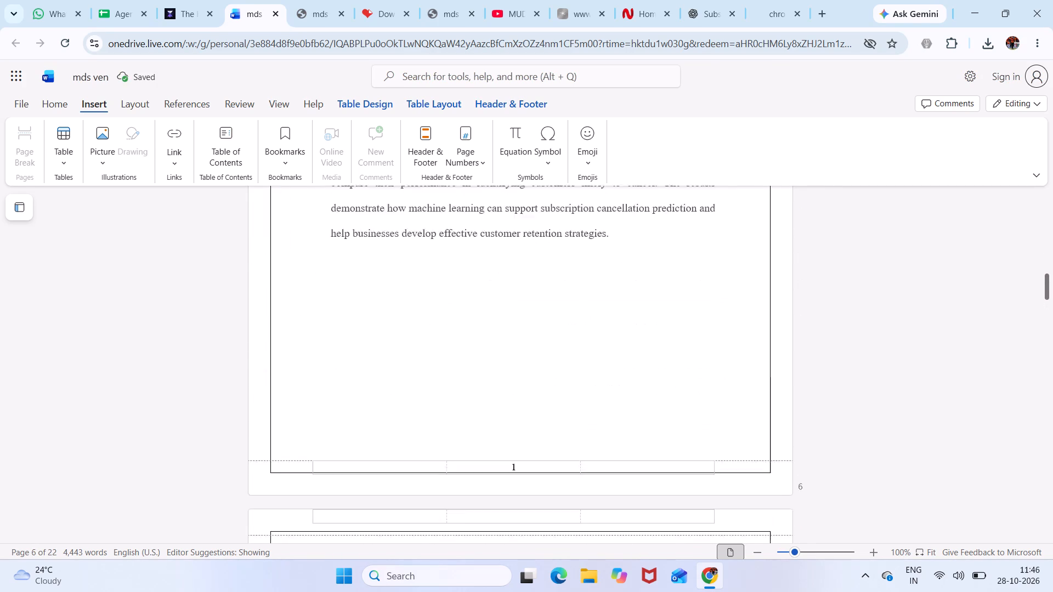
scroll(608, 385, up, 7)
scroll(608, 385, down, 1)
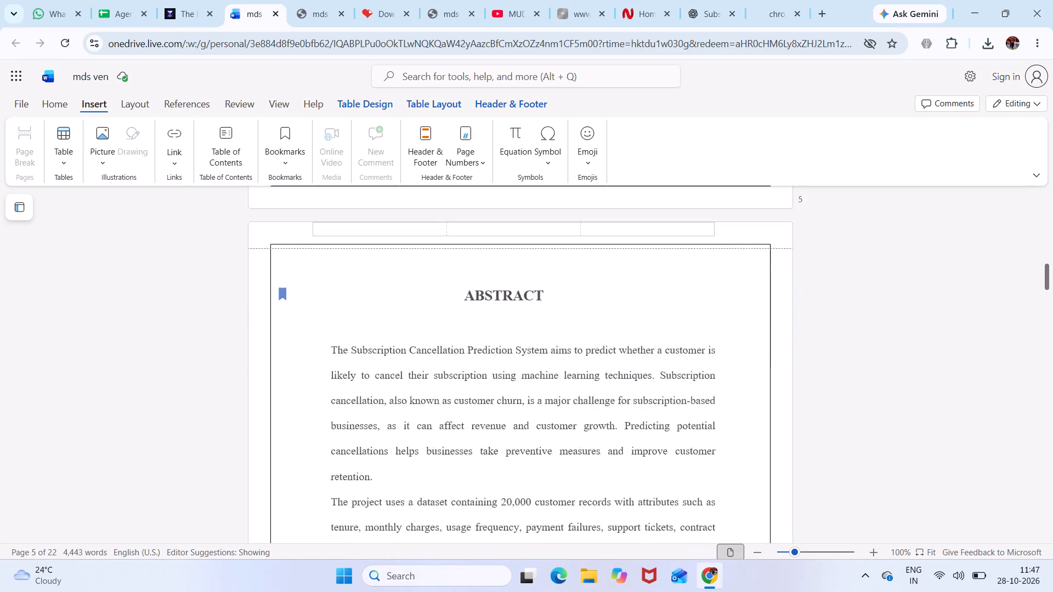
scroll(608, 385, down, 2)
scroll(608, 385, up, 8)
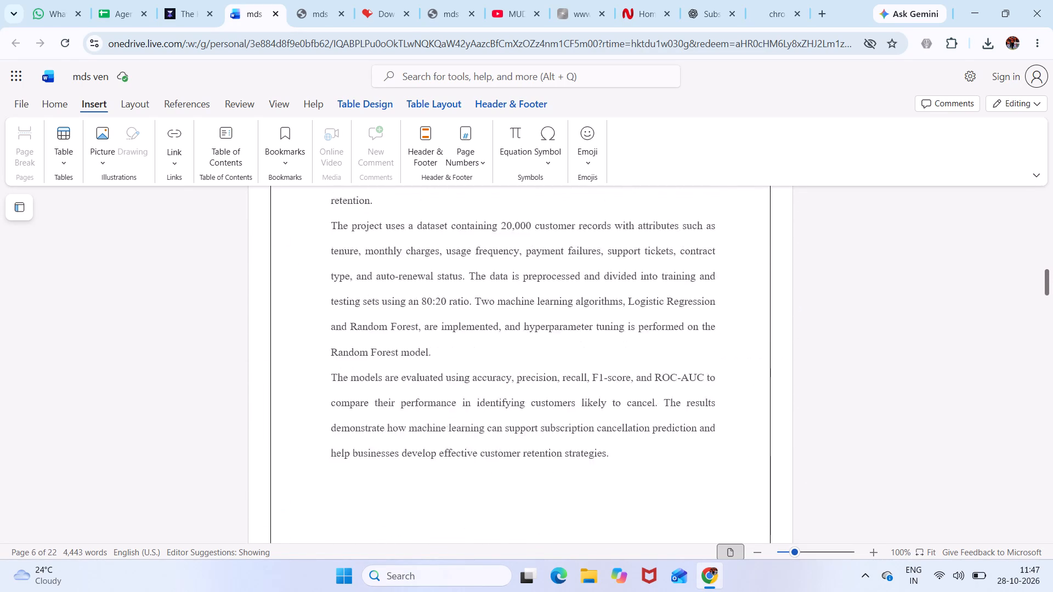
scroll(608, 385, up, 7)
scroll(608, 385, down, 2)
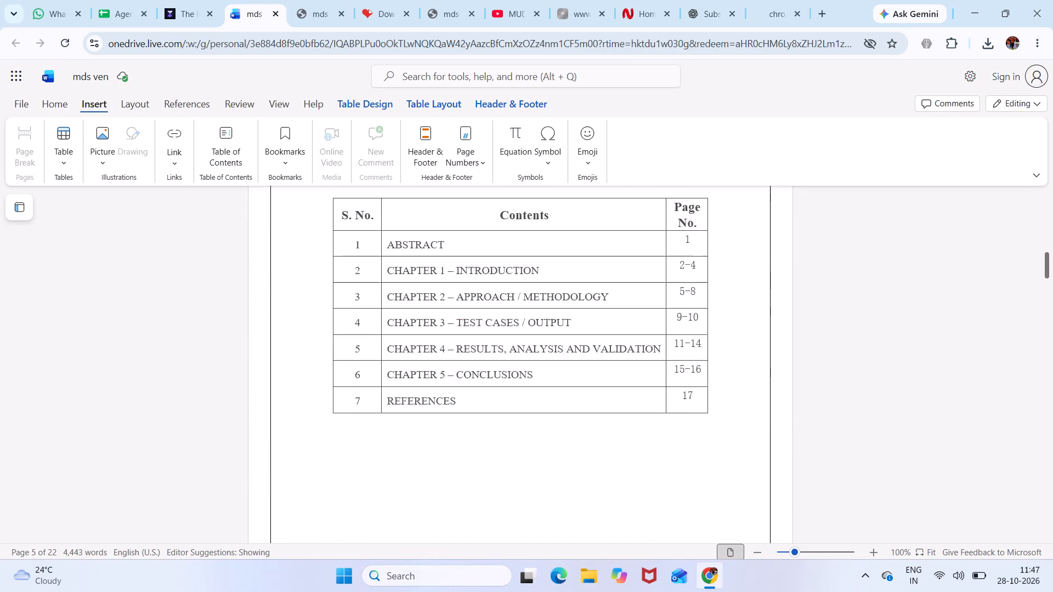
Replace the page number in the footer of Chapter 1's page ending with heading 1.6 Organization of the Report with 2.
scroll(608, 385, down, 11)
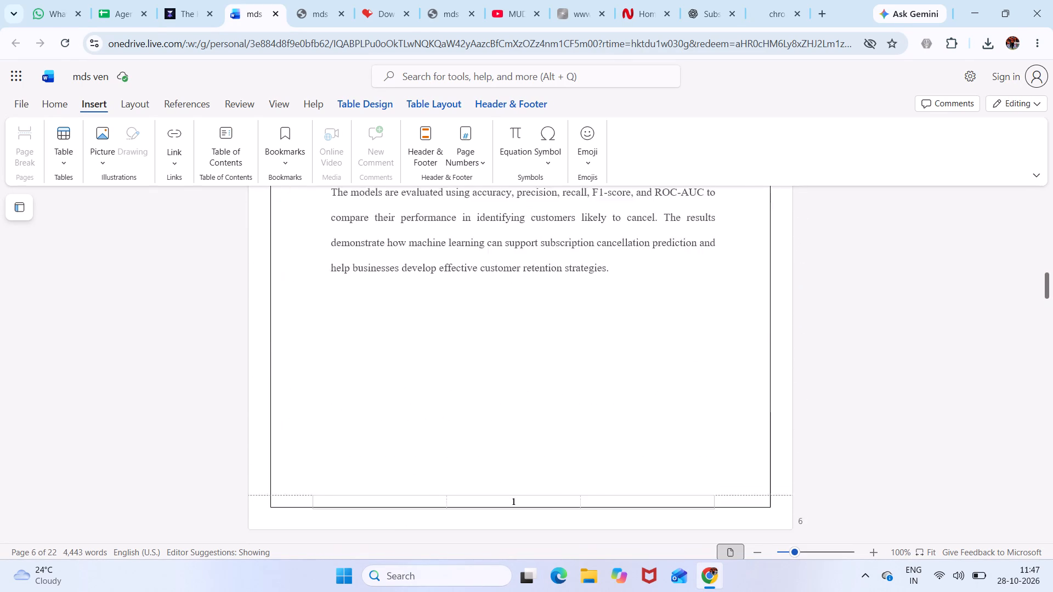
scroll(608, 385, down, 15)
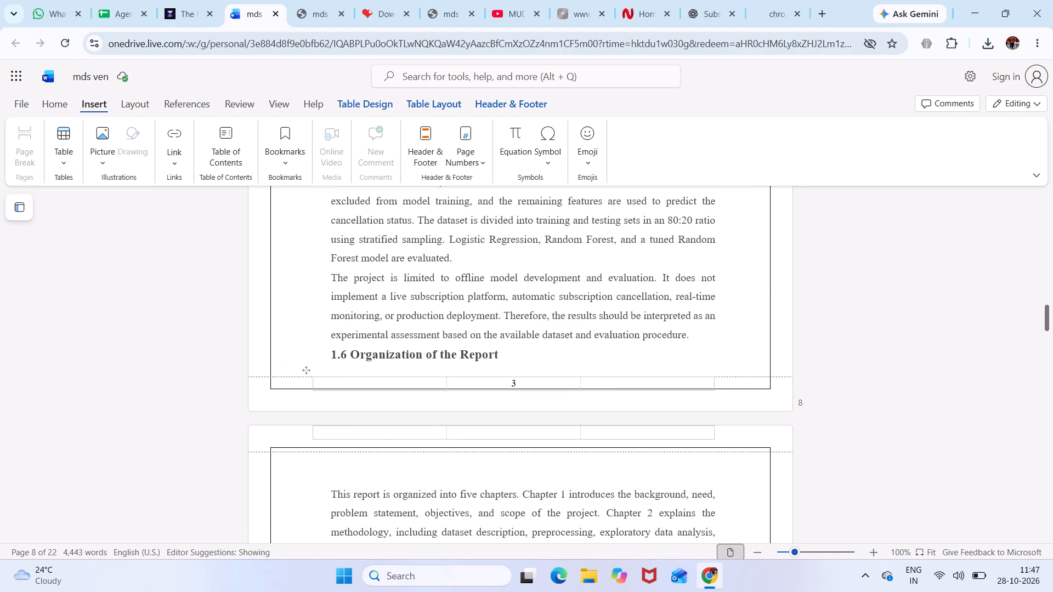
click(553, 382)
key(BackSpace)
key(2)
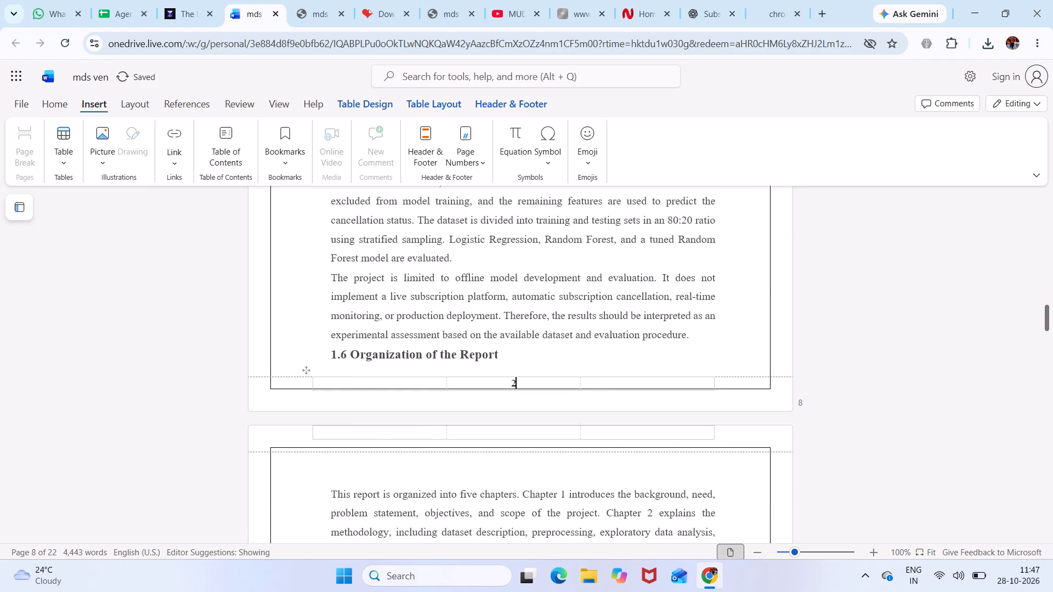
Replace the page number in the footer of Chapter 1's last page, just before Chapter 2, with 3.
scroll(591, 398, down, 4)
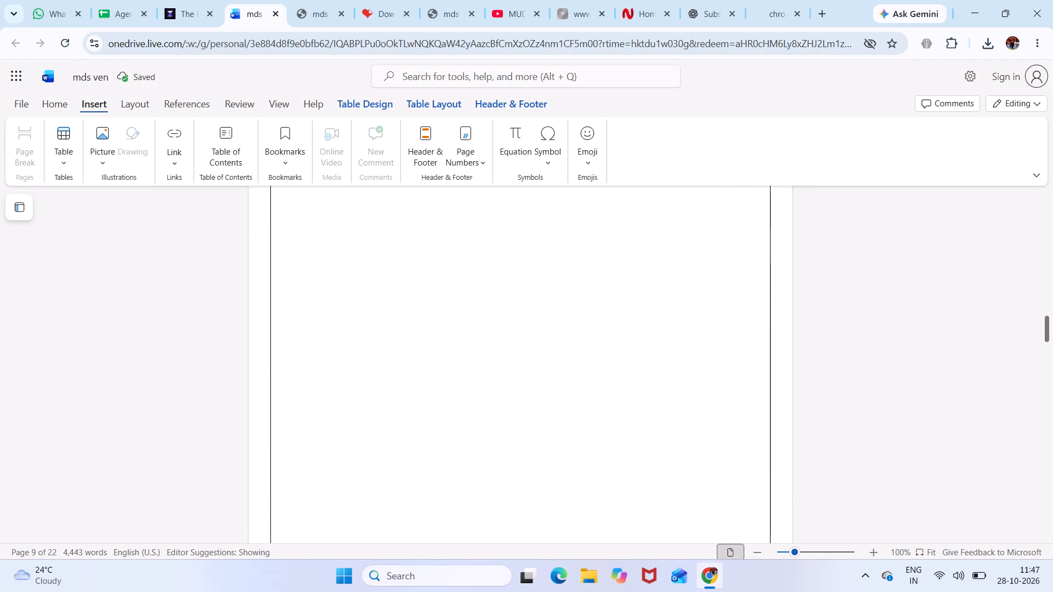
scroll(591, 398, down, 4)
scroll(591, 398, up, 1)
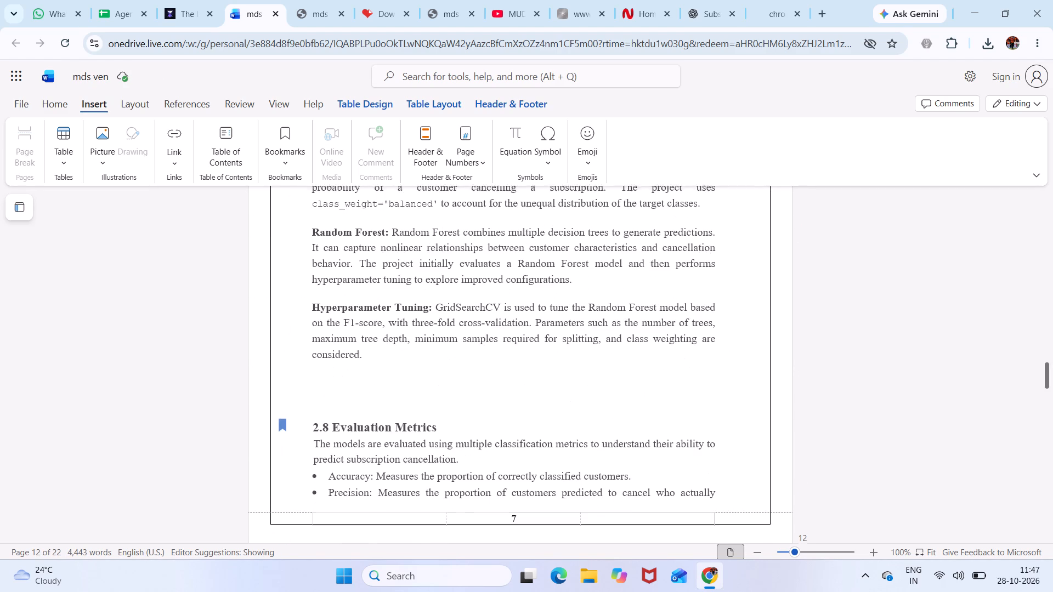
scroll(591, 398, up, 1)
click(537, 469)
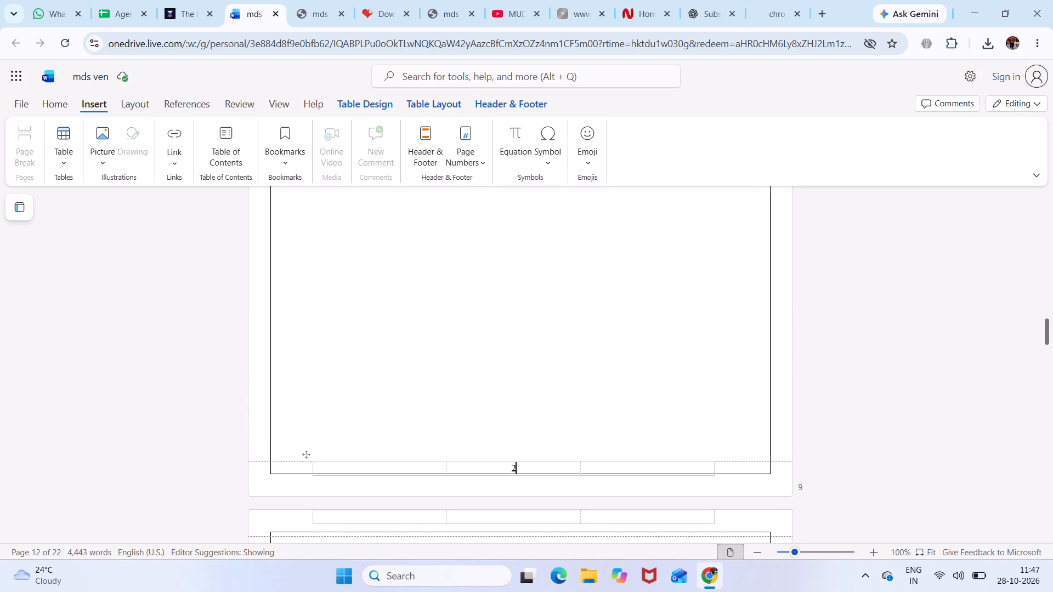
key(BackSpace)
key(4)
key(BackSpace)
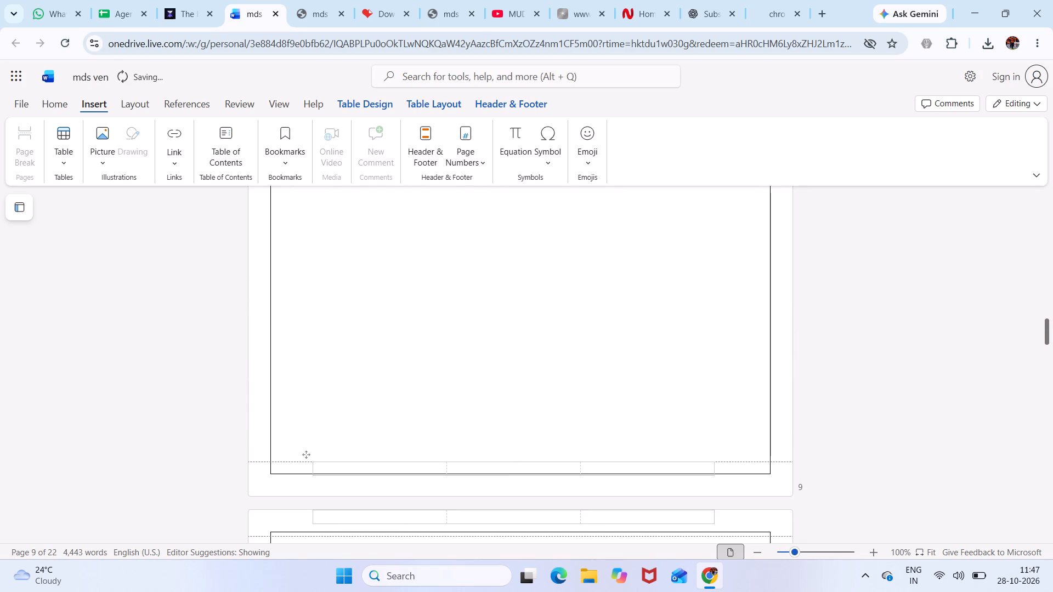
key(3)
scroll(537, 469, down, 8)
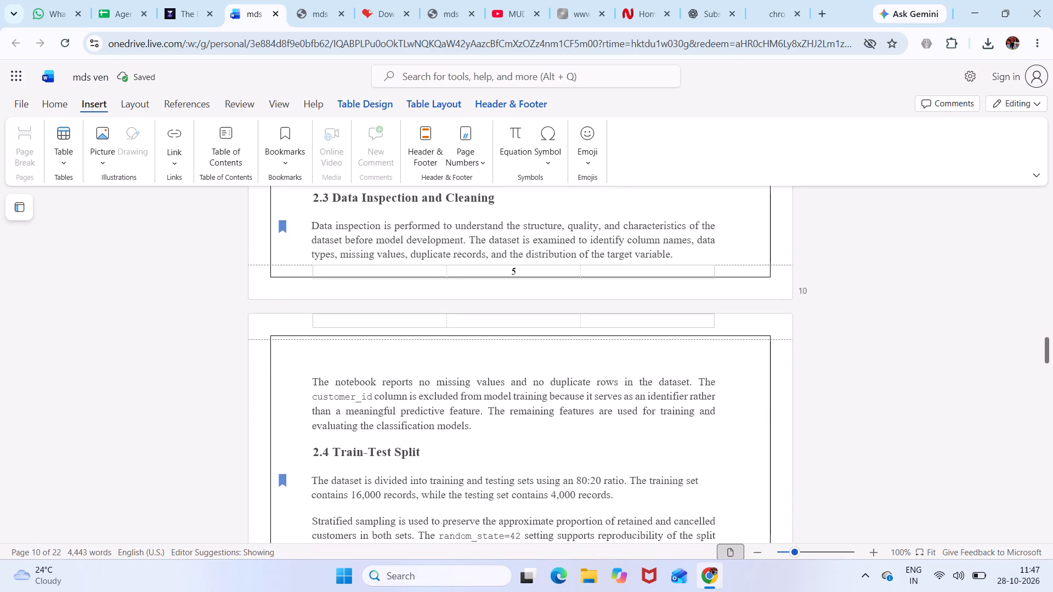
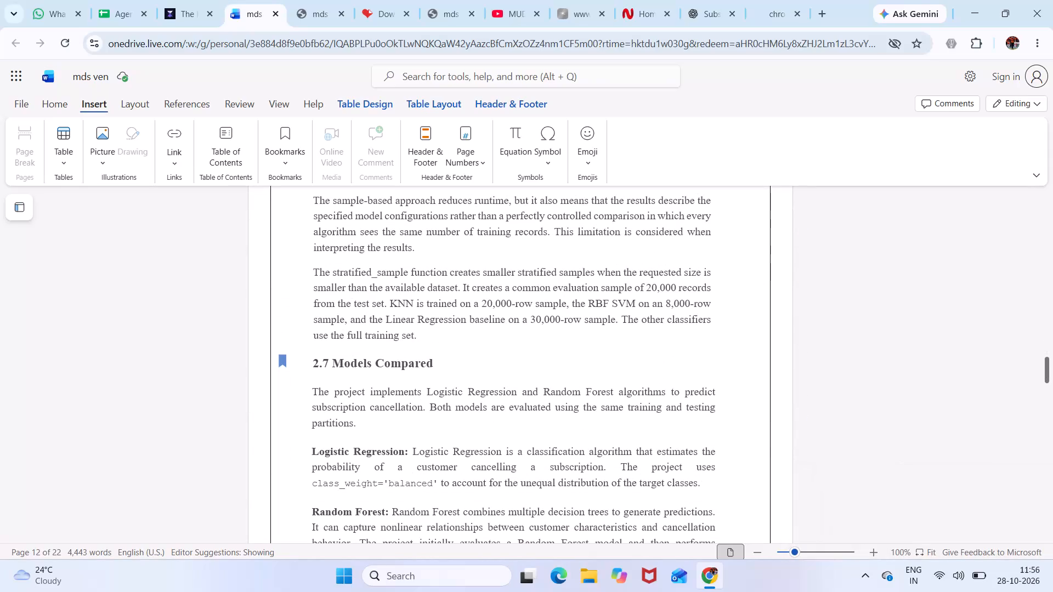
Replace the page number in the footer of Chapter 2's page ending with section 2.3 Data Inspection and Cleaning with 4.
scroll(539, 282, up, 3)
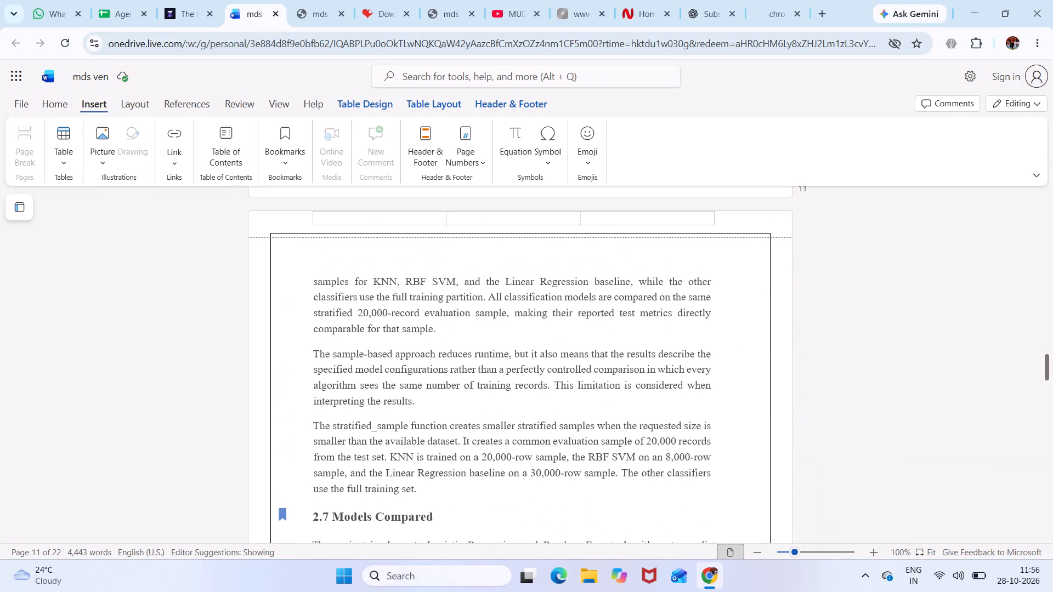
scroll(539, 282, up, 9)
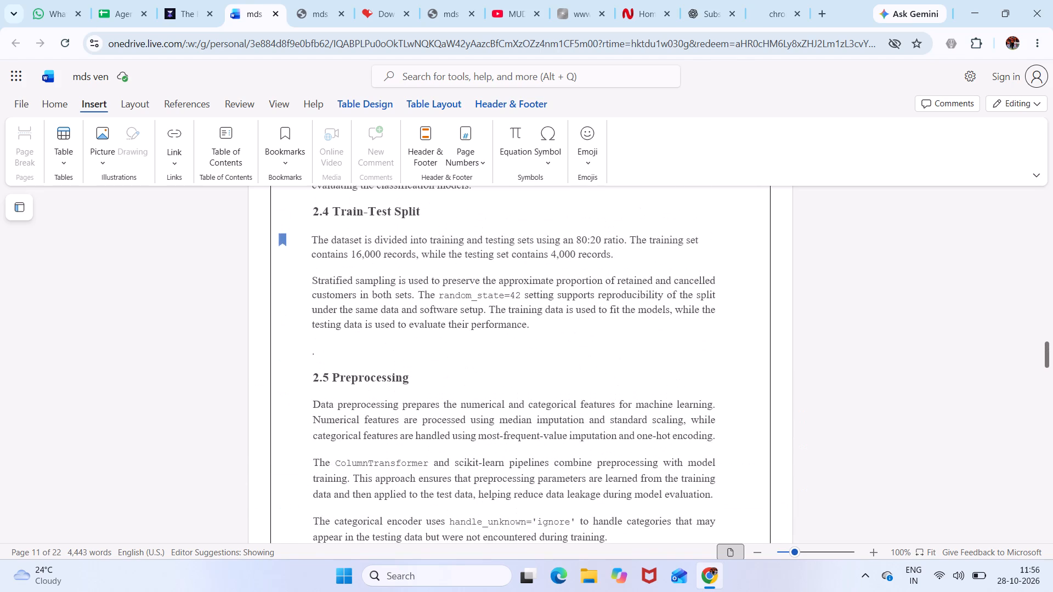
scroll(539, 282, up, 8)
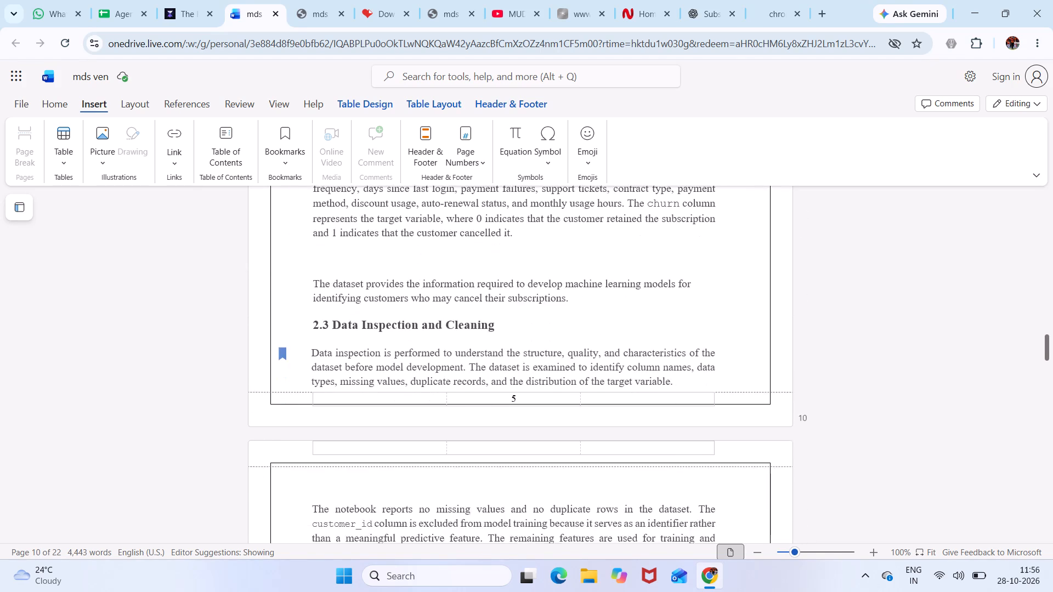
scroll(539, 282, up, 3)
scroll(539, 282, right, 1)
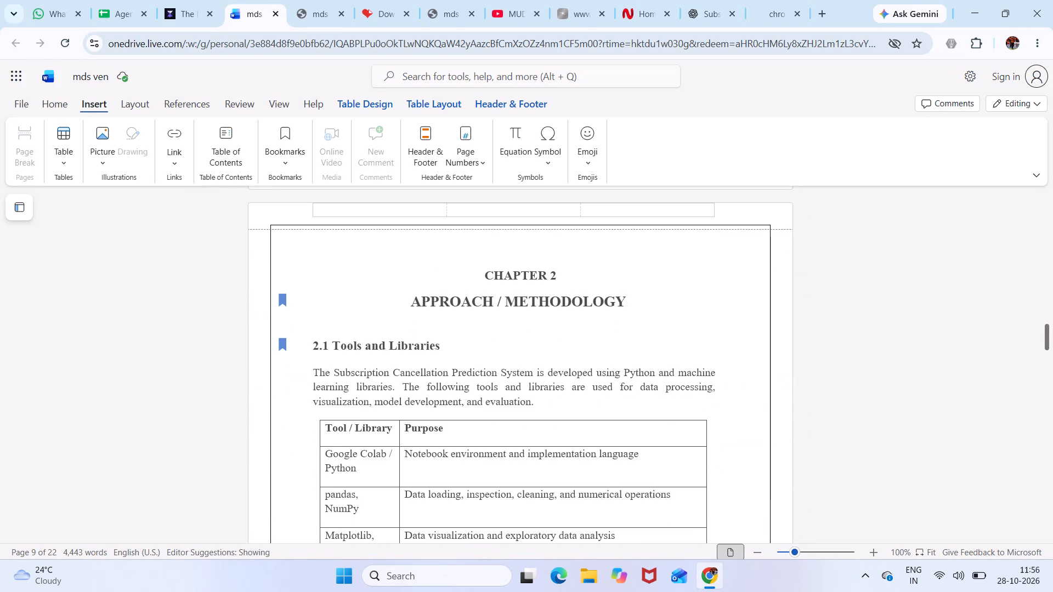
scroll(543, 275, right, 1)
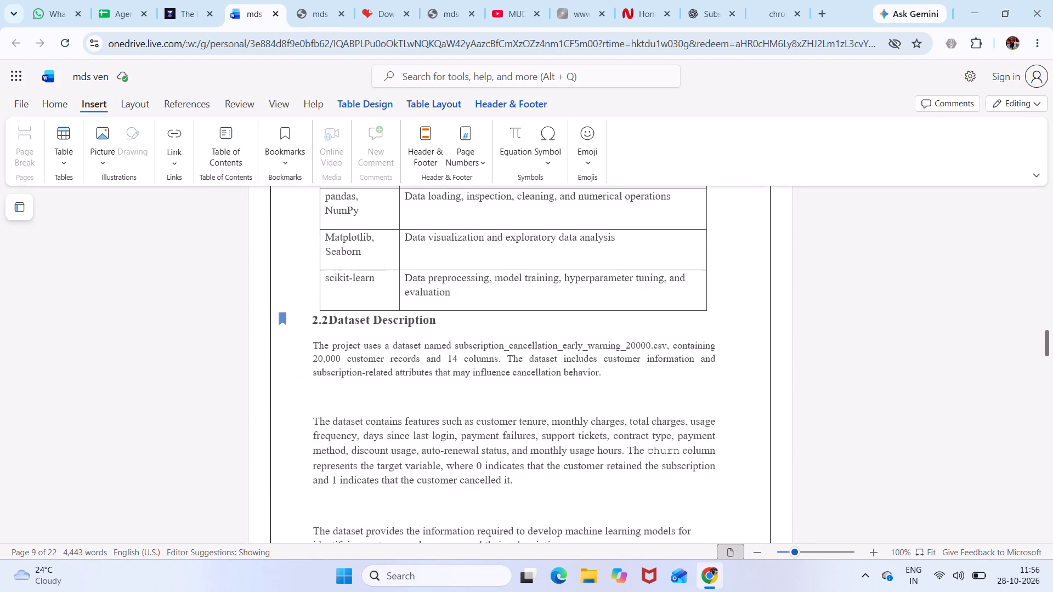
scroll(543, 275, down, 3)
scroll(543, 275, up, 8)
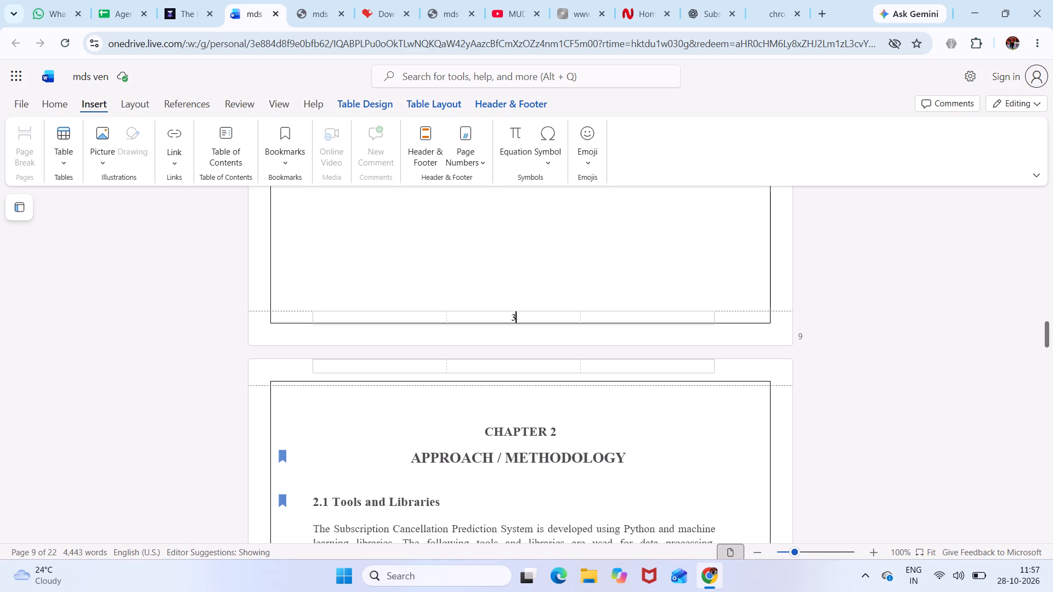
key(Down)
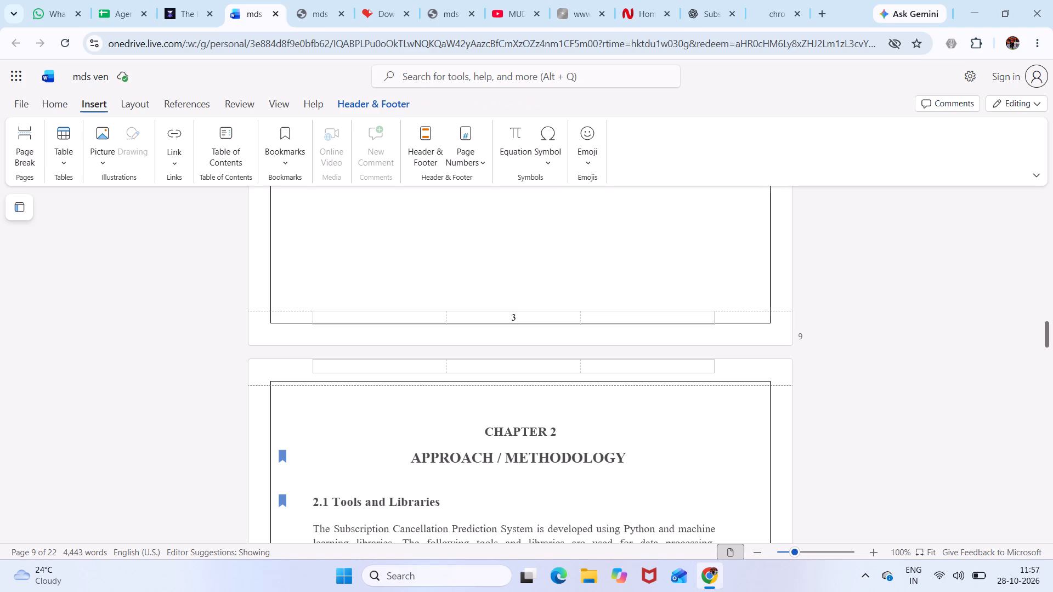
scroll(543, 275, down, 8)
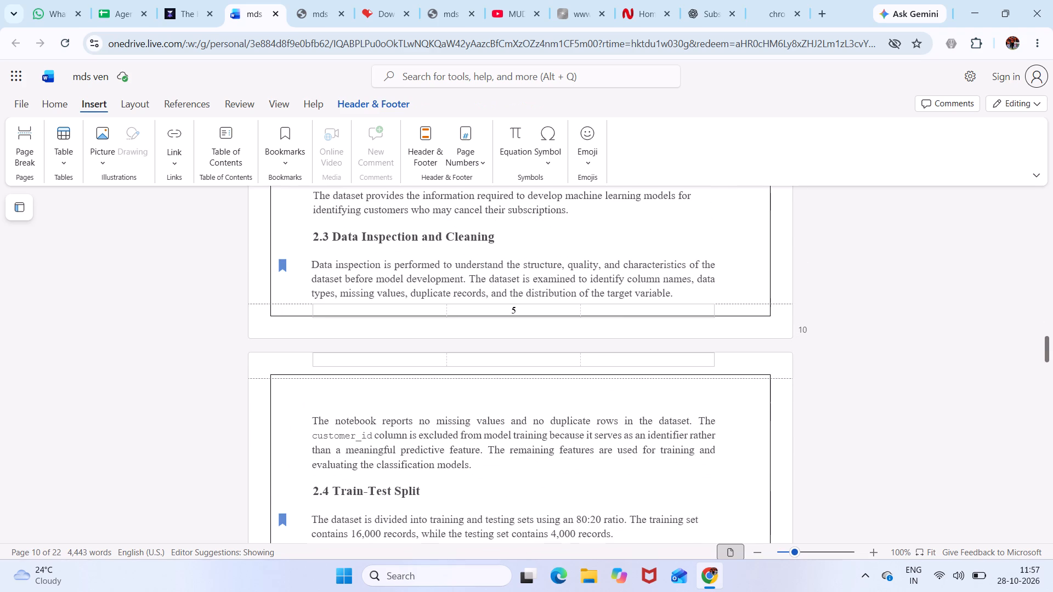
scroll(543, 275, down, 1)
click(525, 303)
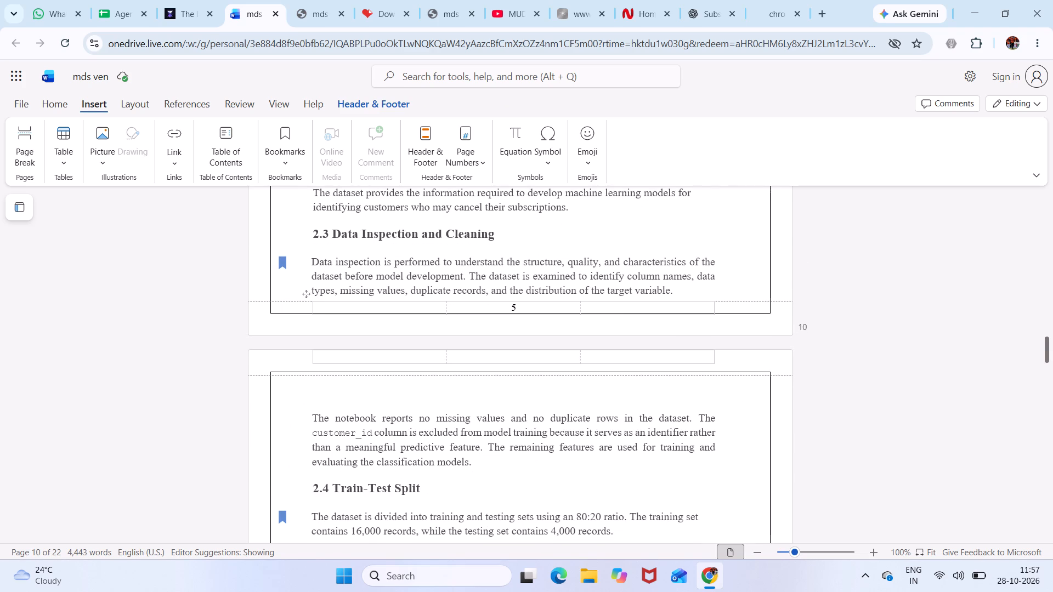
key(BackSpace)
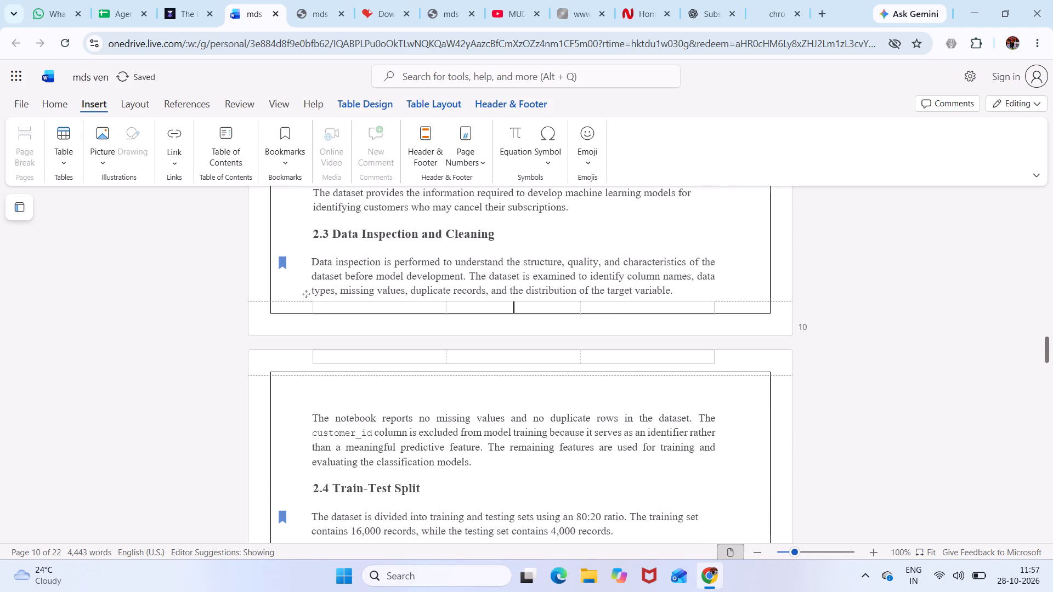
key(4)
Replace the page number in the footer of the page ending with section 2.6 Sampling for Computational Feasibility with 5.
scroll(678, 322, down, 1)
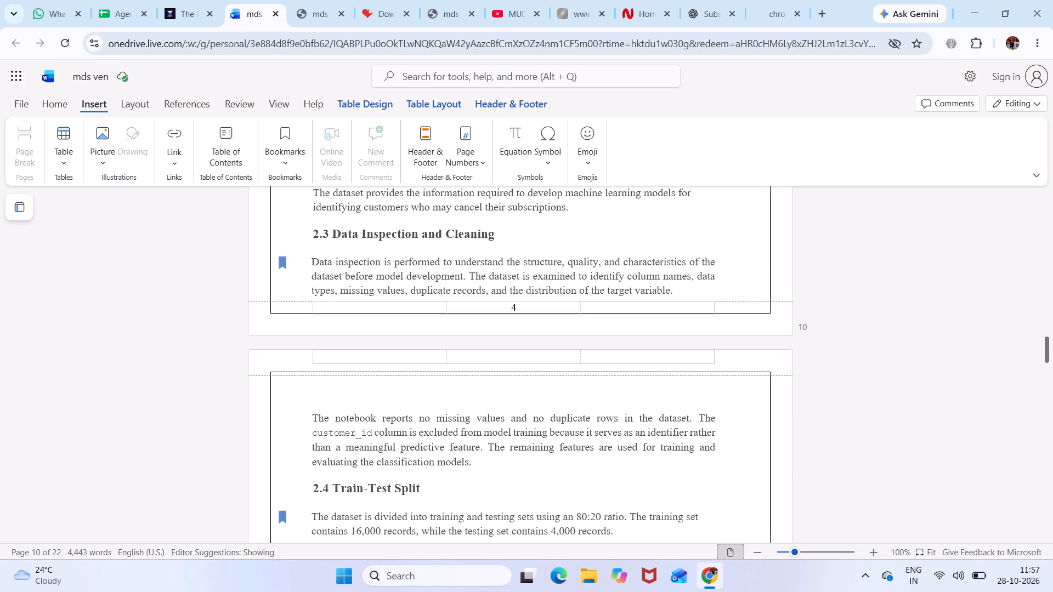
scroll(678, 322, down, 9)
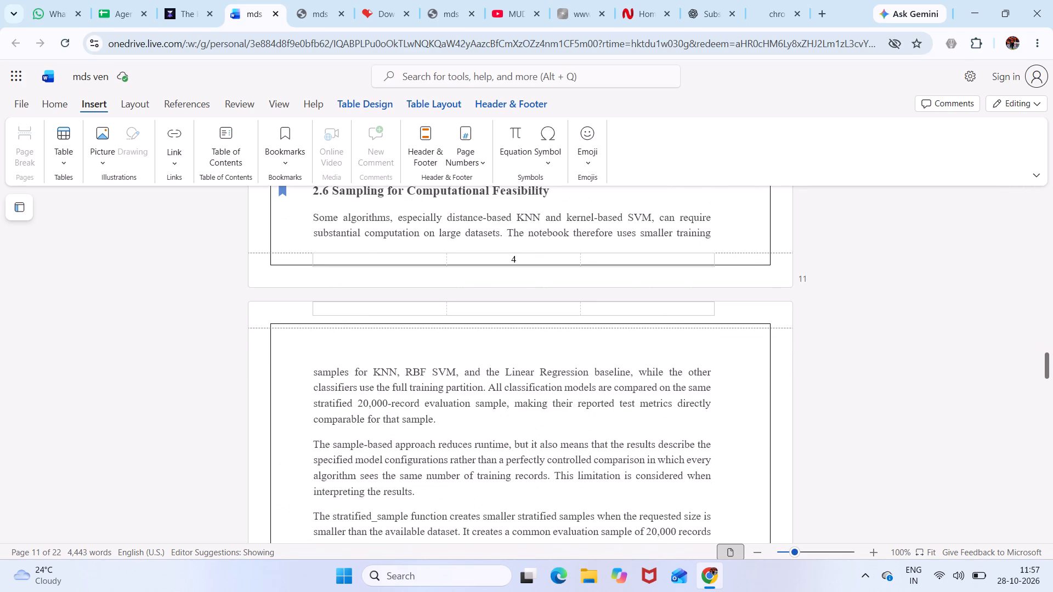
click(545, 255)
key(BackSpace)
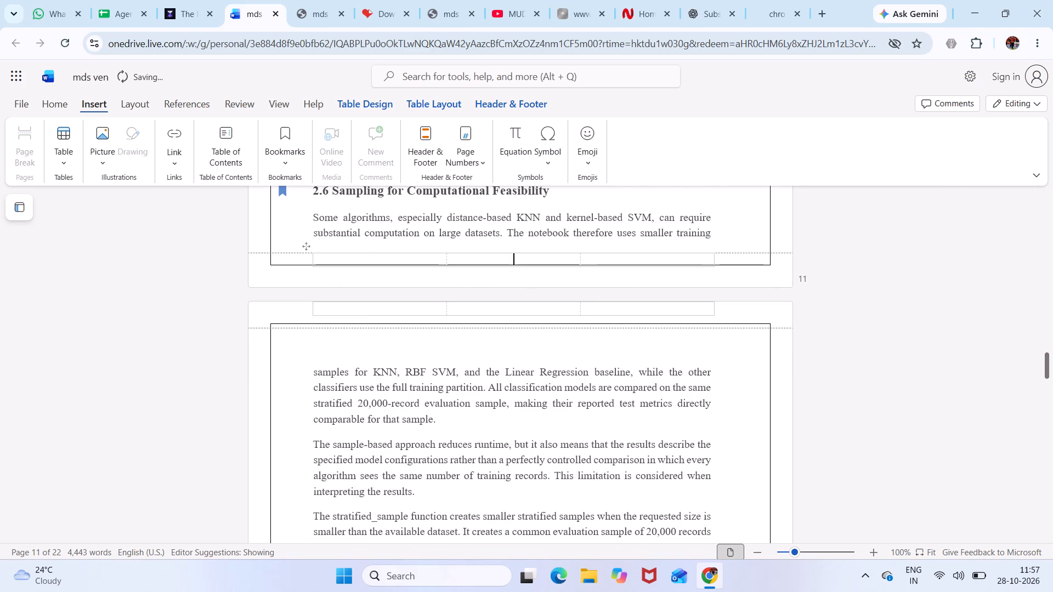
key(5)
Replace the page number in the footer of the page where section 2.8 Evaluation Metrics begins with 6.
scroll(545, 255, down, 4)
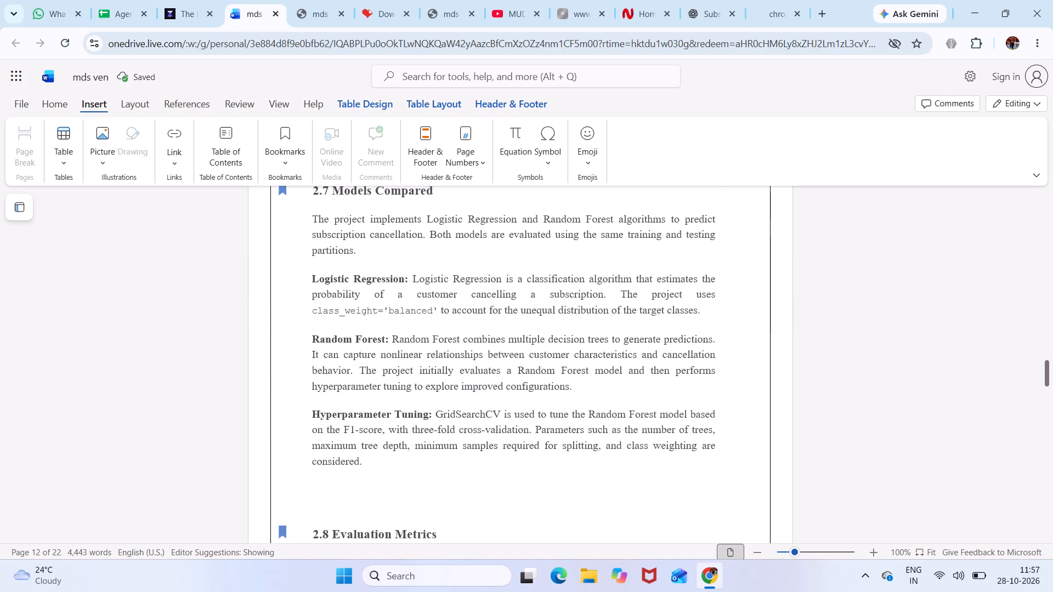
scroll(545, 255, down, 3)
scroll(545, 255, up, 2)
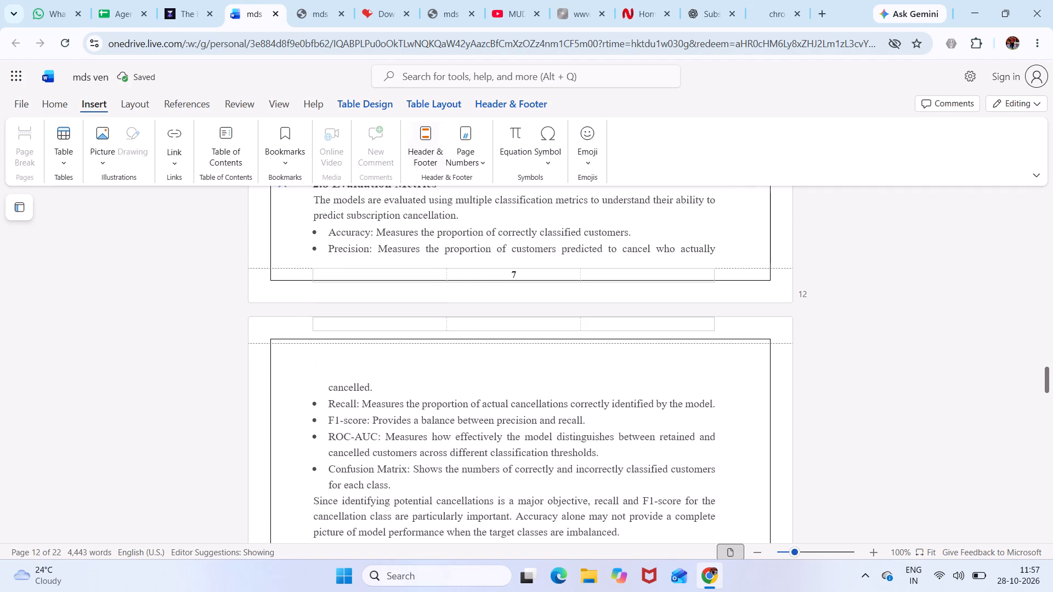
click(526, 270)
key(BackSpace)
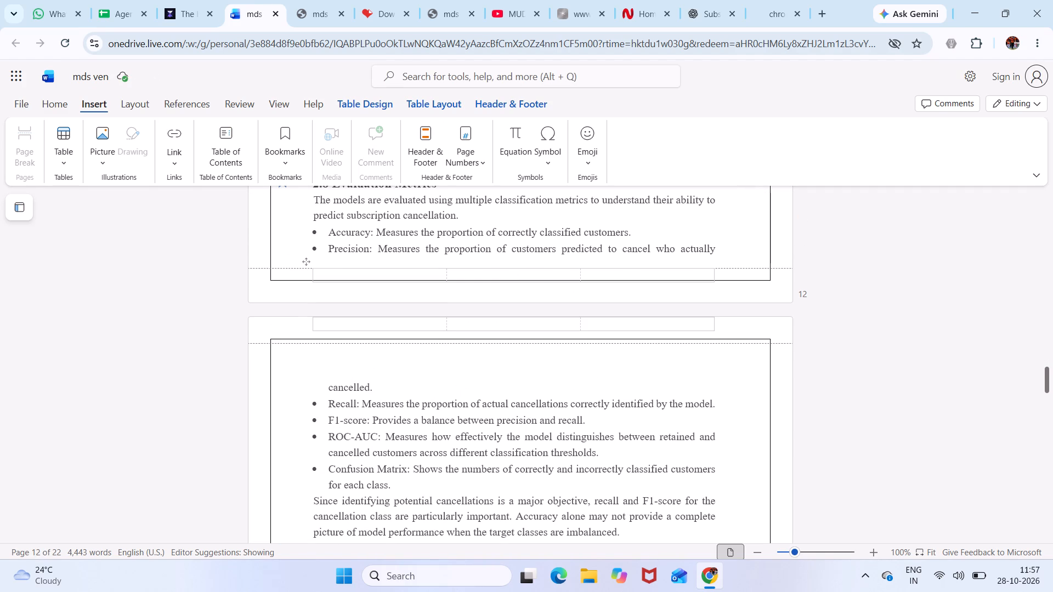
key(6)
Replace the page number in the footer of Chapter 2's last page, where the evaluation metrics end, with 7.
scroll(602, 386, down, 4)
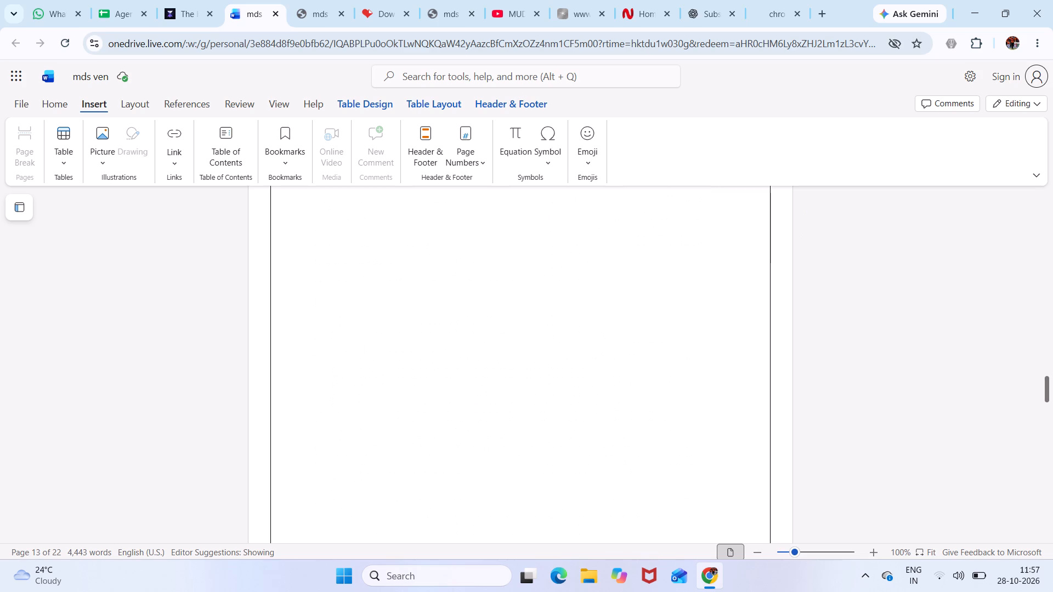
scroll(602, 386, down, 3)
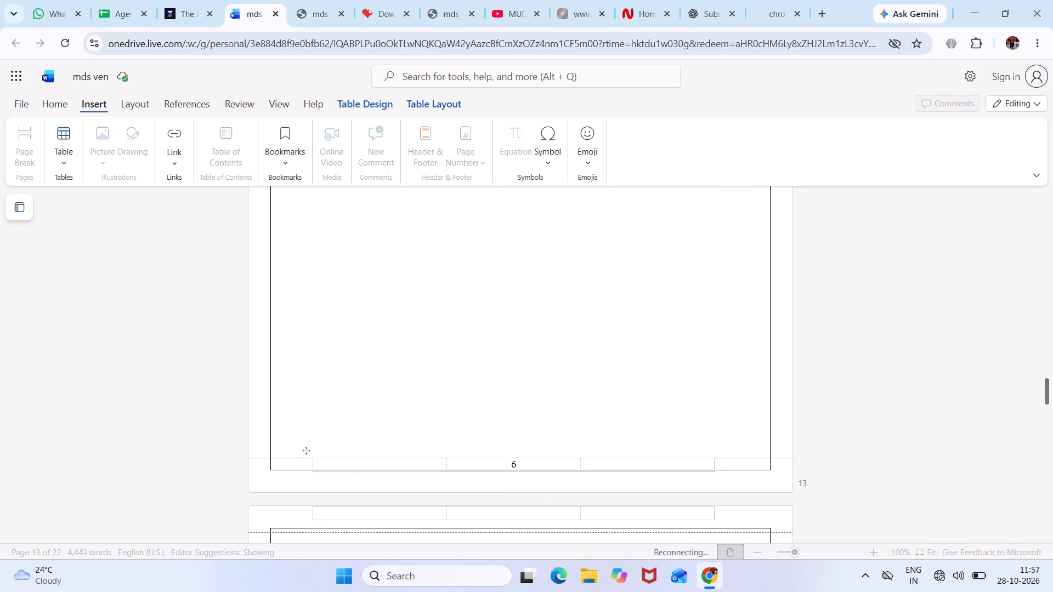
click(550, 462)
key(BackSpace)
key(7)
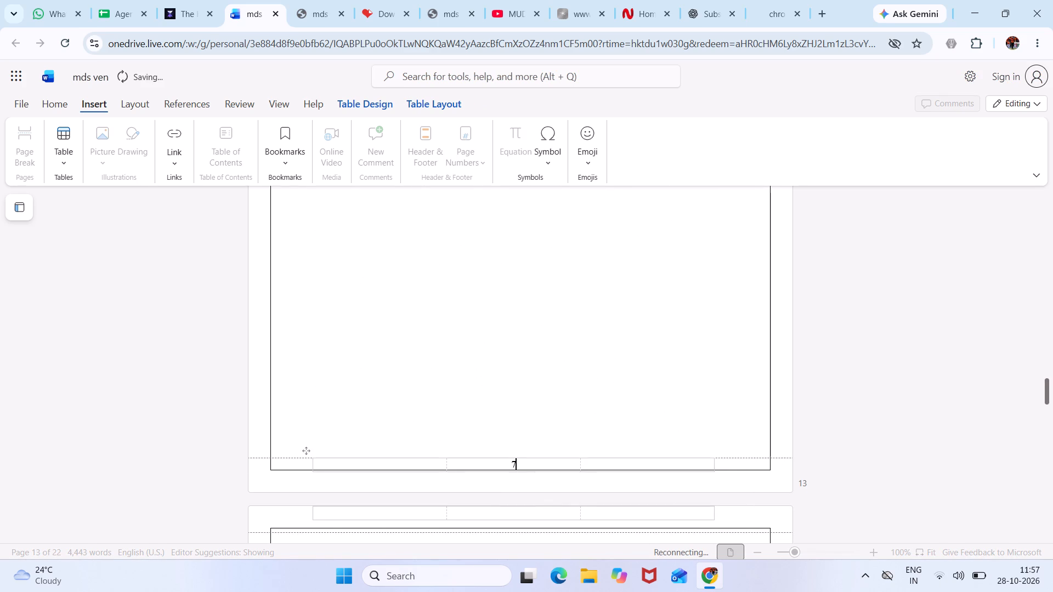
Review the footer numbering from the test cases table through Chapter 4, and back through Chapter 2 to the cover page.
scroll(550, 462, down, 7)
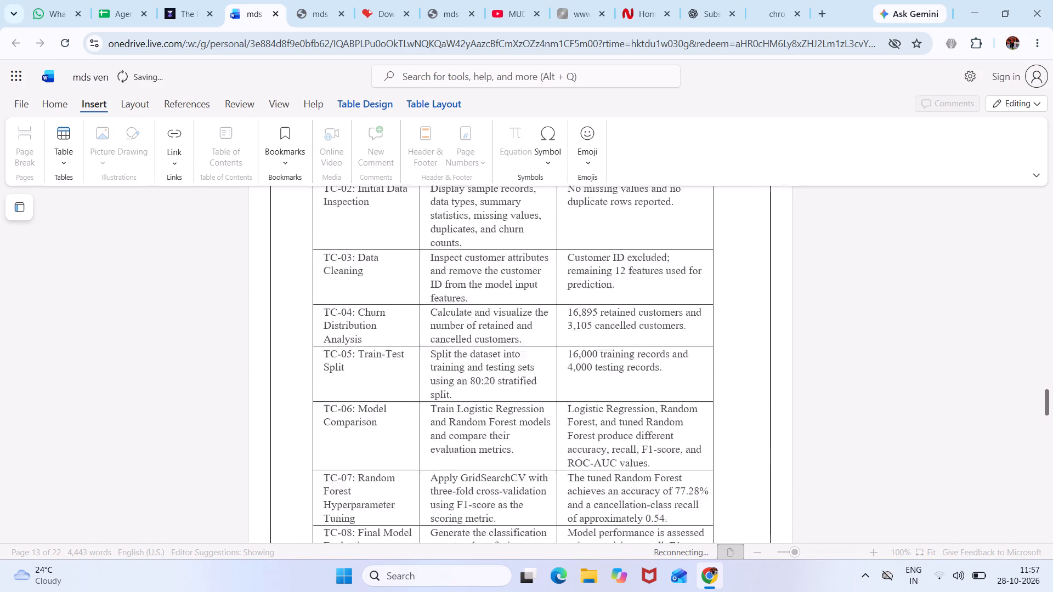
scroll(550, 462, down, 3)
scroll(528, 405, up, 7)
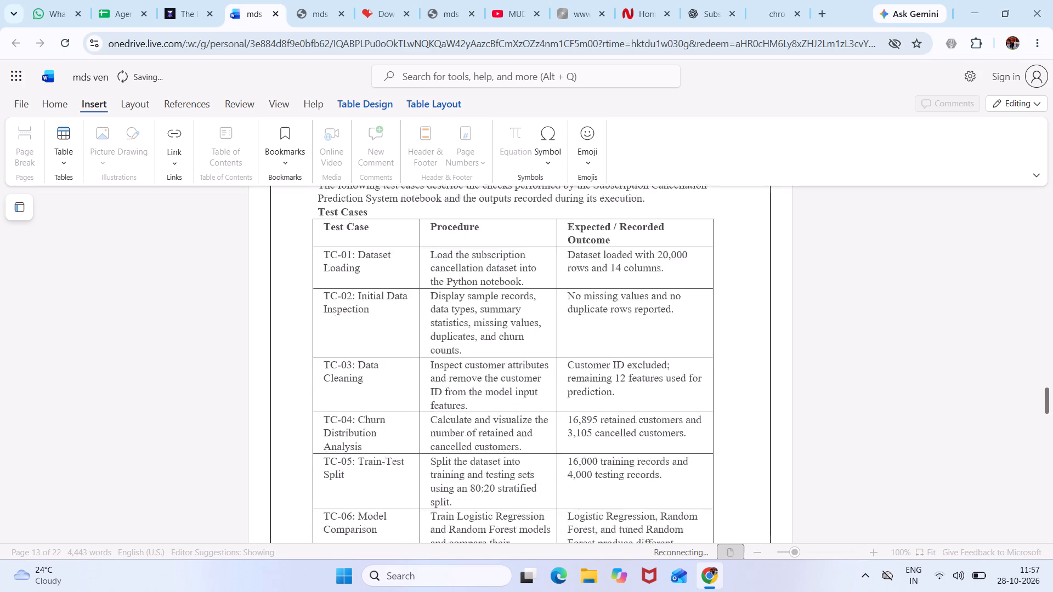
scroll(528, 405, down, 5)
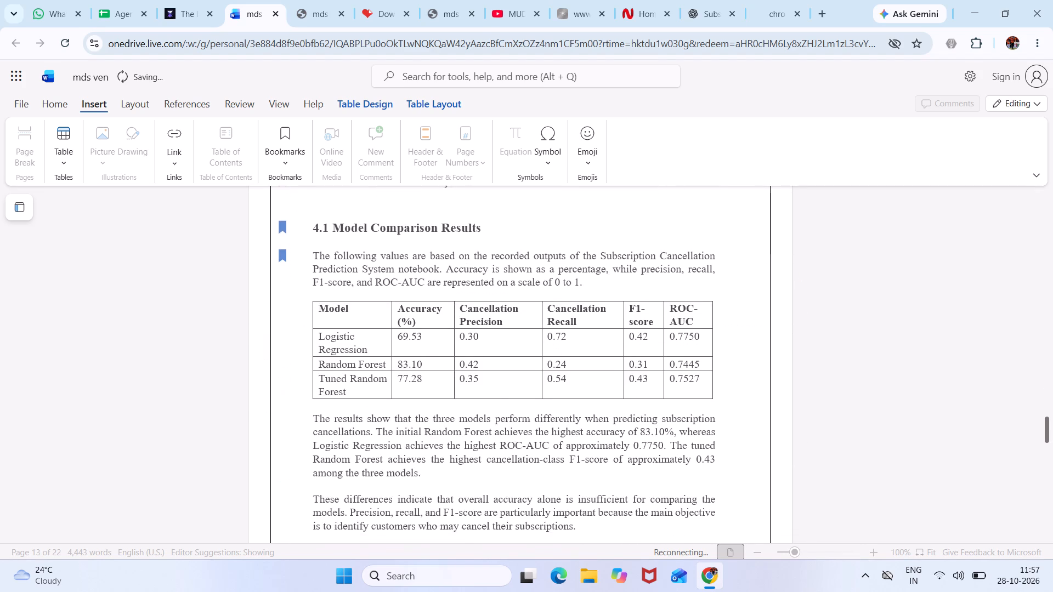
scroll(528, 405, down, 4)
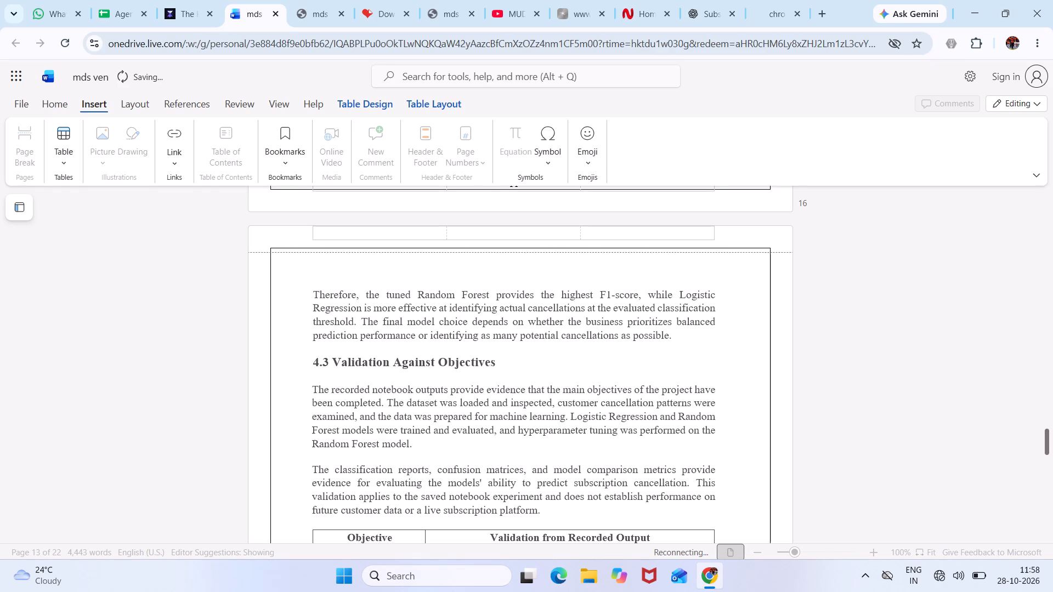
scroll(574, 389, up, 3)
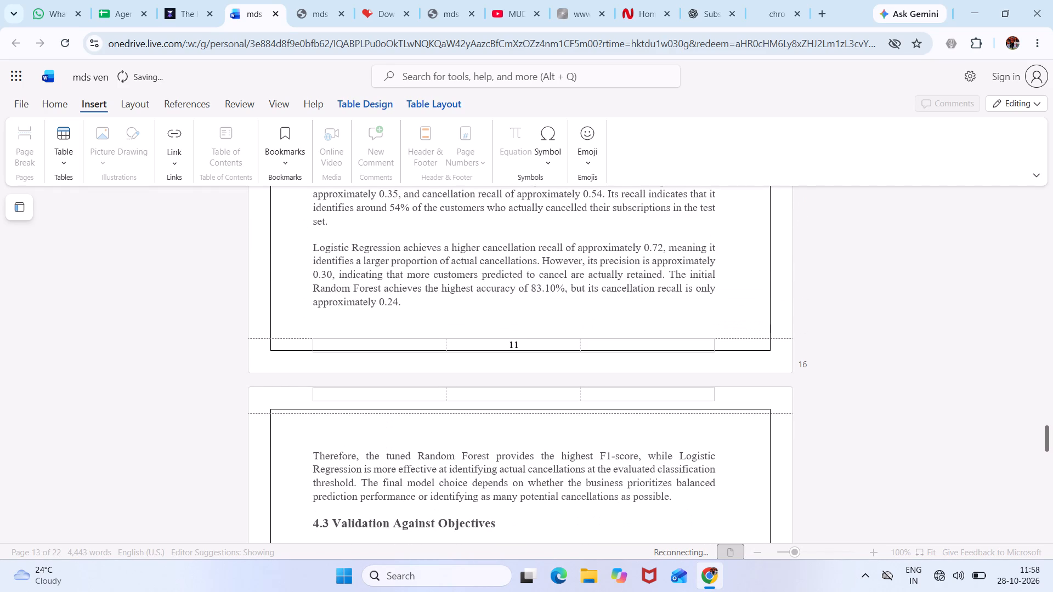
scroll(563, 331, down, 7)
scroll(563, 331, up, 18)
scroll(563, 331, up, 3)
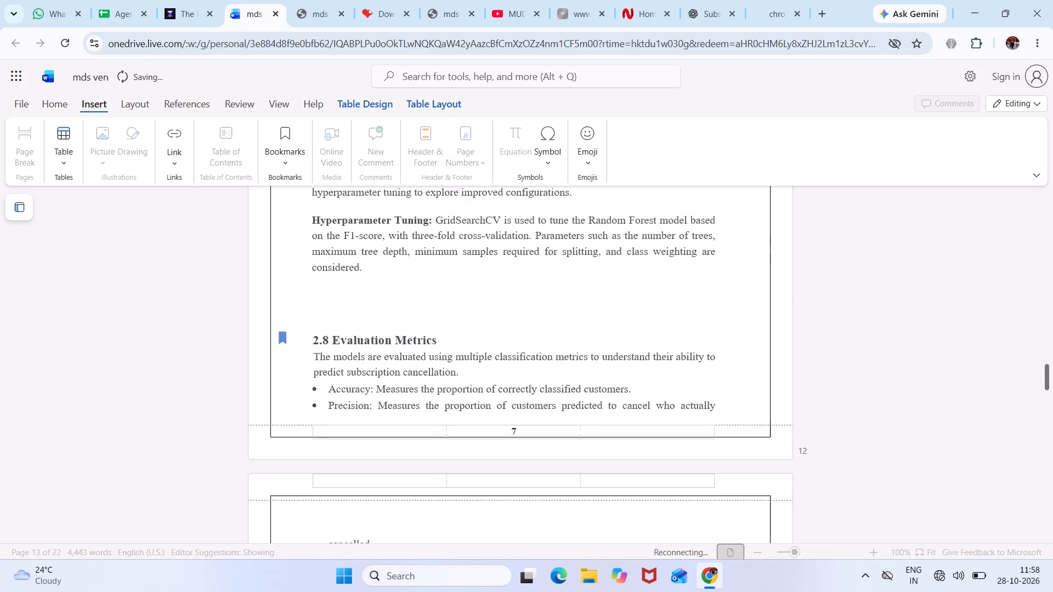
scroll(563, 331, up, 19)
scroll(563, 331, down, 2)
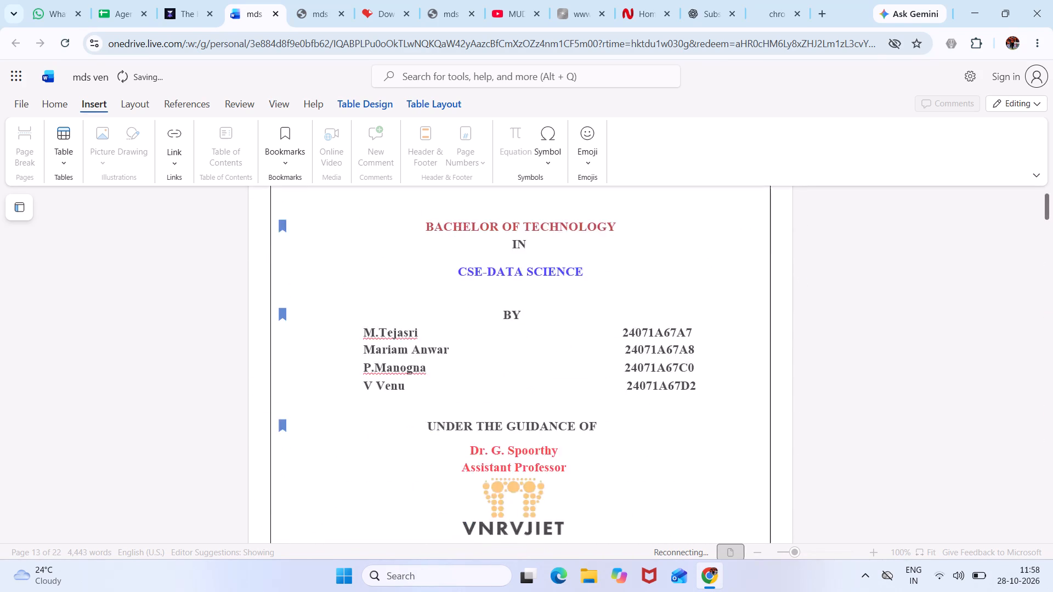
scroll(563, 331, down, 4)
Leave footer editing and return to the body text of the cover page.
click(690, 236)
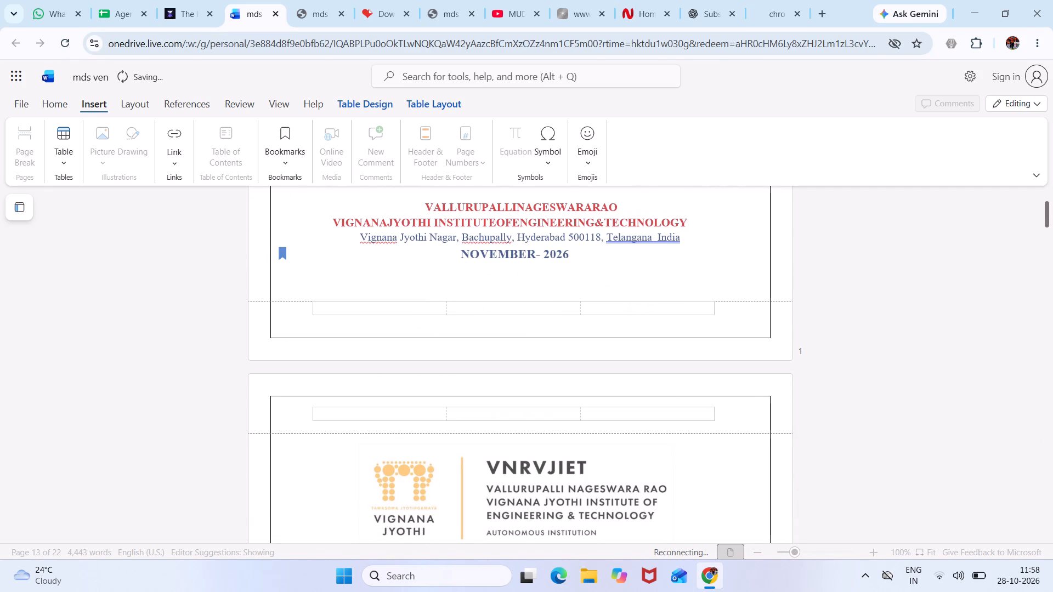
scroll(690, 236, up, 4)
double_click(581, 253)
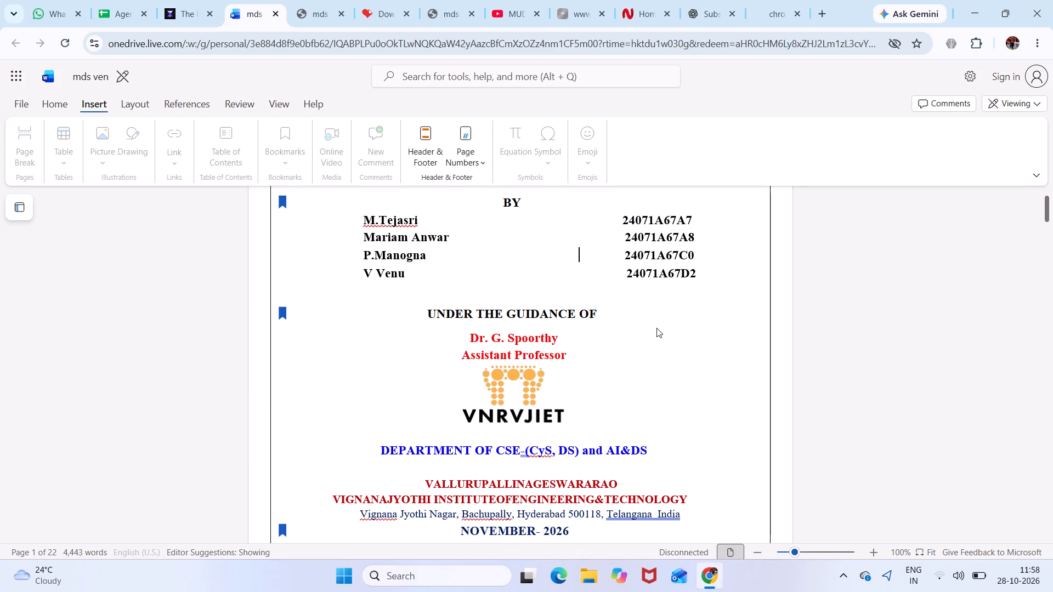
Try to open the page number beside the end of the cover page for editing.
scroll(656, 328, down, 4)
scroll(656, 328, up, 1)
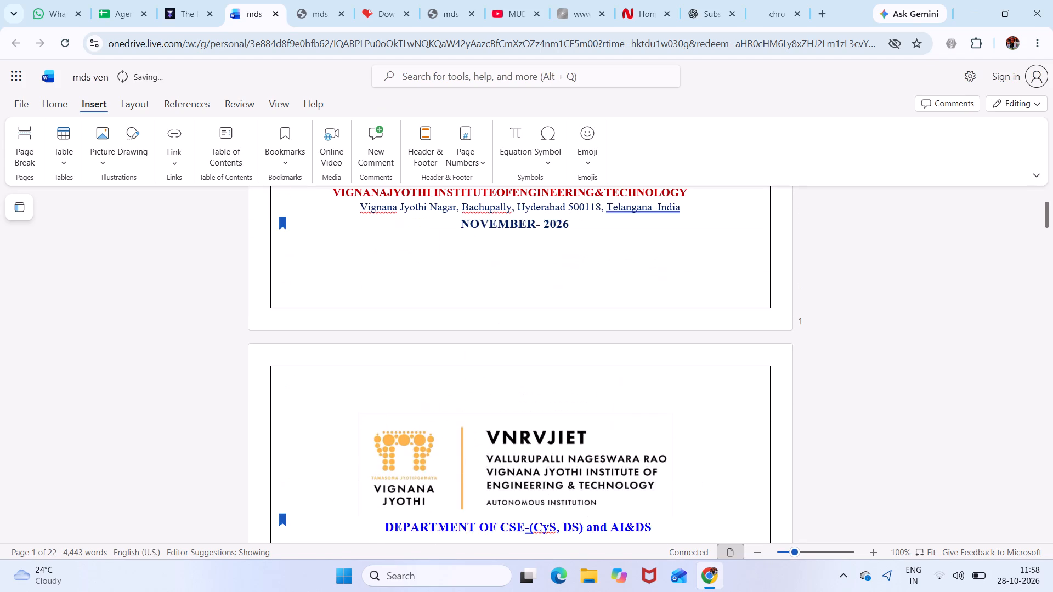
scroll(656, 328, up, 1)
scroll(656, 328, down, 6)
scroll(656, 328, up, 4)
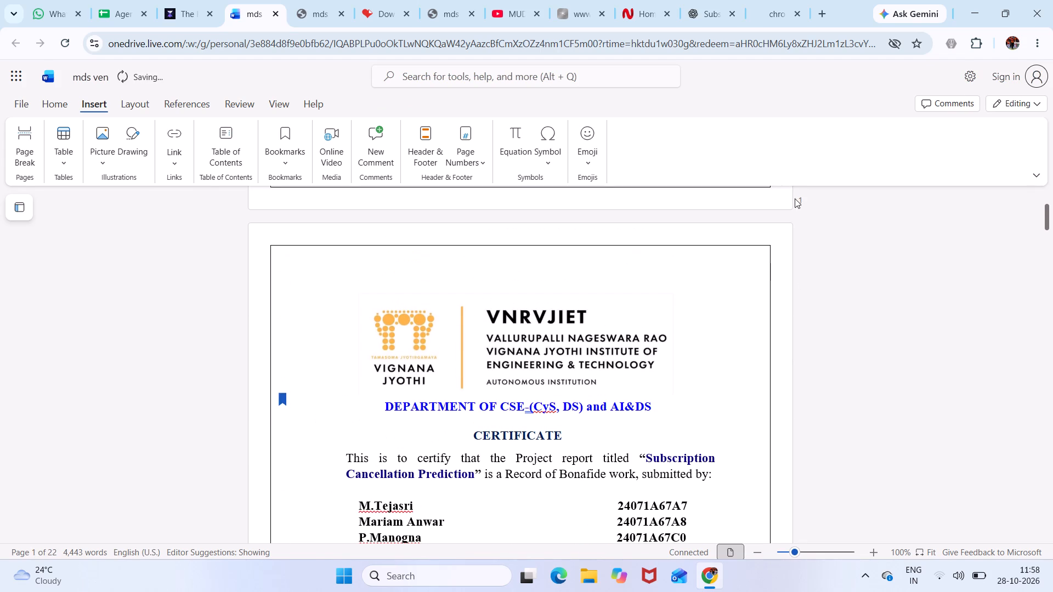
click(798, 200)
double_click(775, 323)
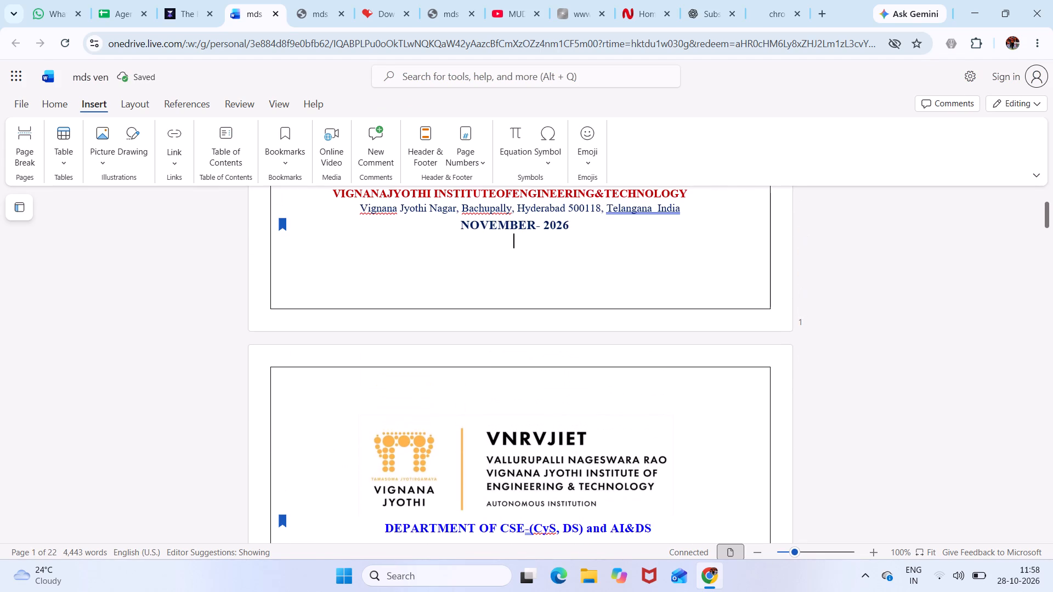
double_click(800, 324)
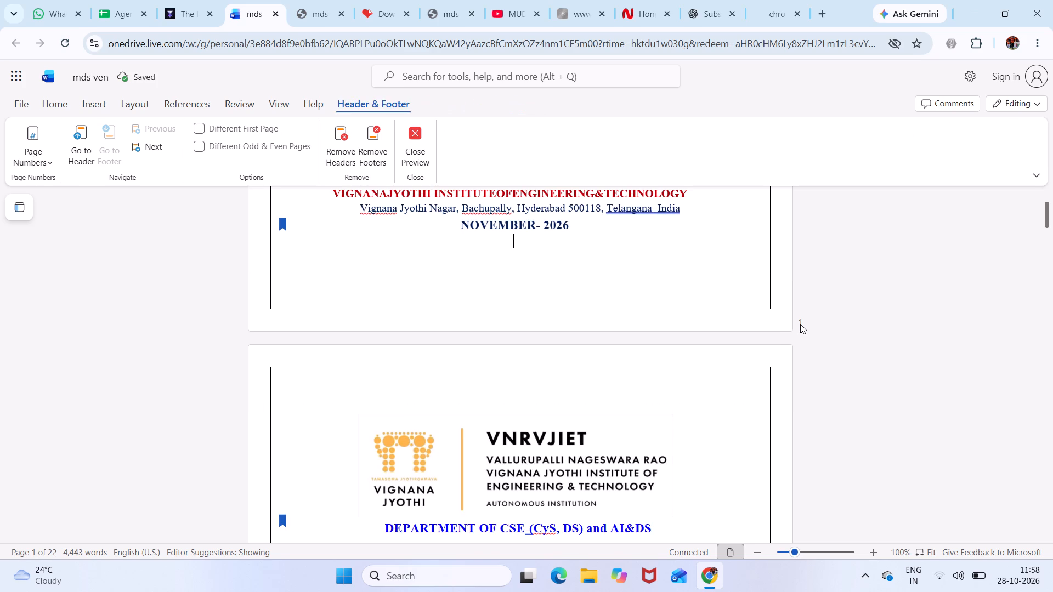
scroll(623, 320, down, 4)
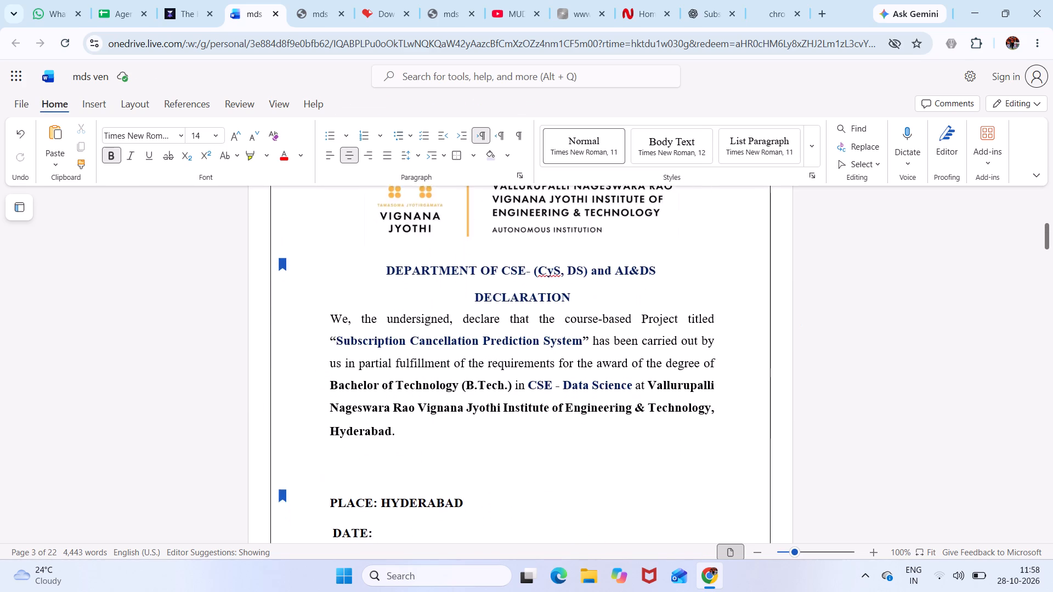
Delete the page number from the footer of the Declaration page.
scroll(623, 320, down, 7)
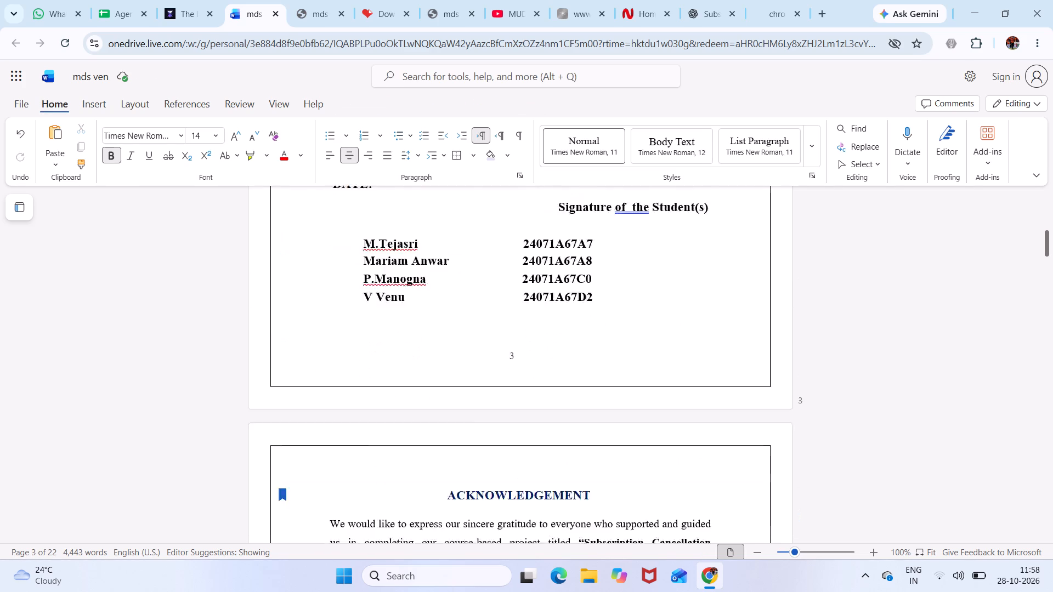
scroll(623, 320, down, 2)
double_click(513, 327)
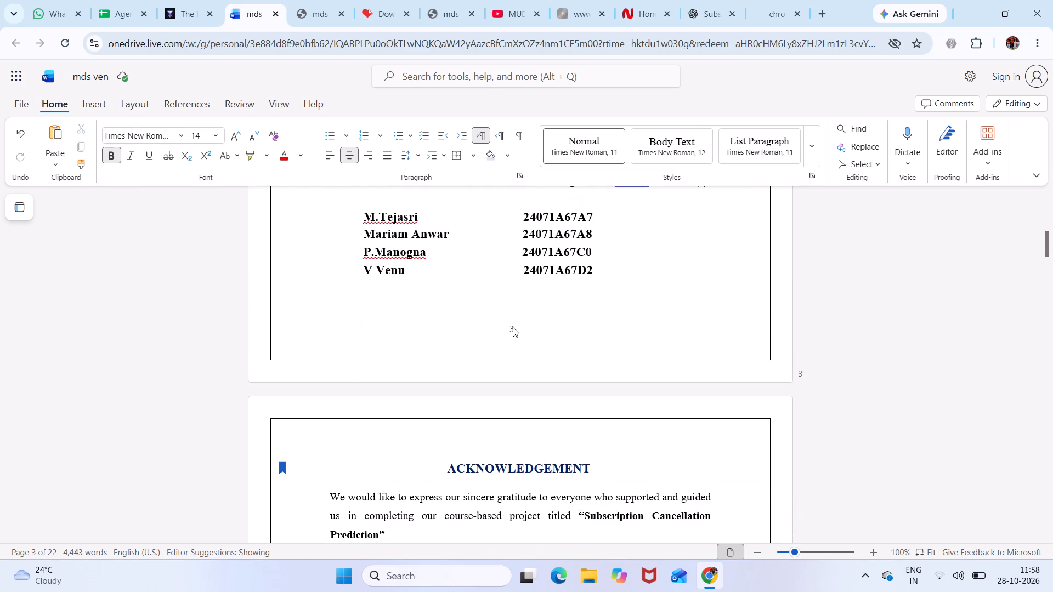
click(518, 328)
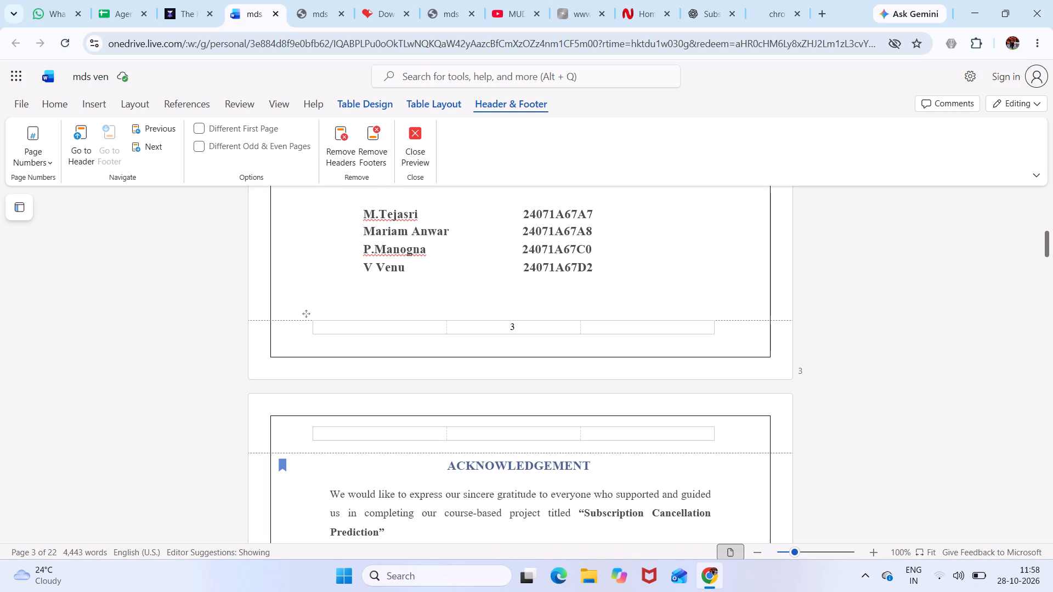
key(BackSpace)
Delete the page number from the footer of the Abstract page, just before Chapter 1.
scroll(518, 328, down, 7)
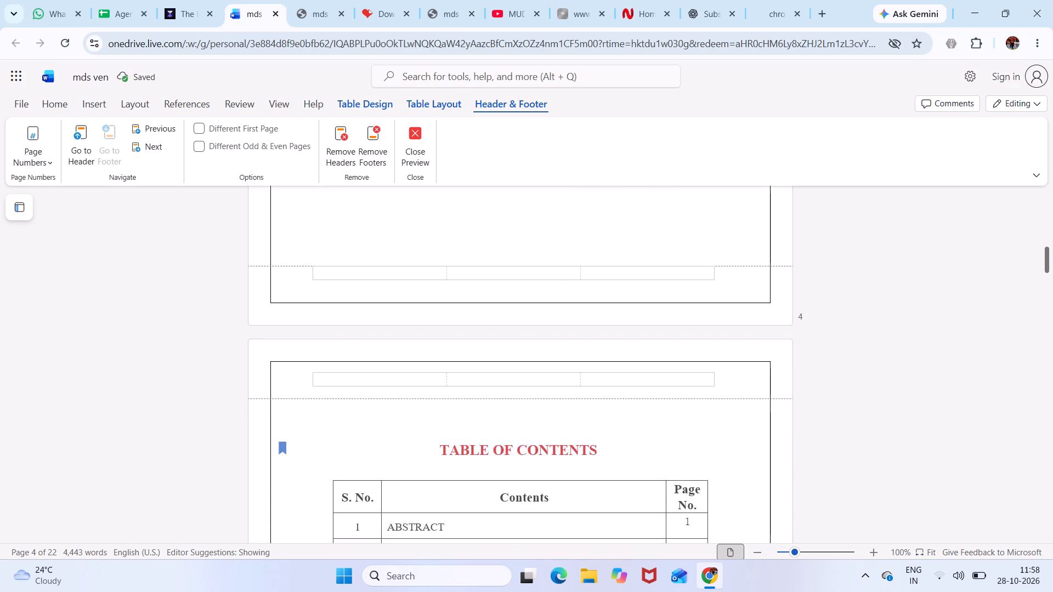
scroll(518, 328, down, 2)
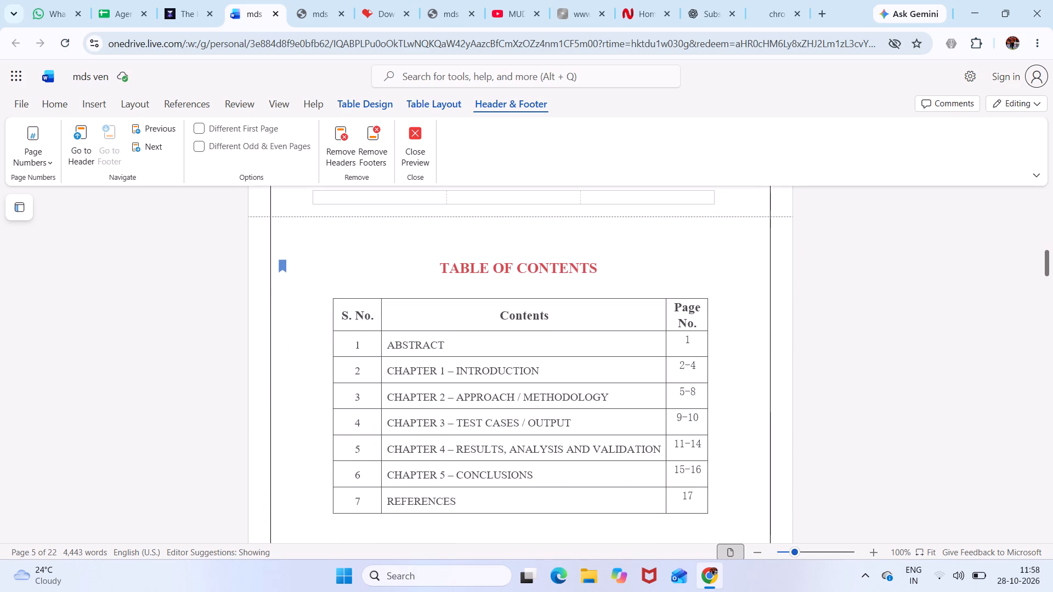
scroll(518, 328, down, 4)
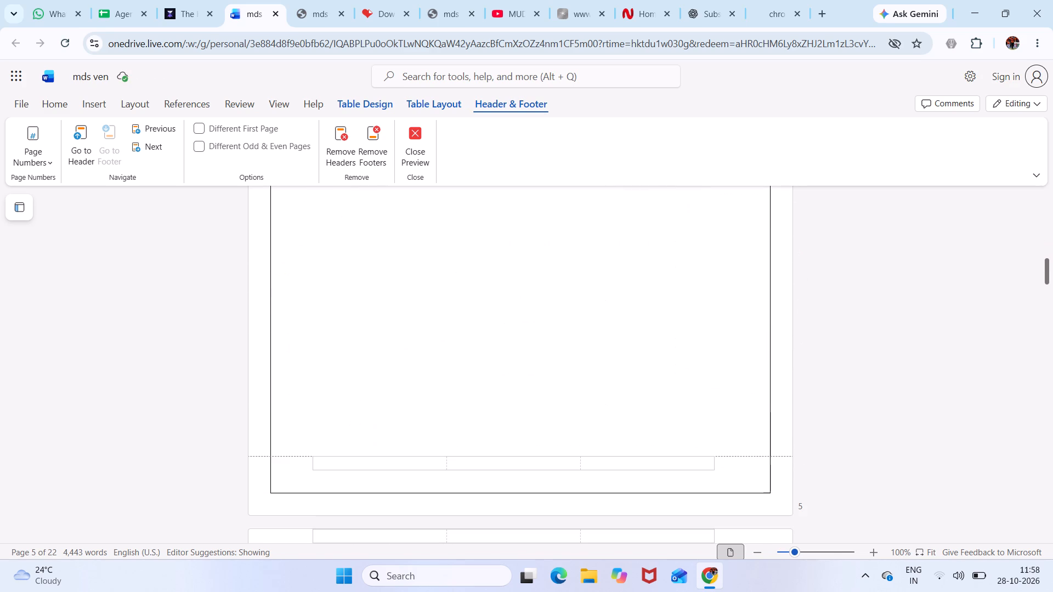
scroll(518, 328, down, 6)
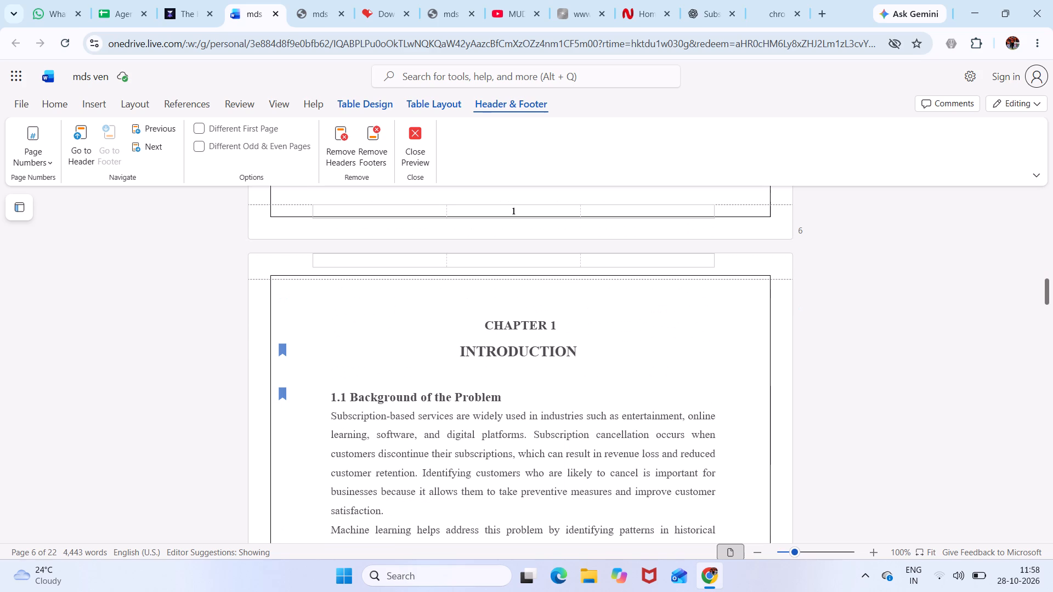
scroll(518, 328, down, 8)
scroll(518, 328, up, 1)
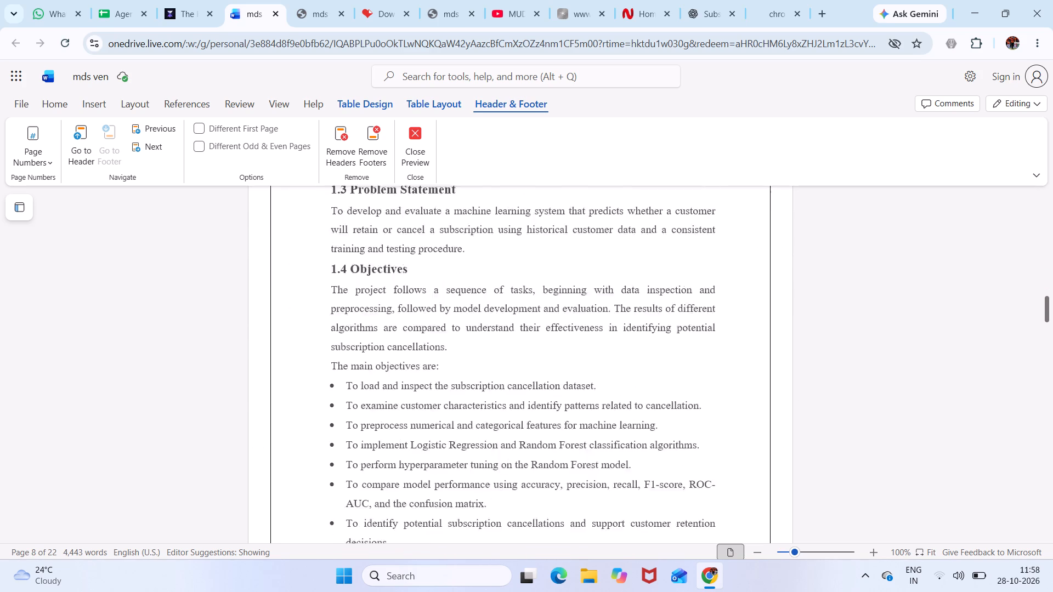
scroll(518, 328, up, 9)
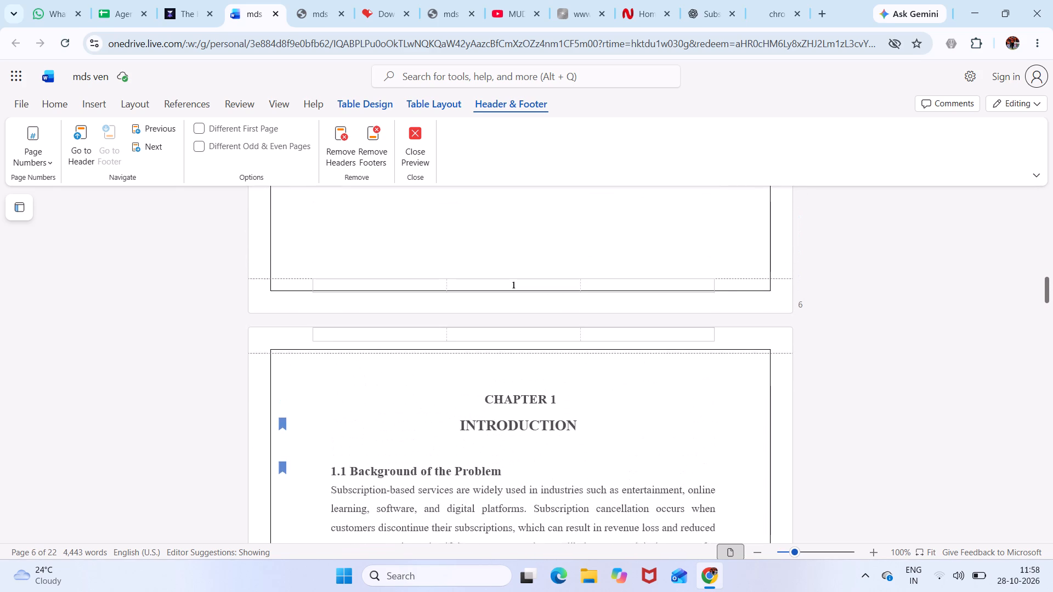
scroll(518, 328, up, 2)
double_click(520, 403)
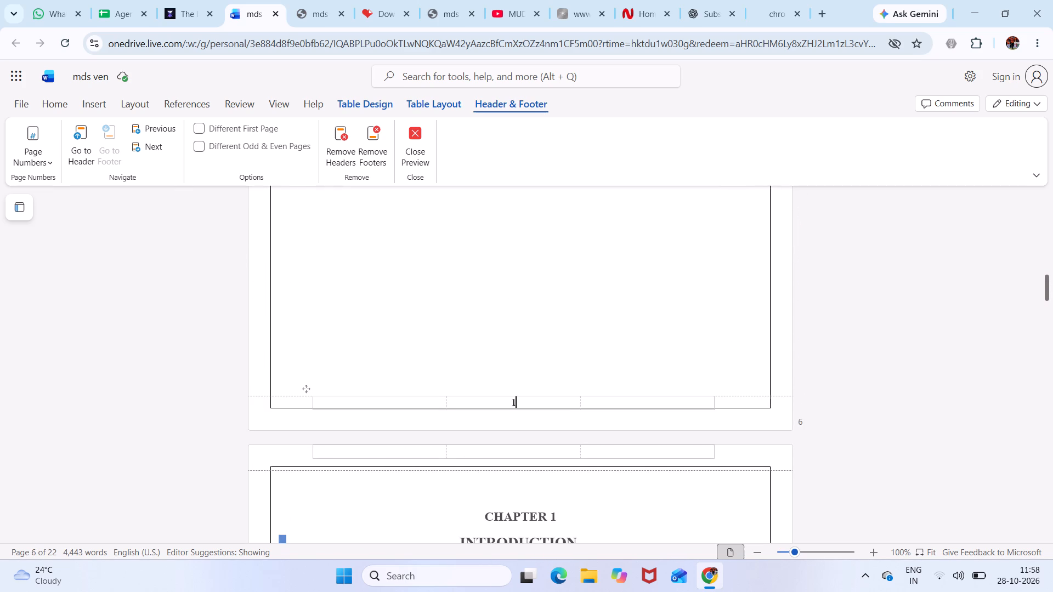
key(BackSpace)
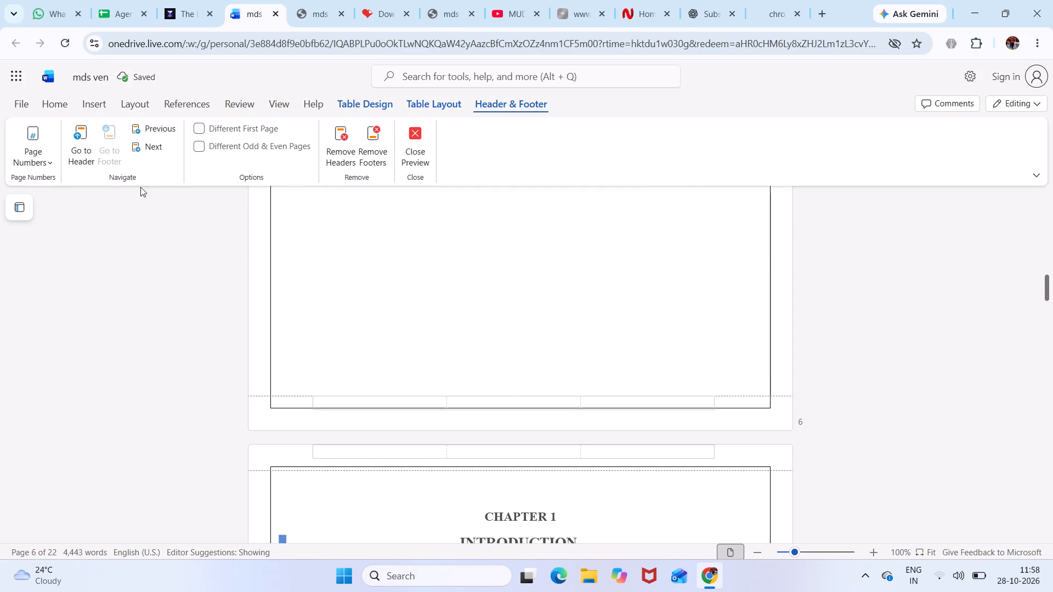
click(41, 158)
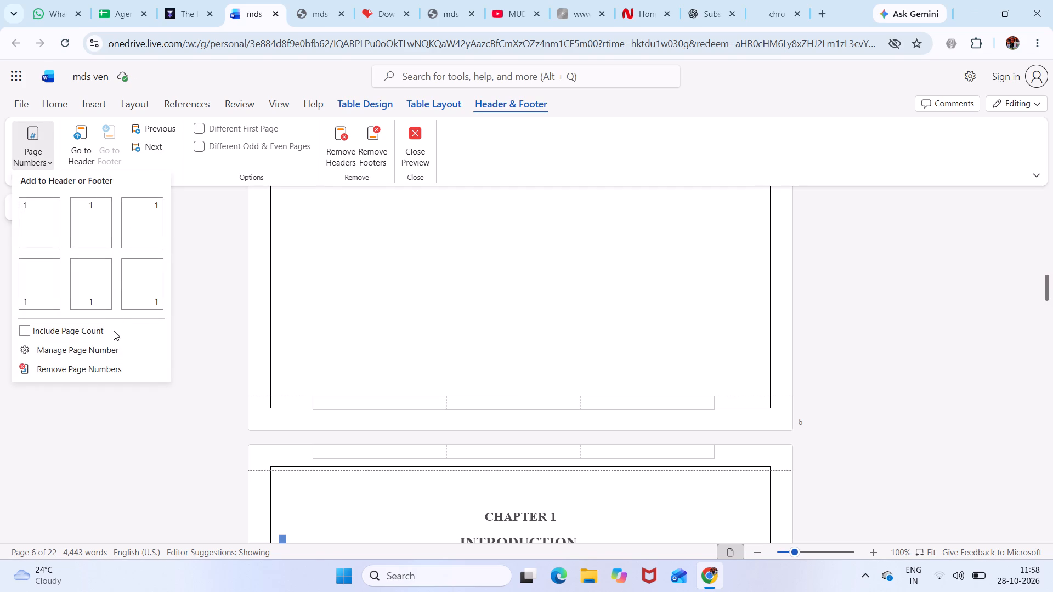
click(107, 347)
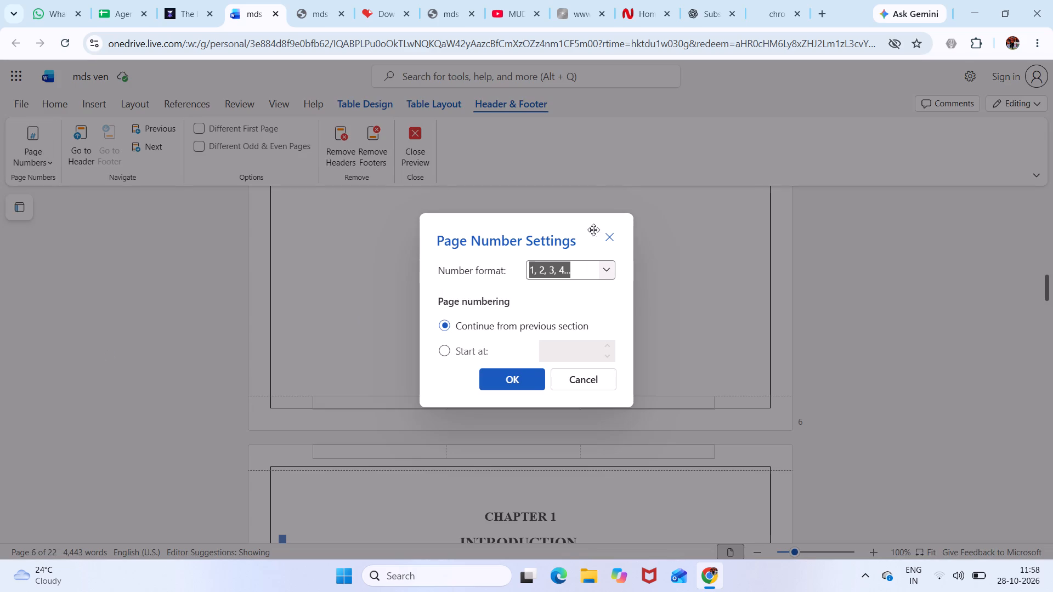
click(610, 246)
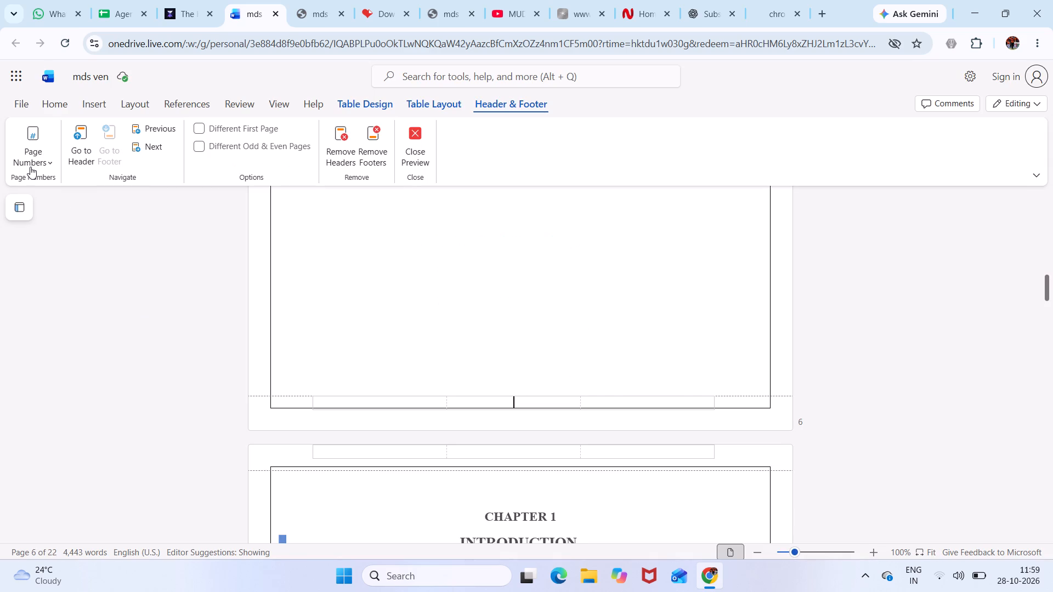
Apply Remove Page Numbers from the Abstract page's footer and return to the body text.
click(29, 166)
click(81, 363)
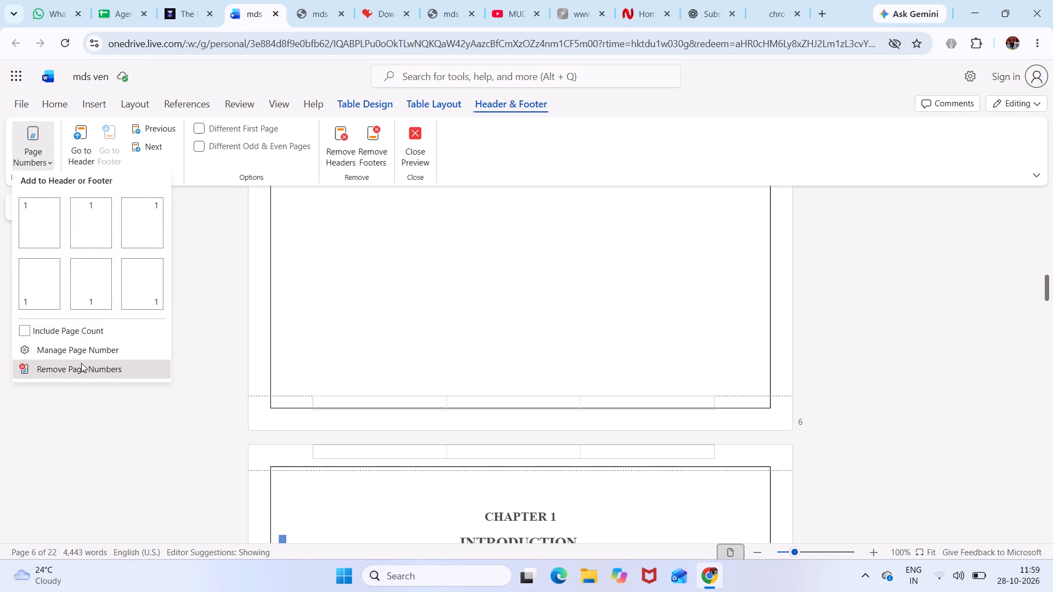
click(194, 294)
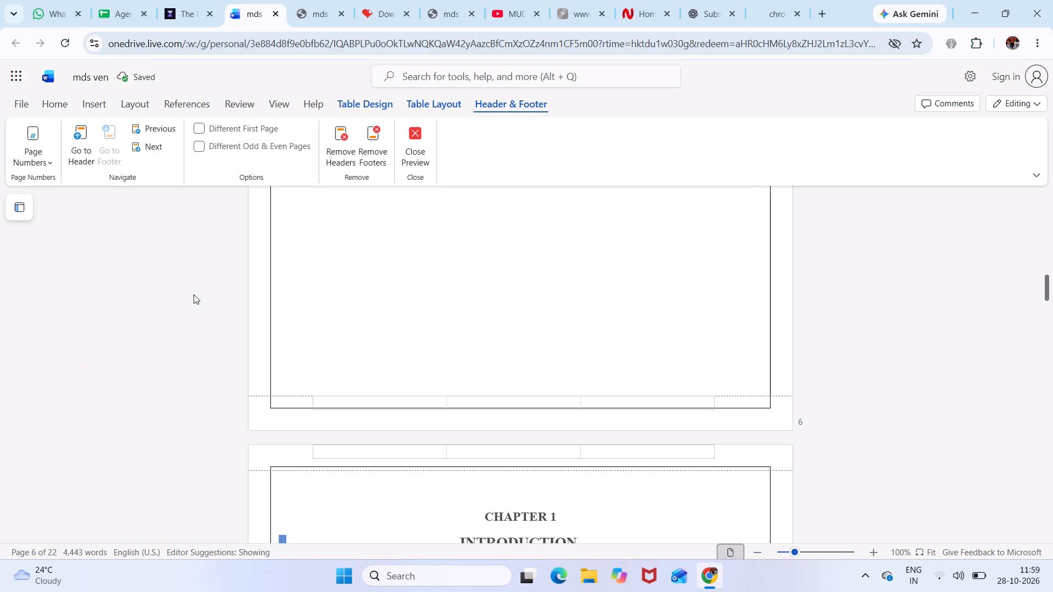
double_click(346, 264)
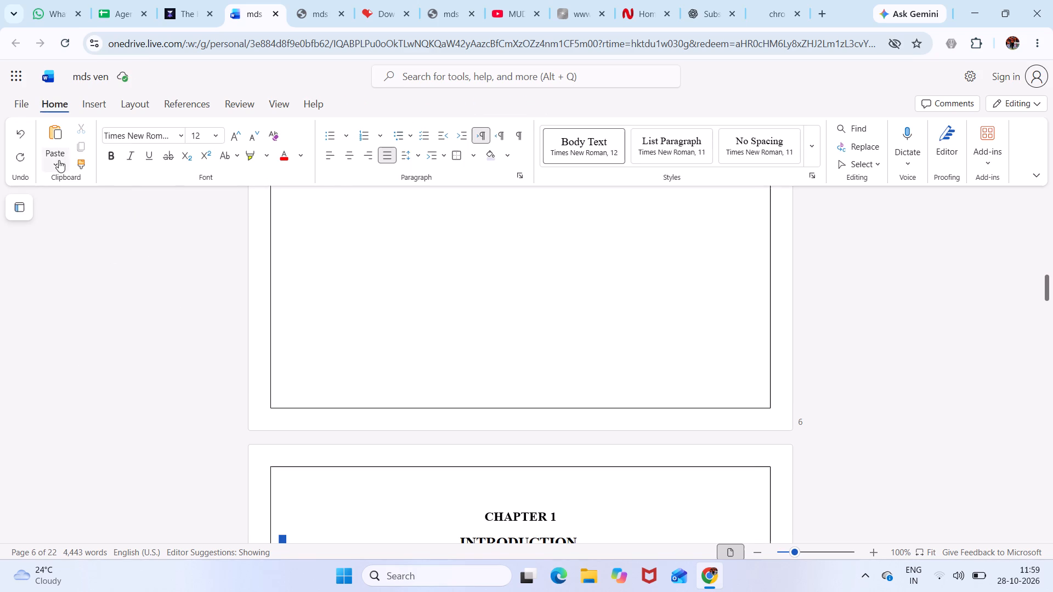
Insert an automatic page number centred in the footer of the Abstract page.
click(101, 105)
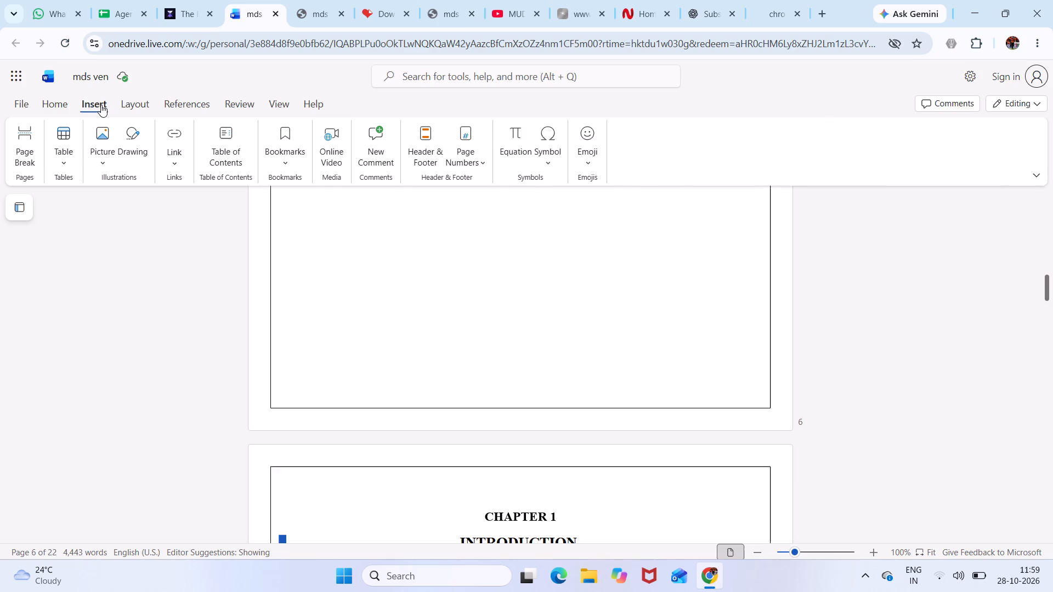
triple_click(529, 412)
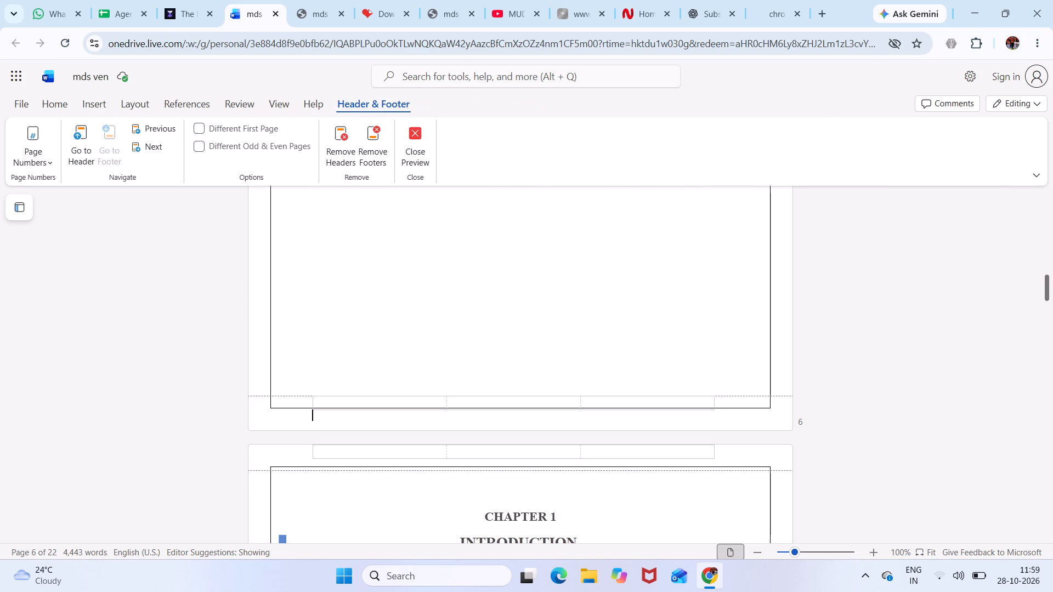
click(530, 406)
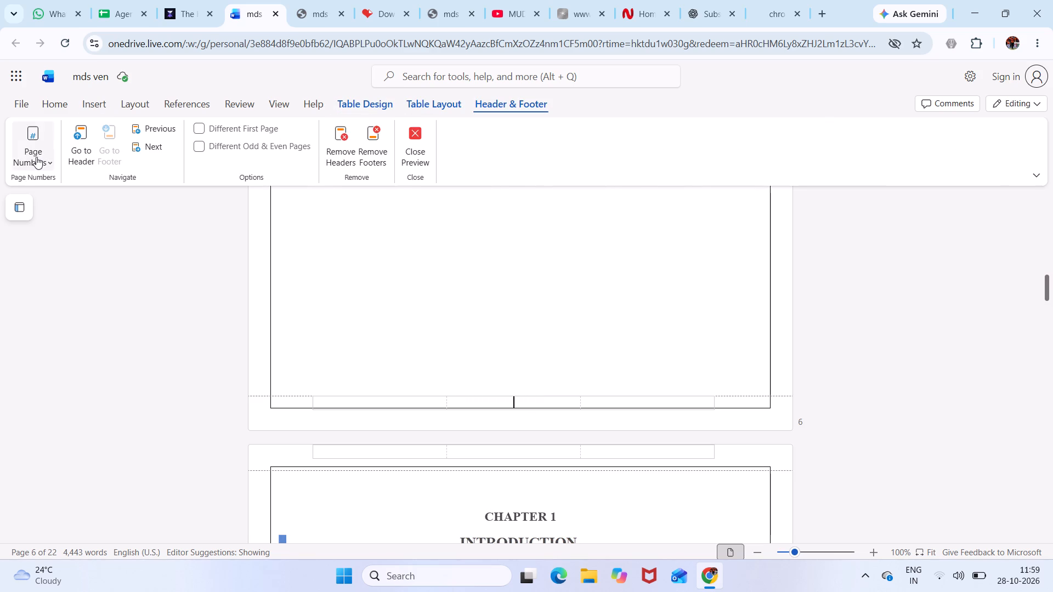
click(36, 157)
click(94, 275)
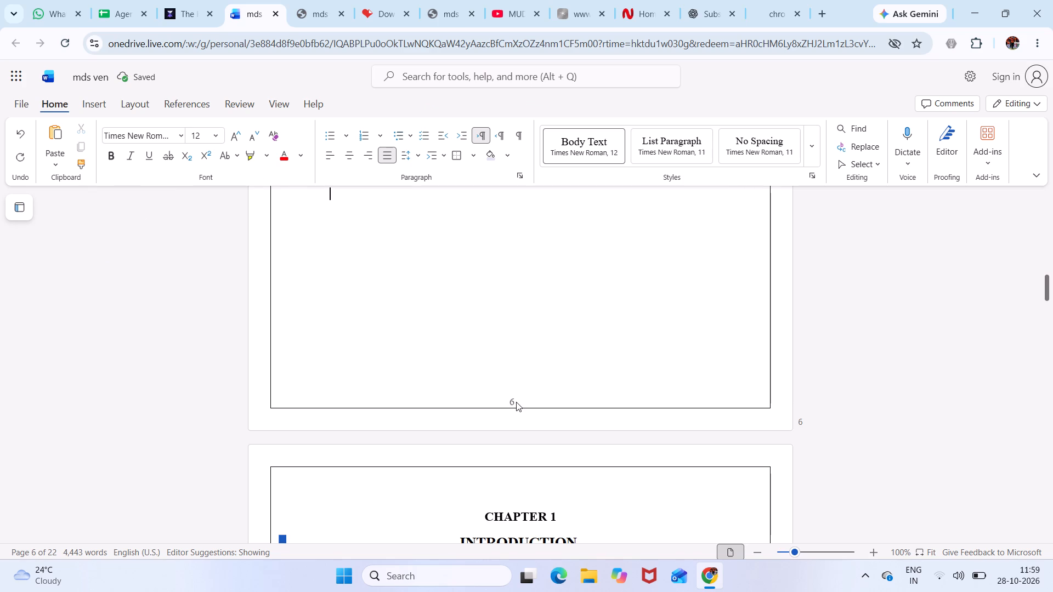
In the page number settings for the Abstract footer, choose to start the numbering at 1.
double_click(516, 402)
click(518, 401)
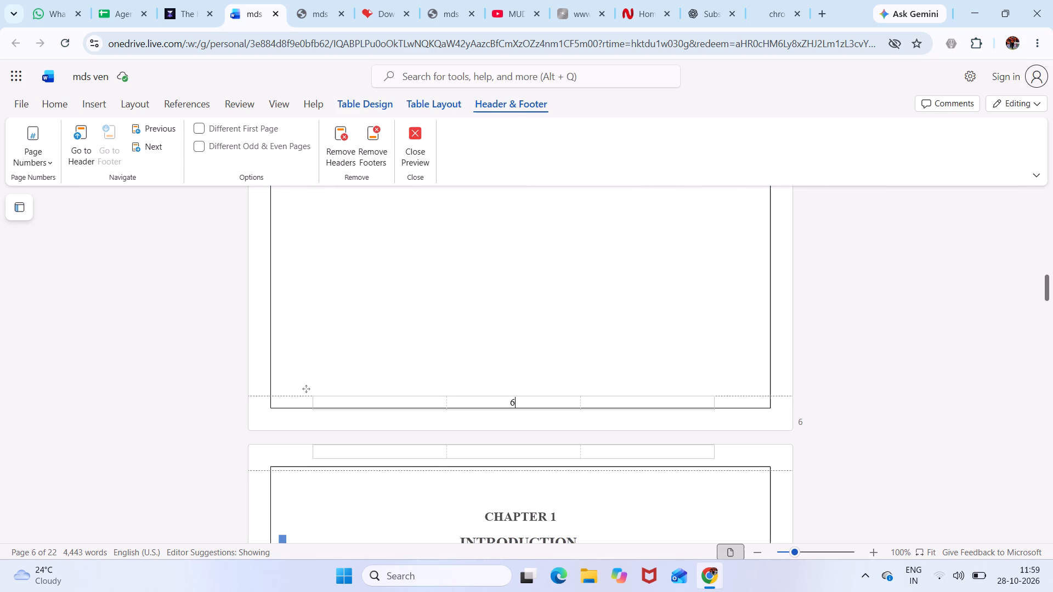
click(33, 159)
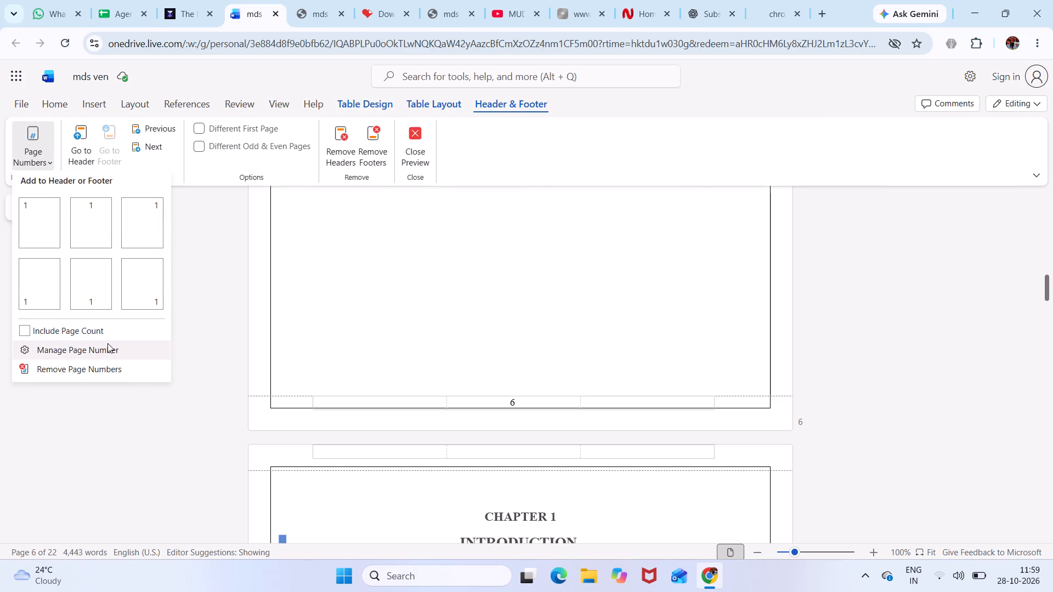
click(107, 344)
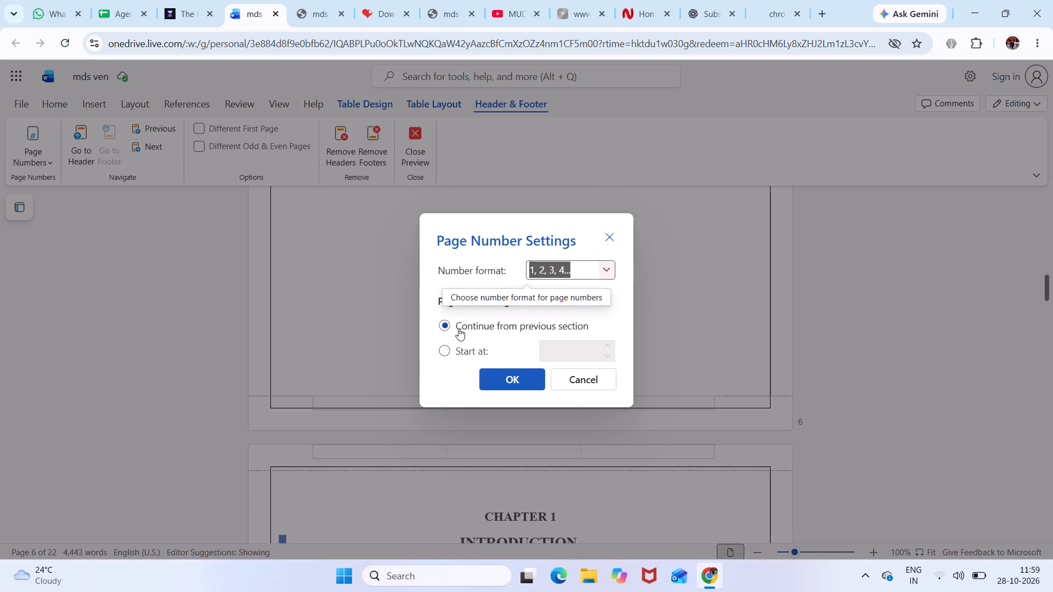
click(445, 352)
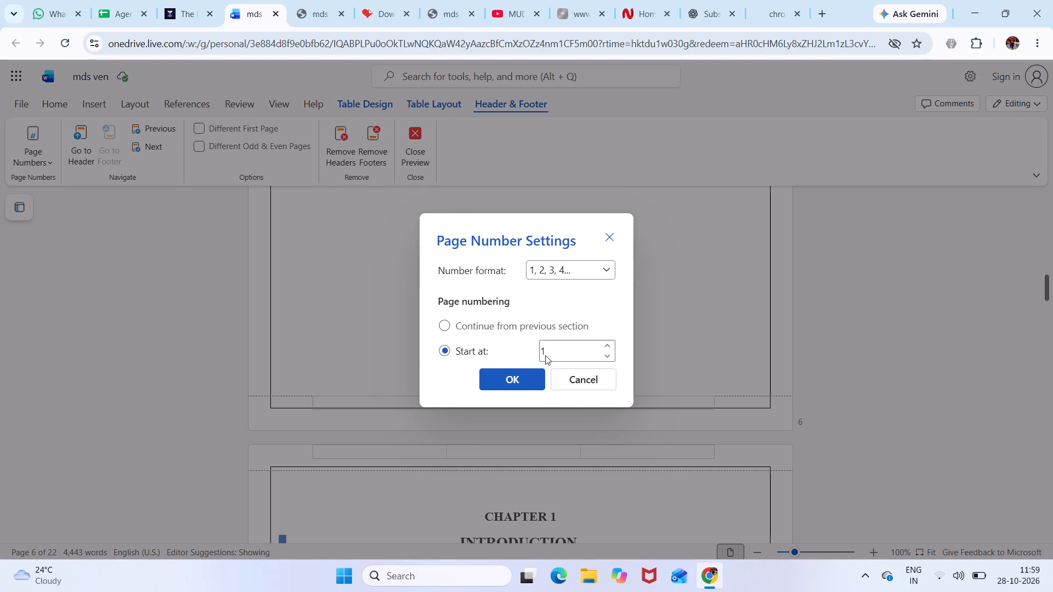
click(574, 349)
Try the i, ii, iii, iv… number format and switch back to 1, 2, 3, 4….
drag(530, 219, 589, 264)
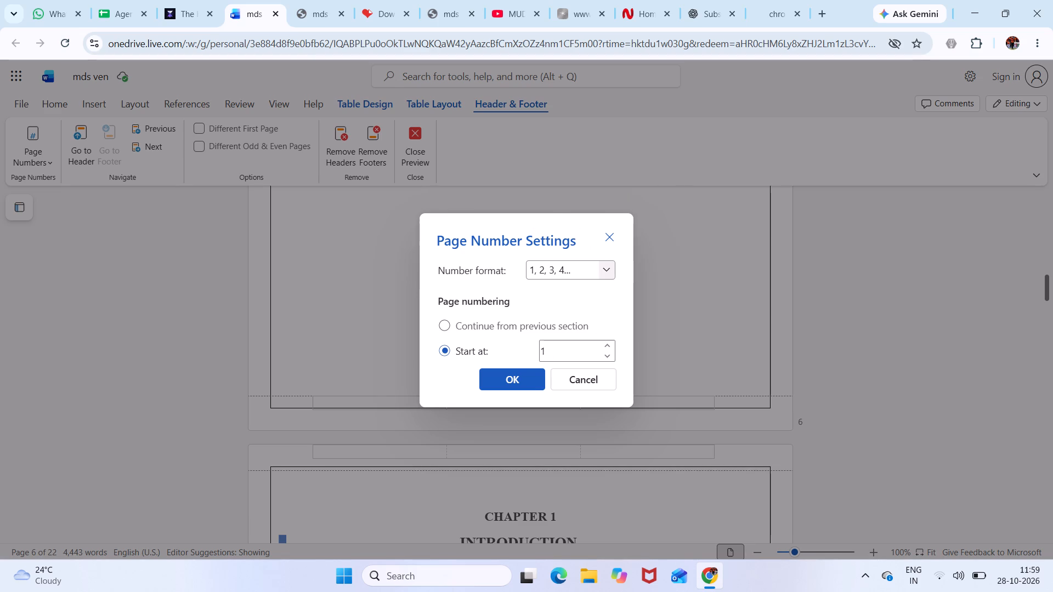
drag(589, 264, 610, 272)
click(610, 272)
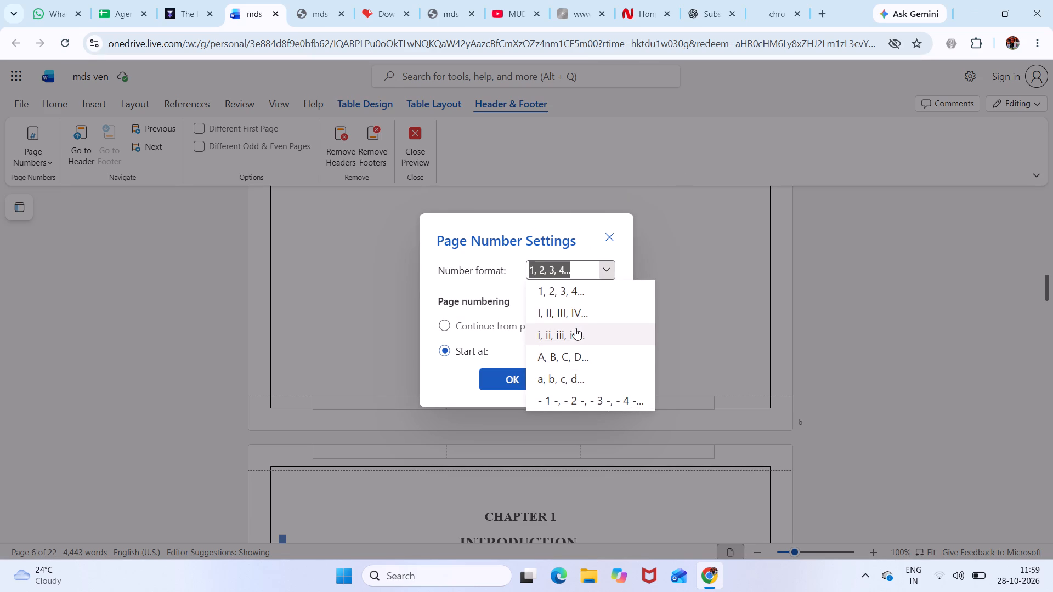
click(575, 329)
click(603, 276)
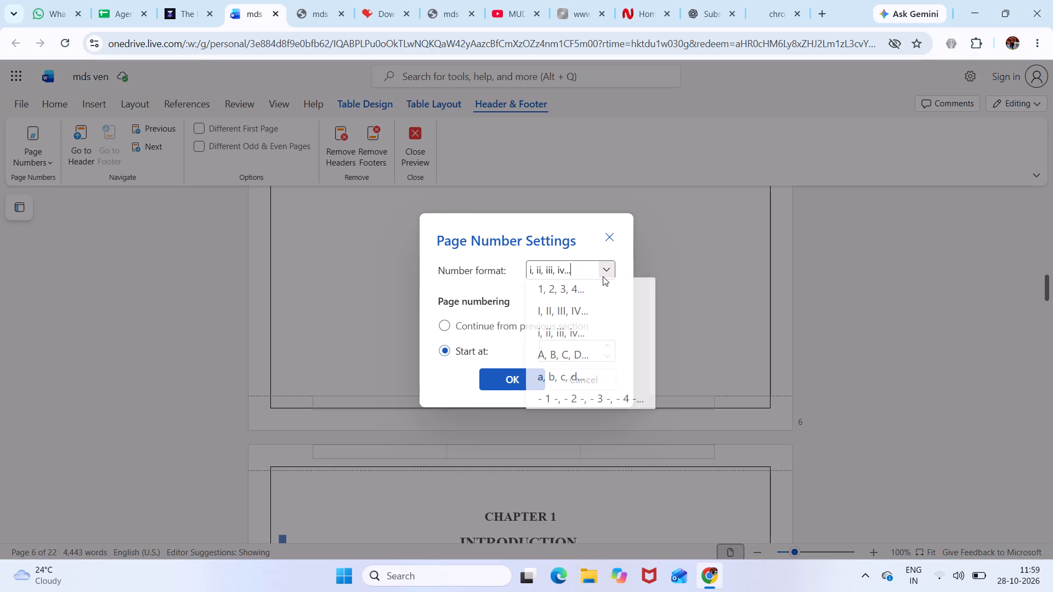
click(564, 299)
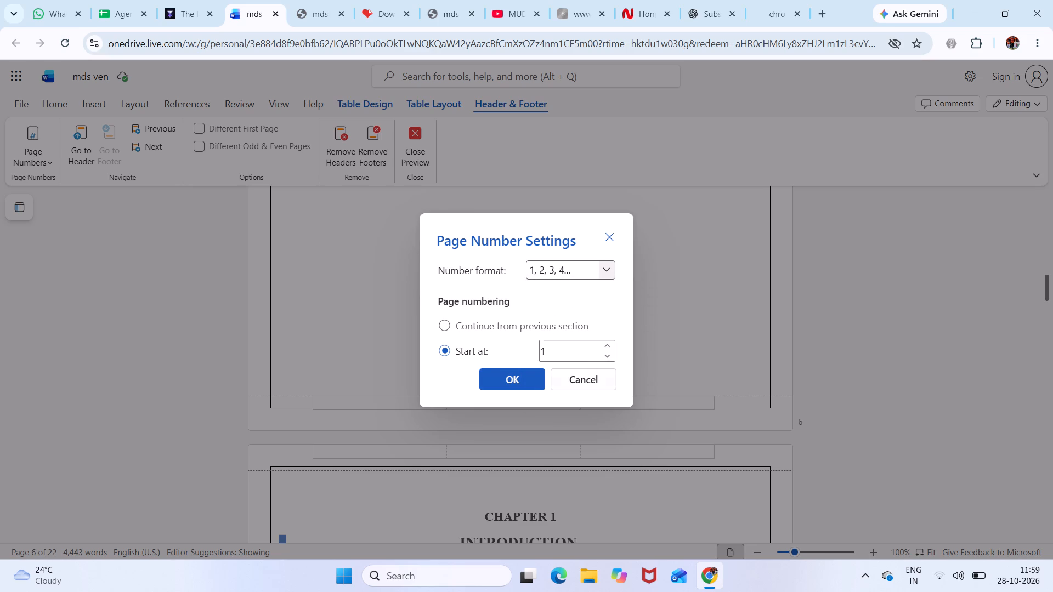
Try a starting number of -6, and apply the page number settings with numbering starting at 1.
click(562, 349)
key(BackSpace)
key(minus)
key(6)
key(Return)
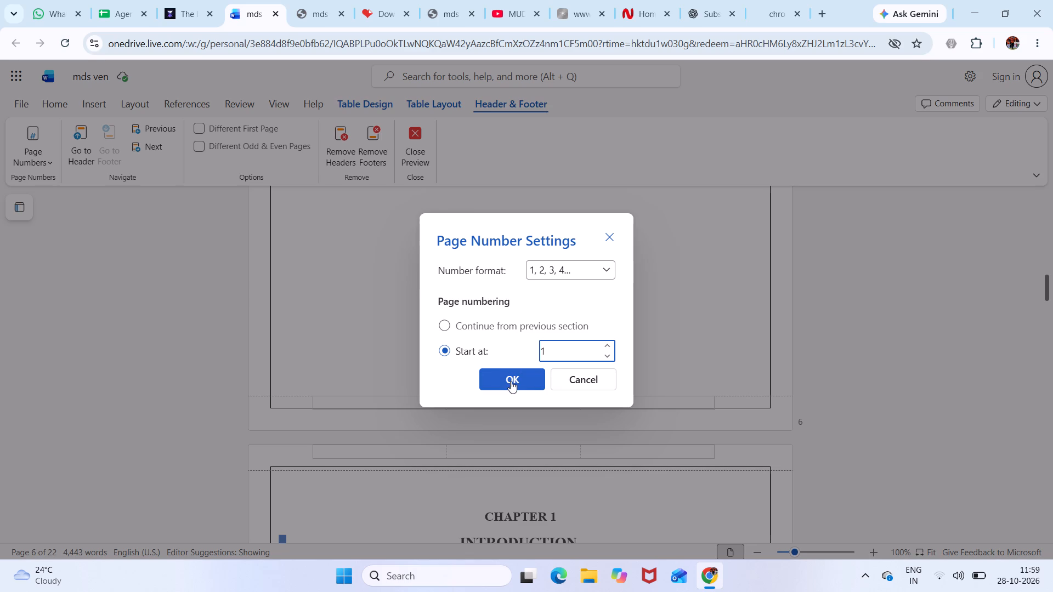
click(511, 381)
scroll(509, 371, up, 4)
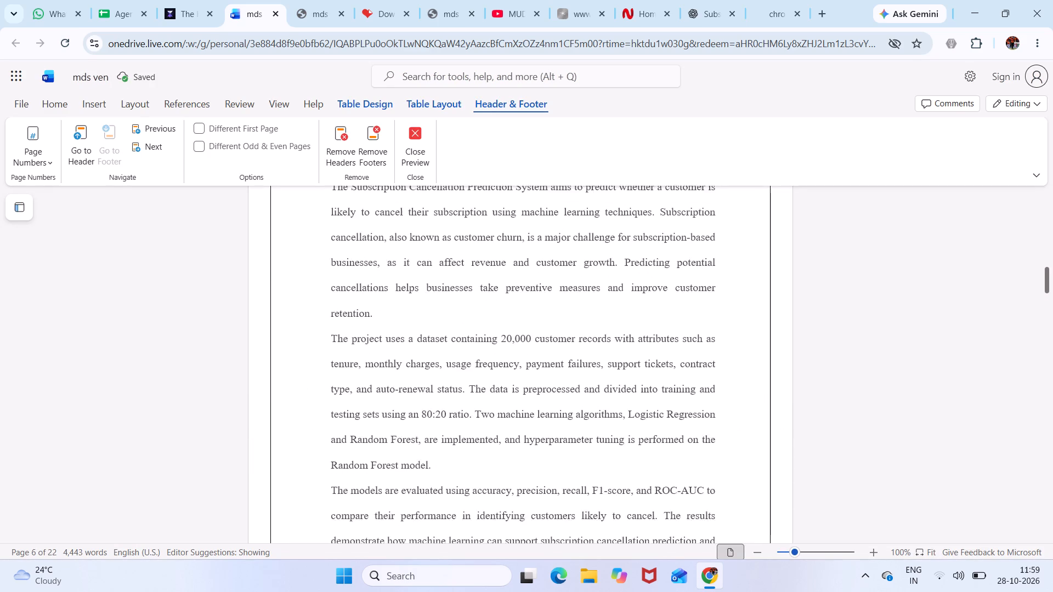
scroll(509, 371, up, 10)
scroll(509, 371, down, 8)
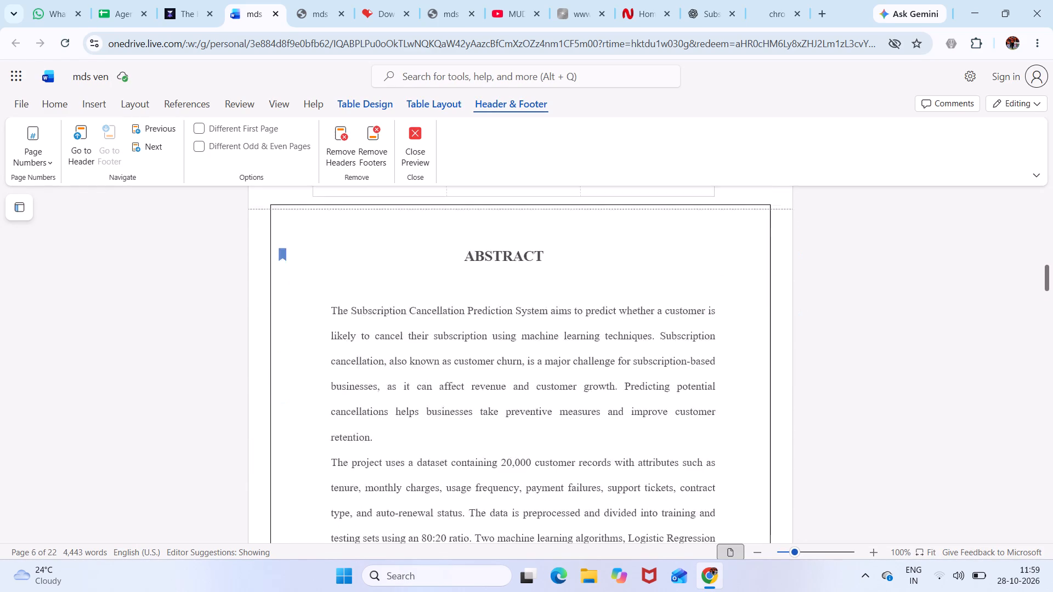
scroll(509, 371, down, 10)
scroll(509, 371, up, 2)
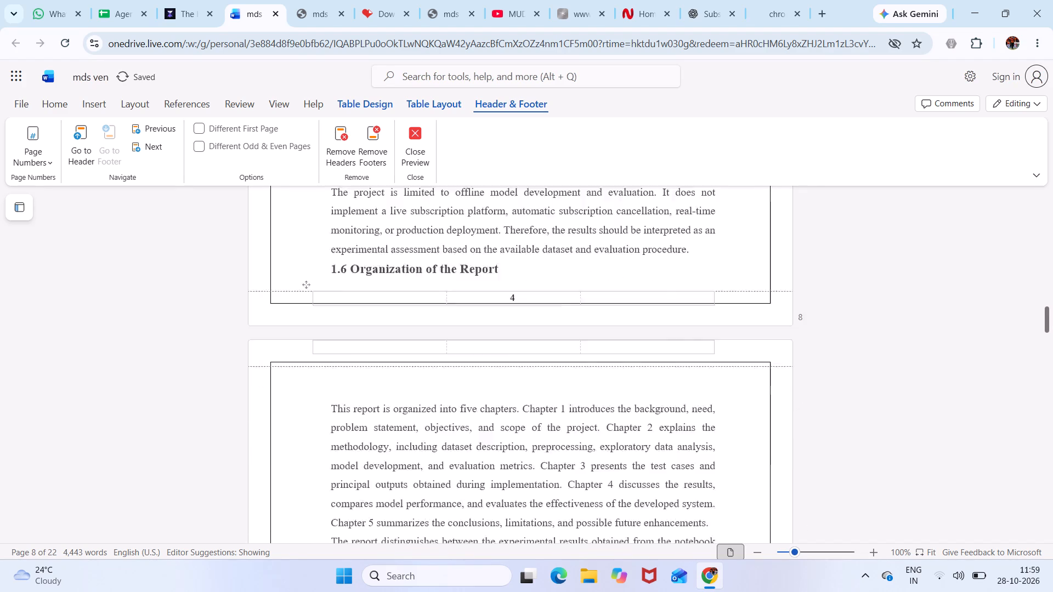
scroll(511, 389, down, 6)
scroll(552, 417, down, 5)
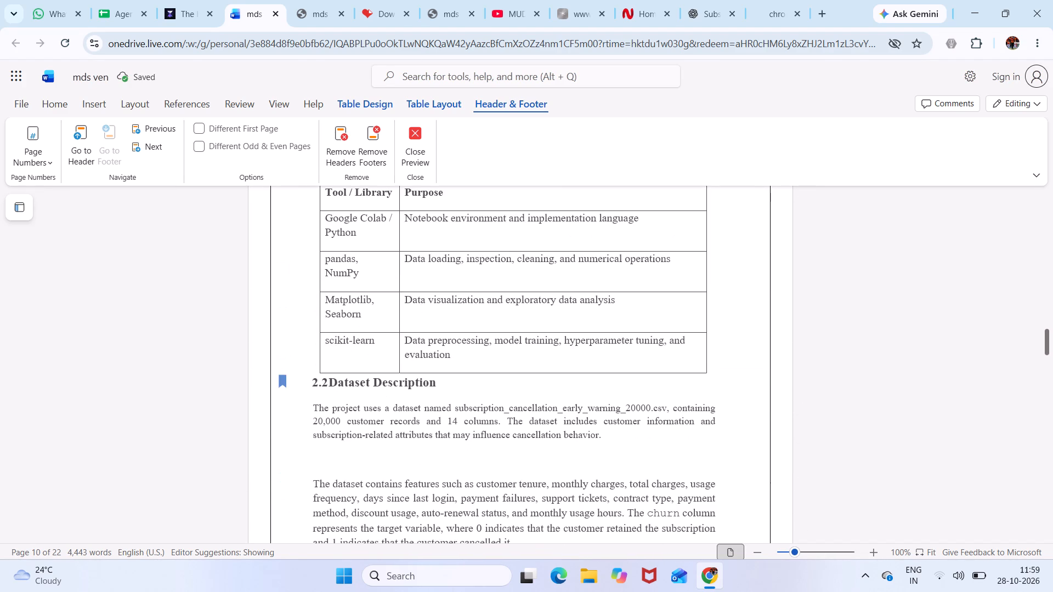
scroll(552, 417, down, 3)
scroll(552, 417, up, 1)
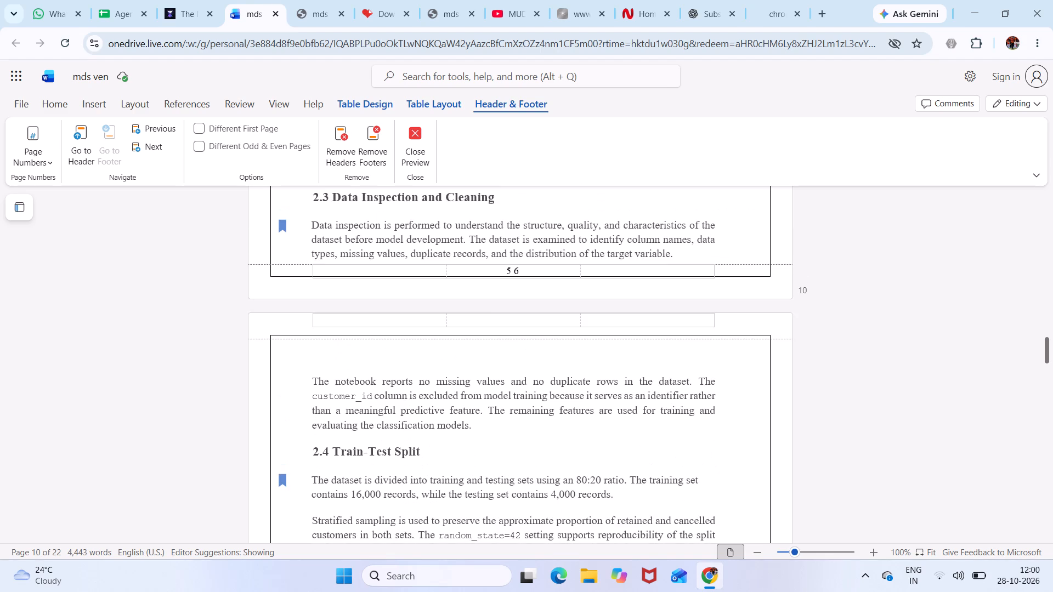
click(514, 271)
key(BackSpace)
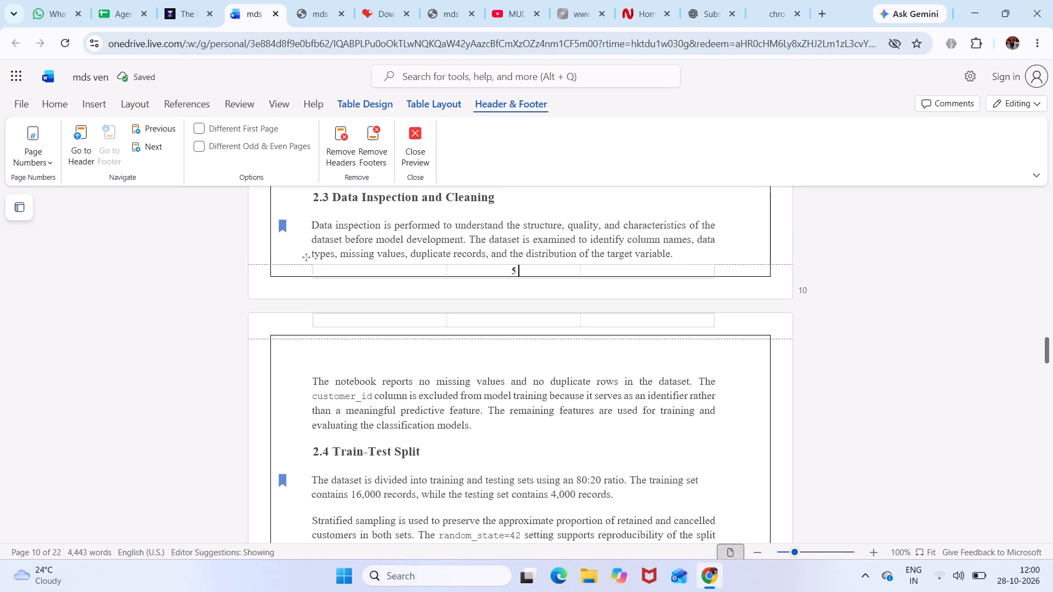
key(BackSpace)
key(BackSpace)
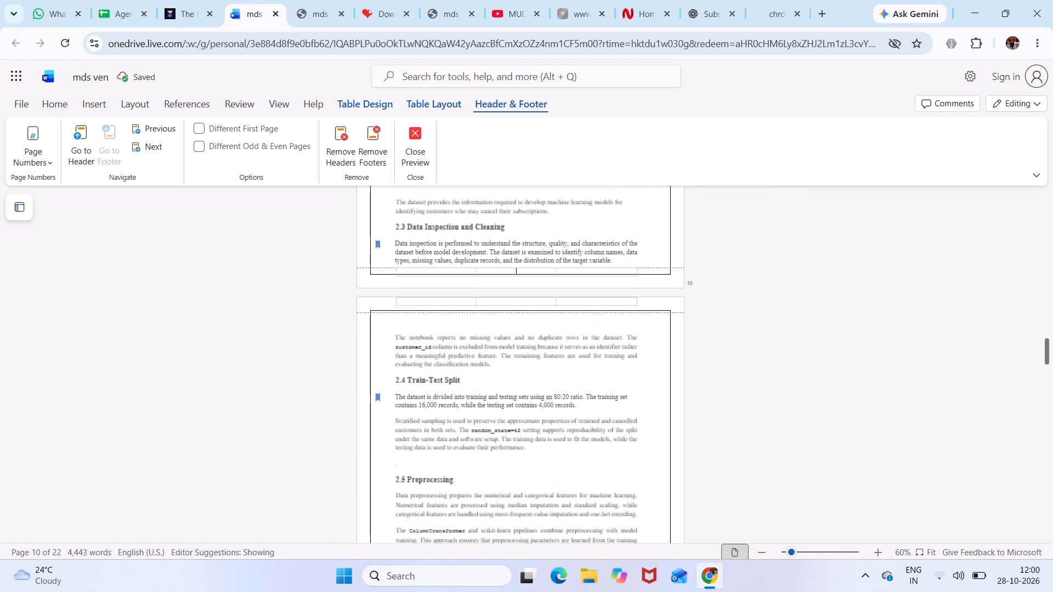
Leave footer editing, switch the page view off and back on, and fit the page to the window.
click(733, 554)
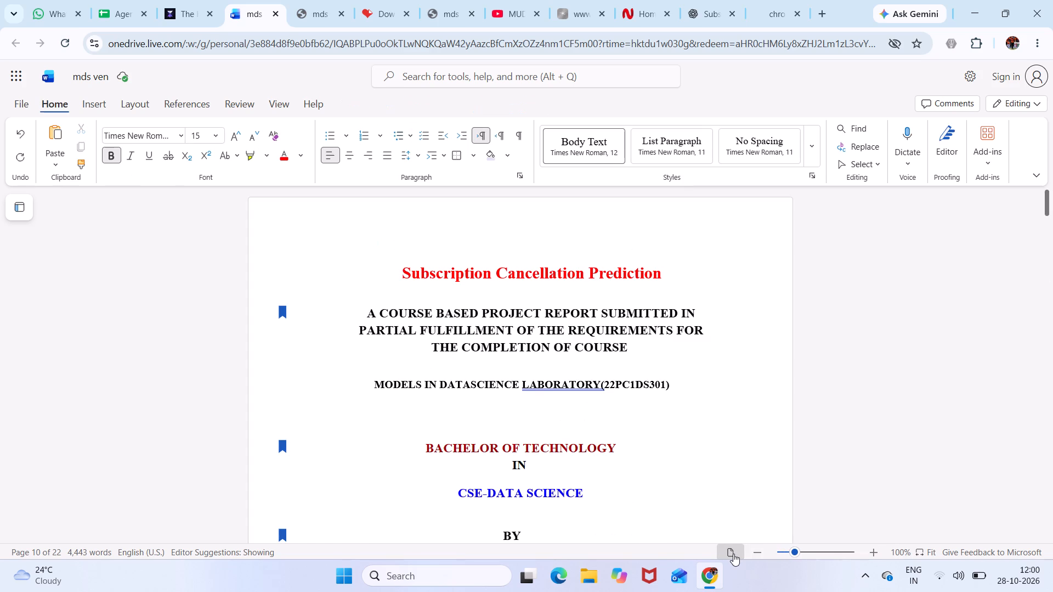
click(733, 554)
scroll(588, 353, down, 4)
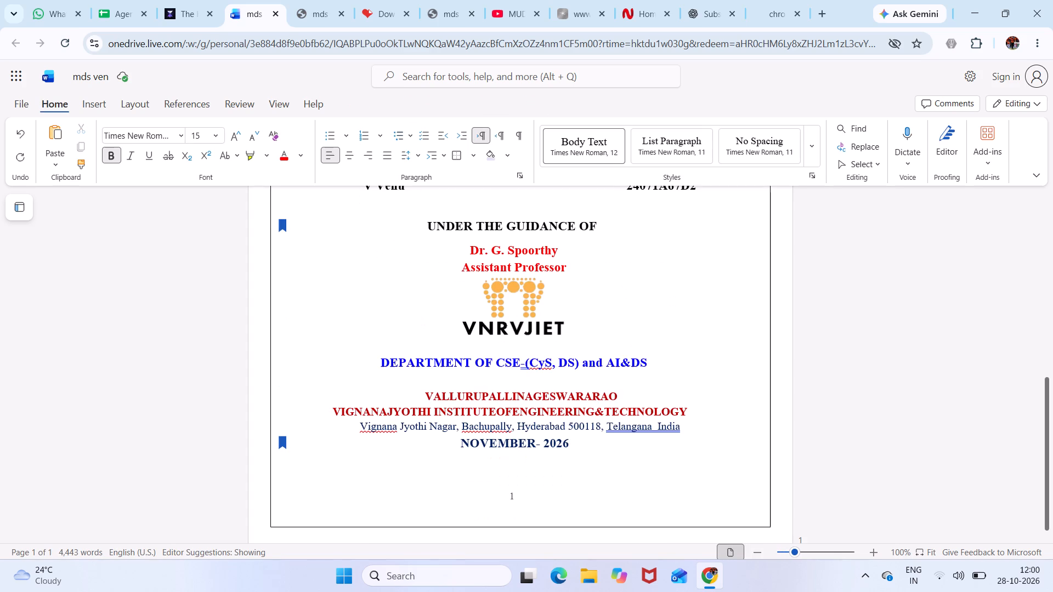
scroll(588, 353, down, 6)
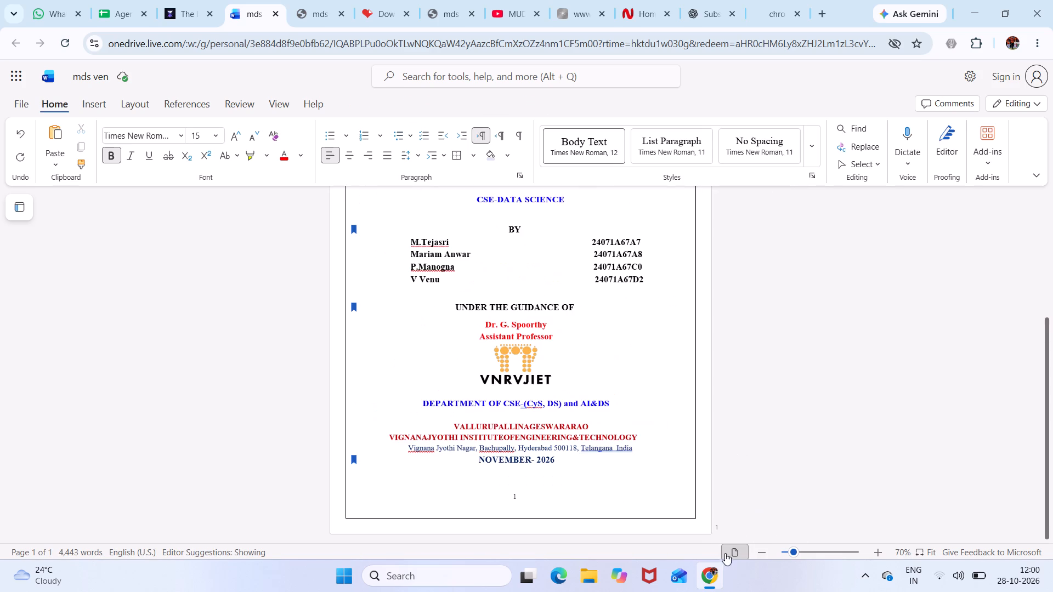
click(731, 546)
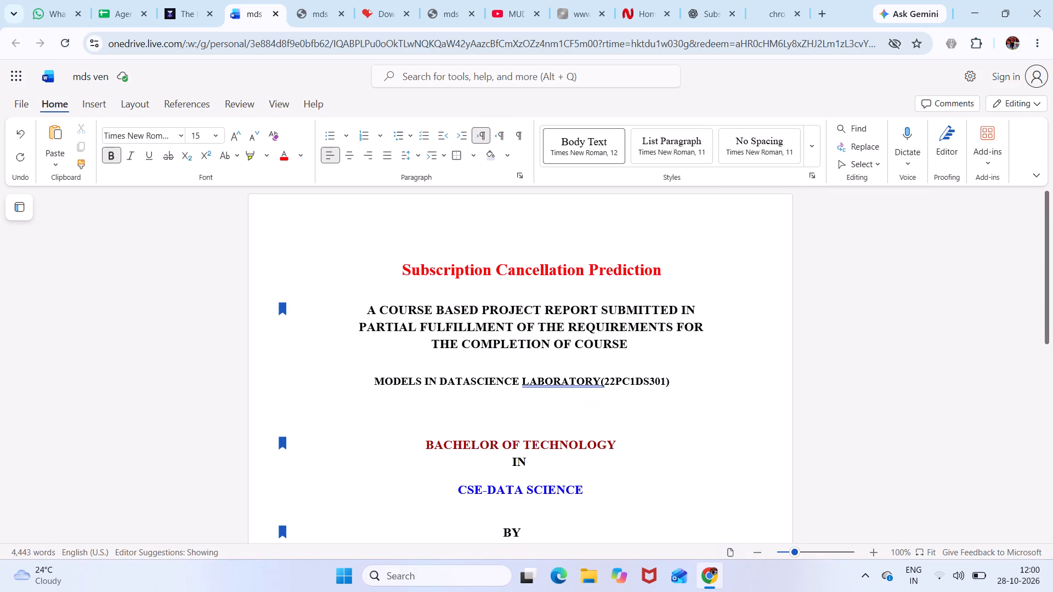
click(731, 551)
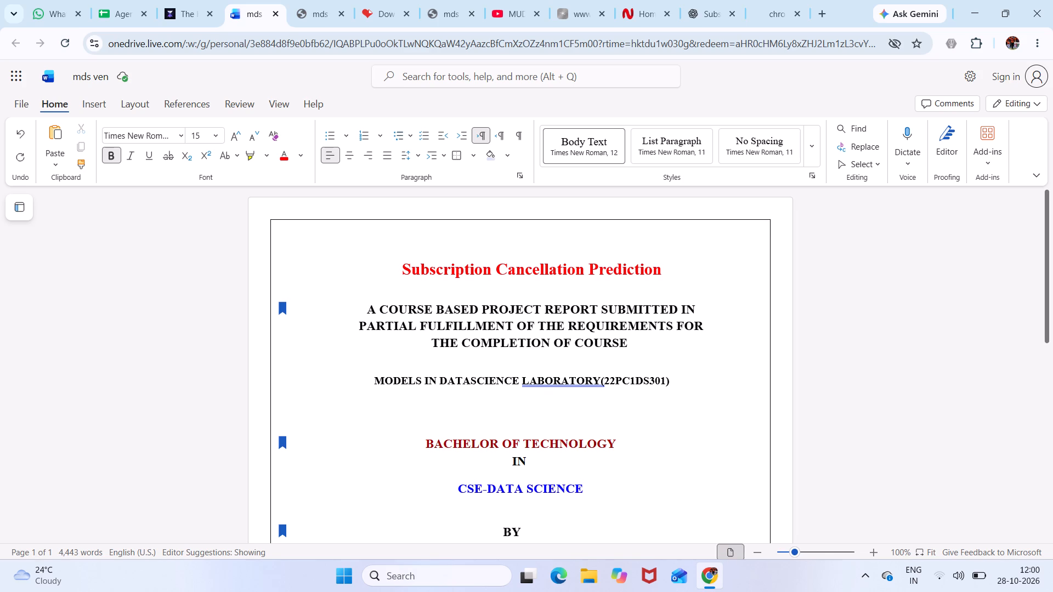
scroll(822, 472, down, 4)
click(924, 556)
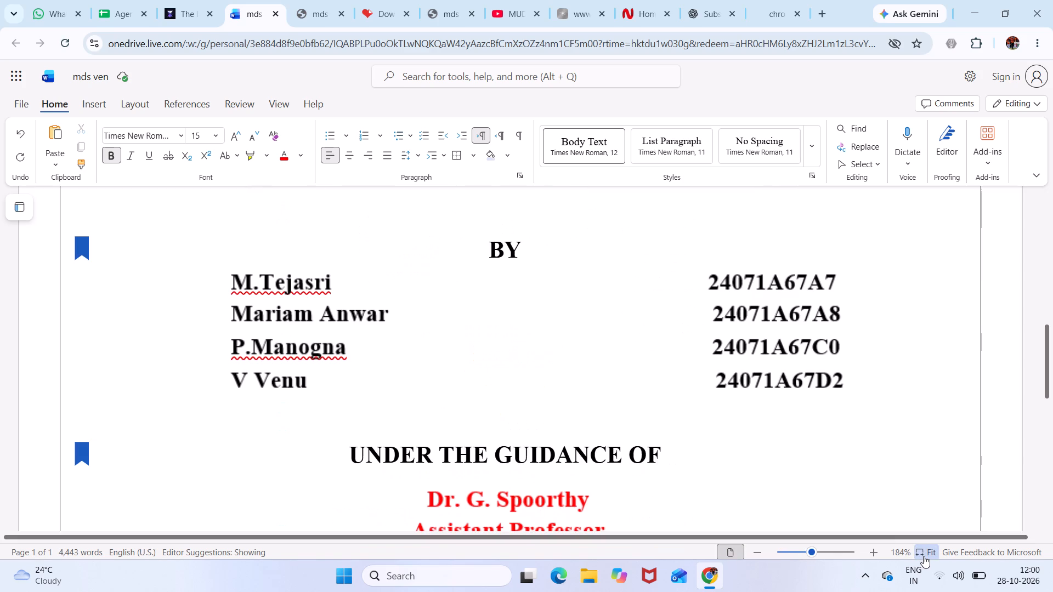
click(924, 556)
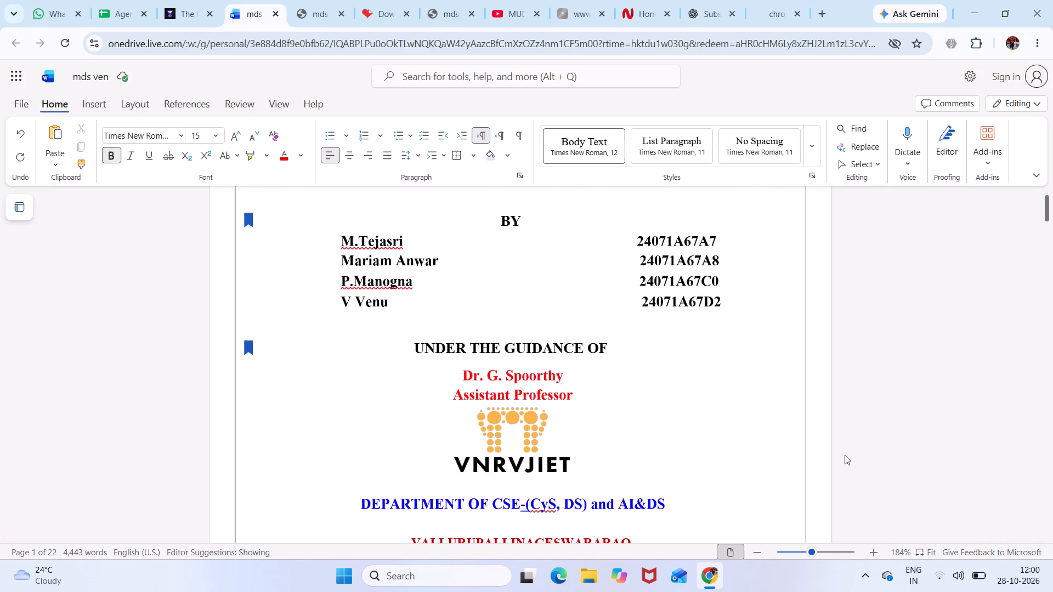
Examine the footers of the cover and certificate pages, and try to select the cover page's number.
scroll(845, 455, down, 4)
scroll(845, 455, up, 1)
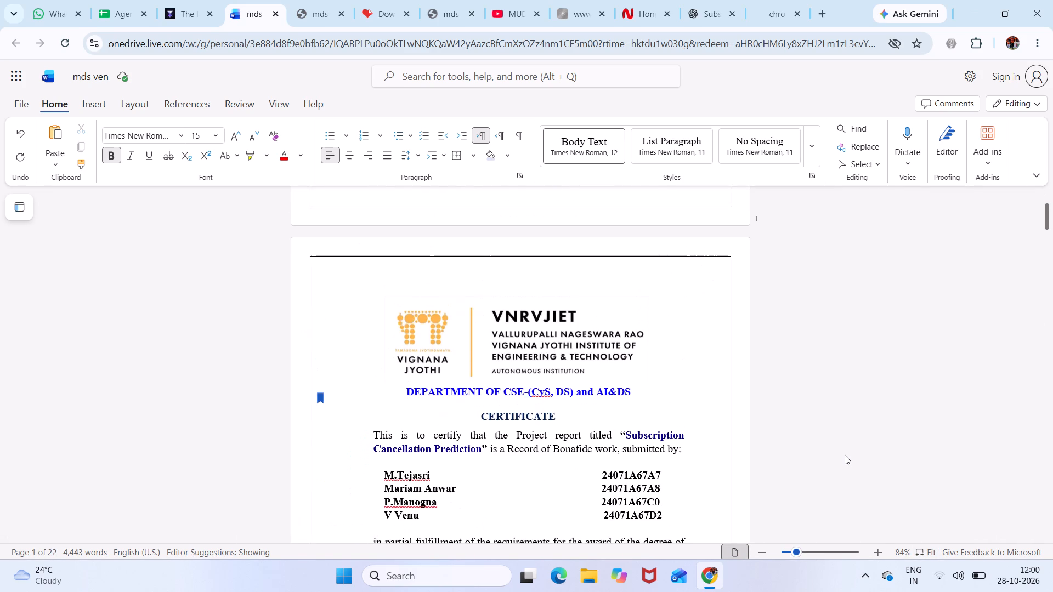
scroll(845, 455, up, 3)
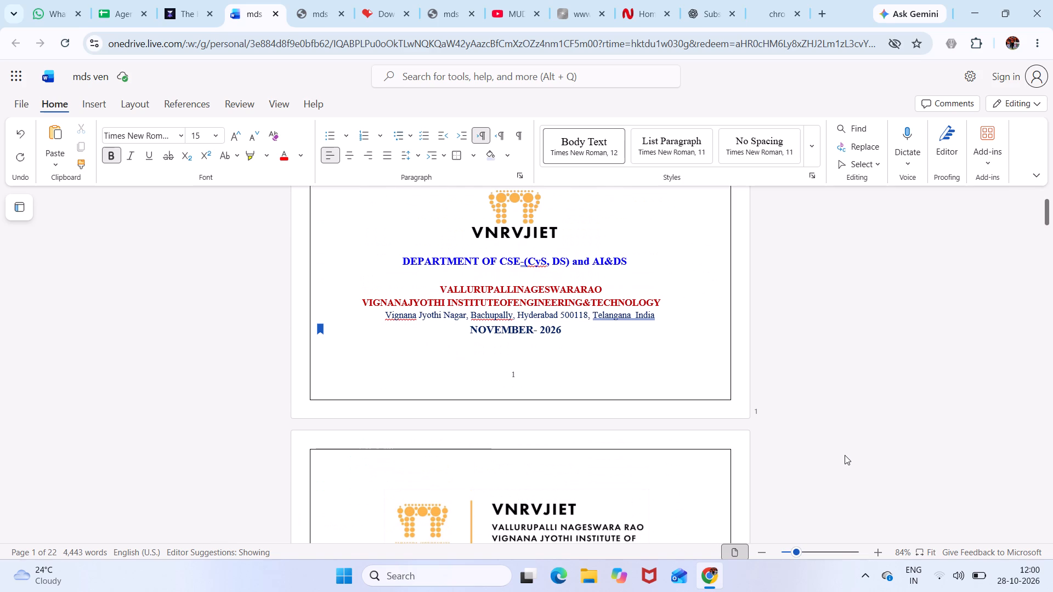
scroll(845, 455, up, 1)
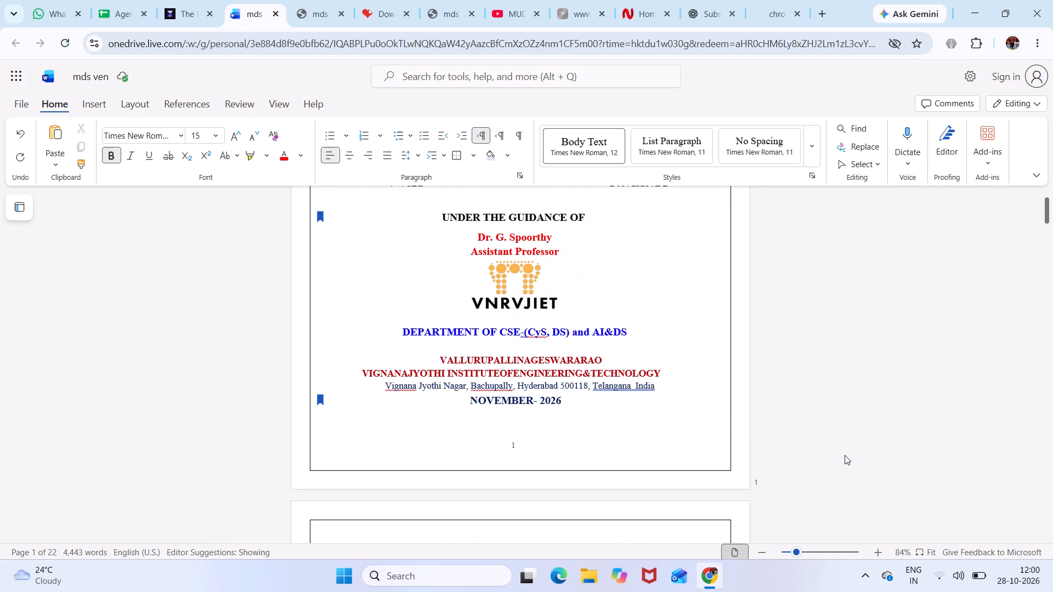
scroll(845, 455, up, 1)
click(530, 451)
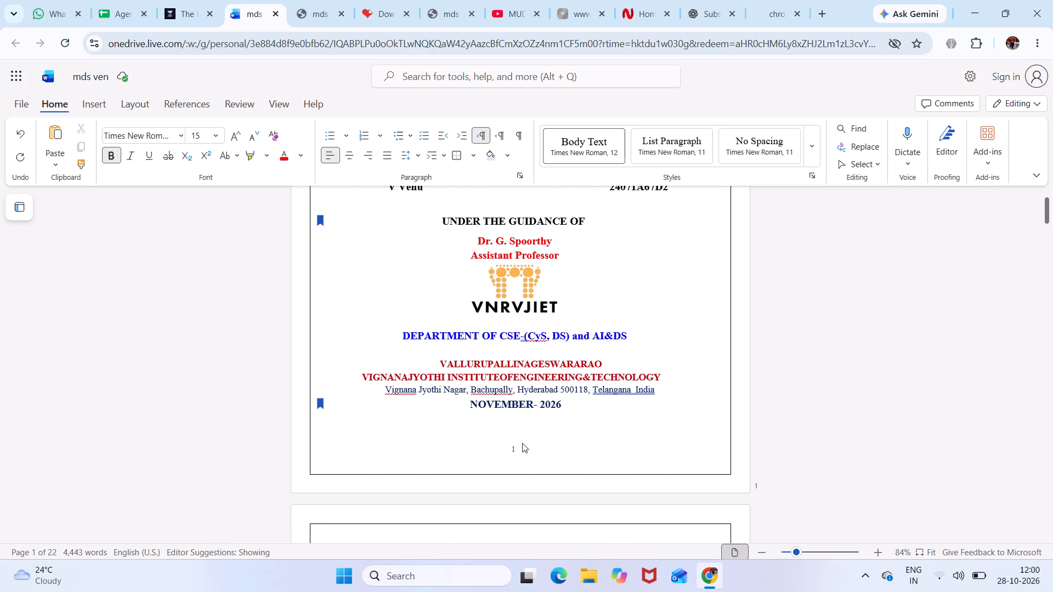
click(515, 449)
click(132, 49)
click(116, 301)
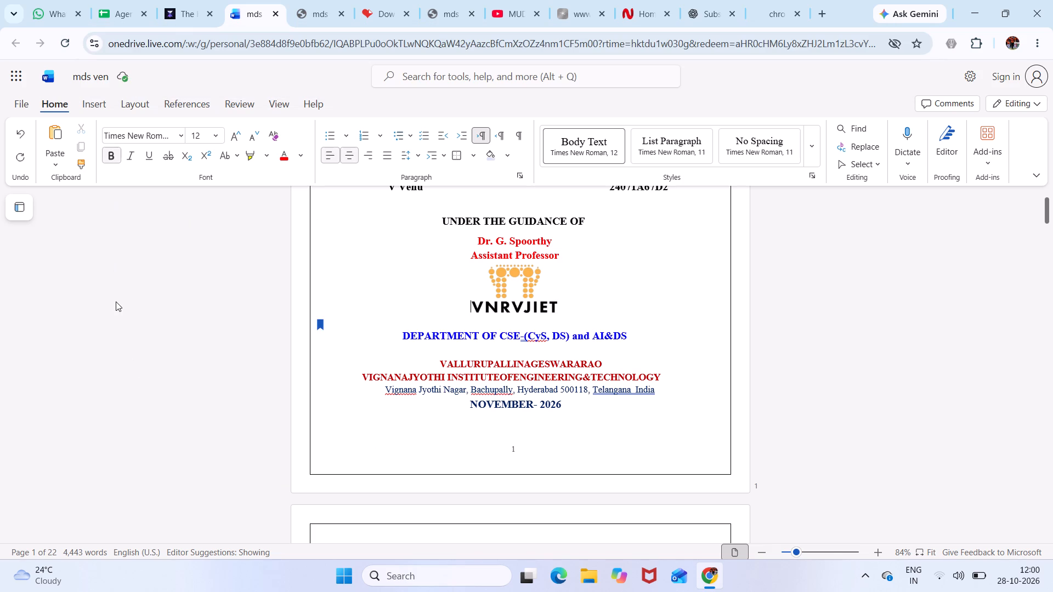
Download a copy of the mds ven document.
click(22, 108)
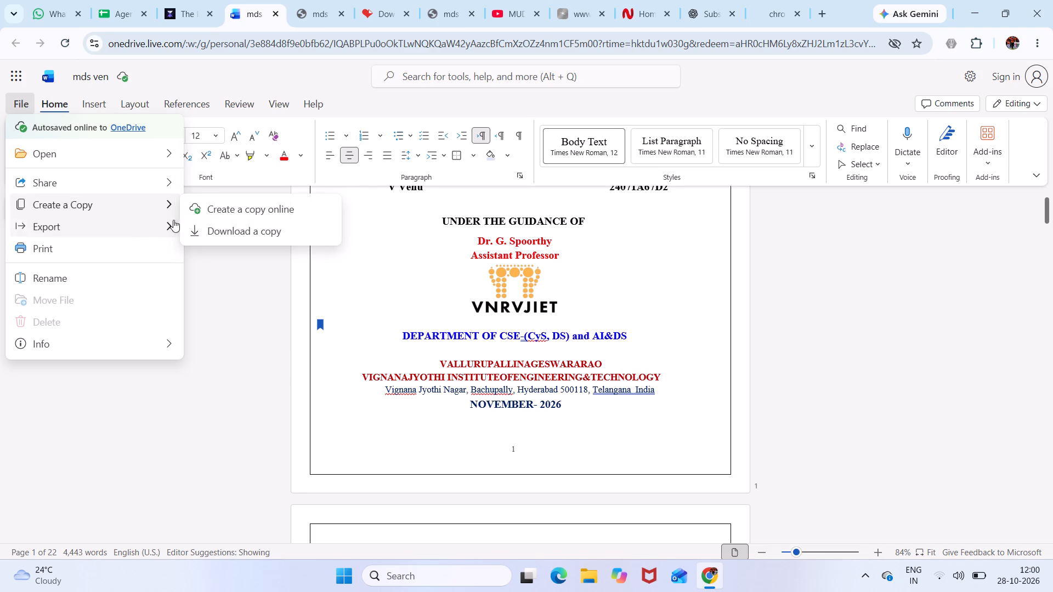
click(212, 231)
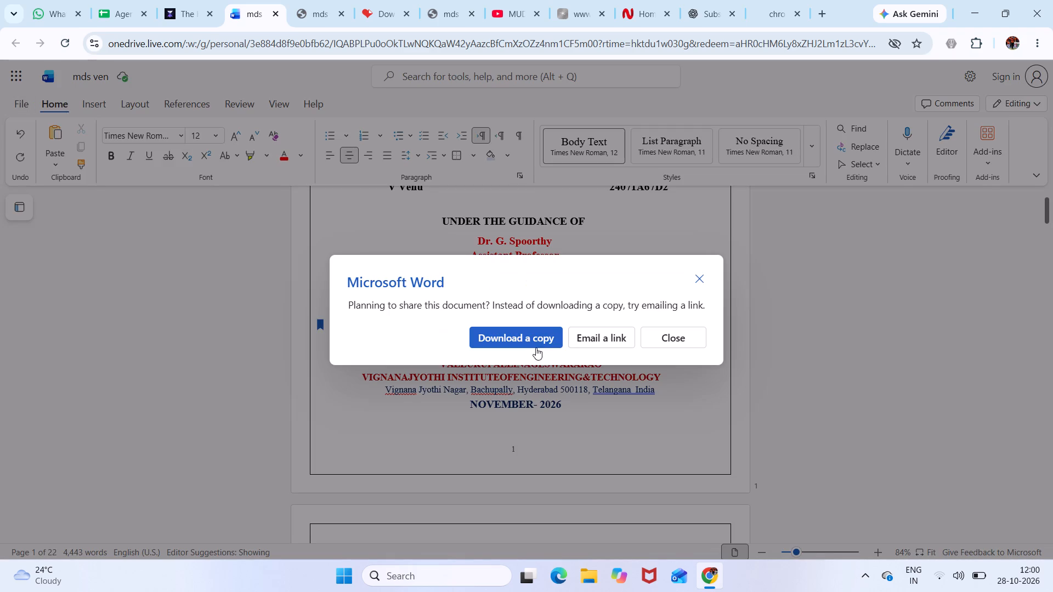
click(533, 342)
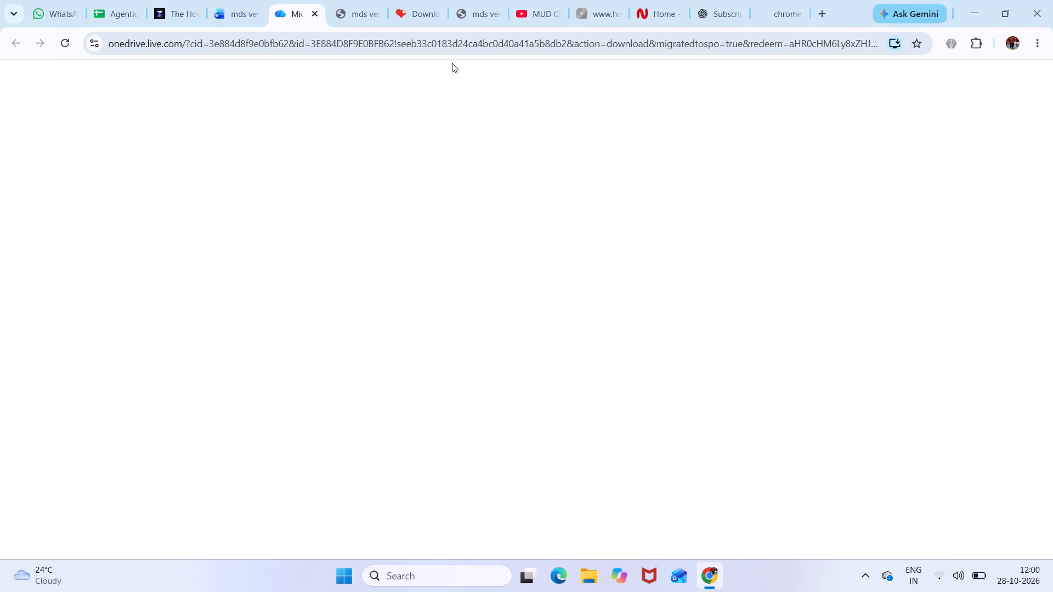
click(901, 43)
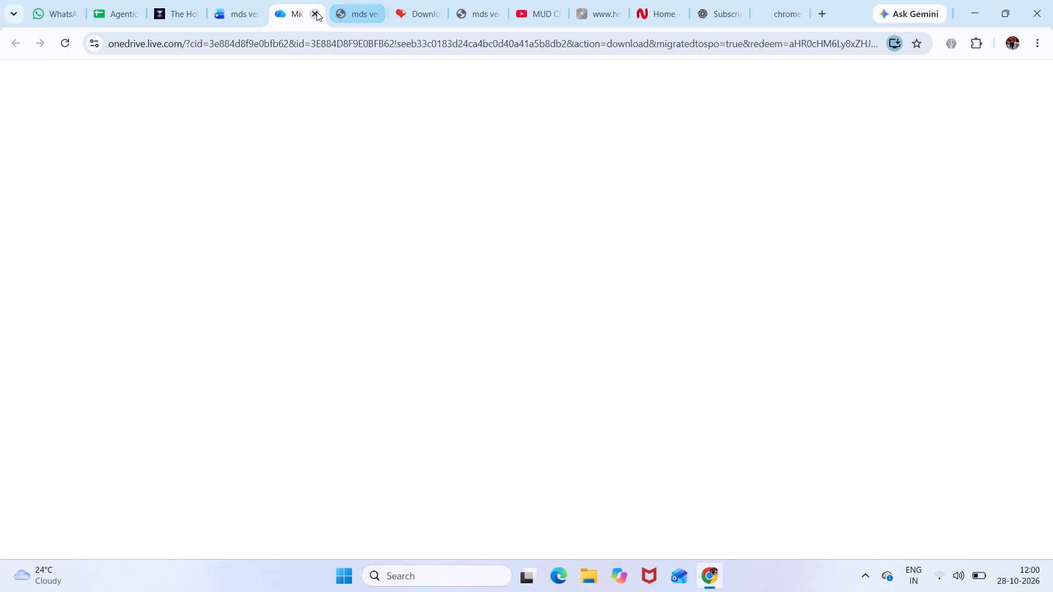
Minimise the browser and open File Explorer.
click(983, 0)
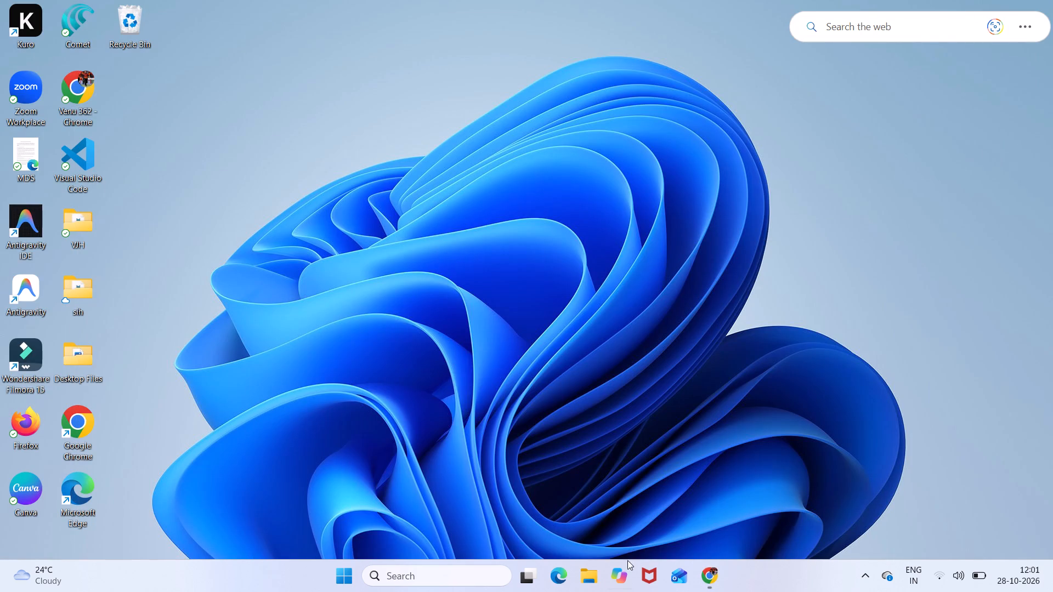
double_click(595, 573)
click(595, 573)
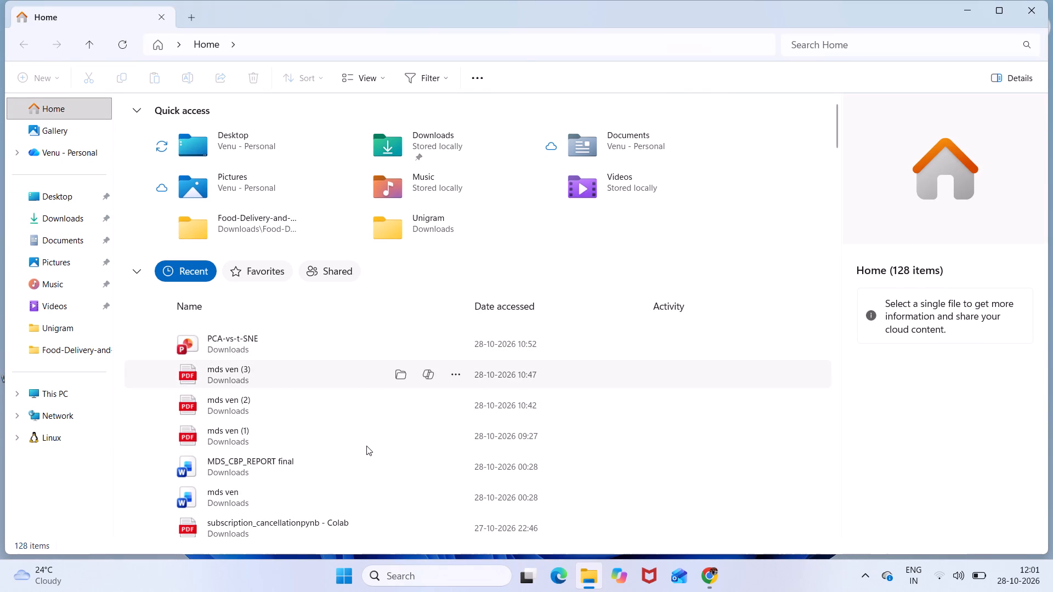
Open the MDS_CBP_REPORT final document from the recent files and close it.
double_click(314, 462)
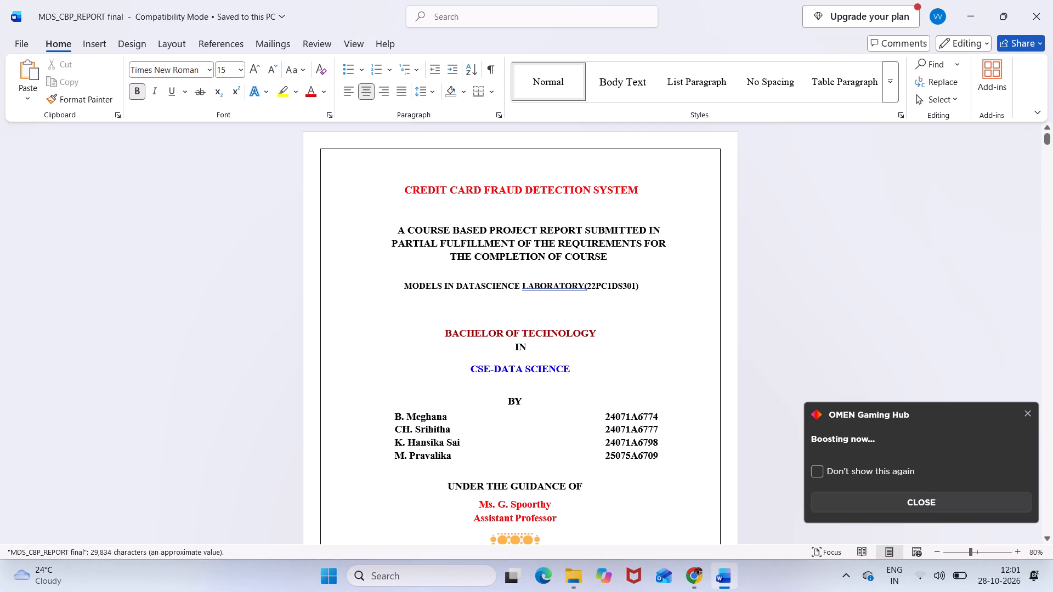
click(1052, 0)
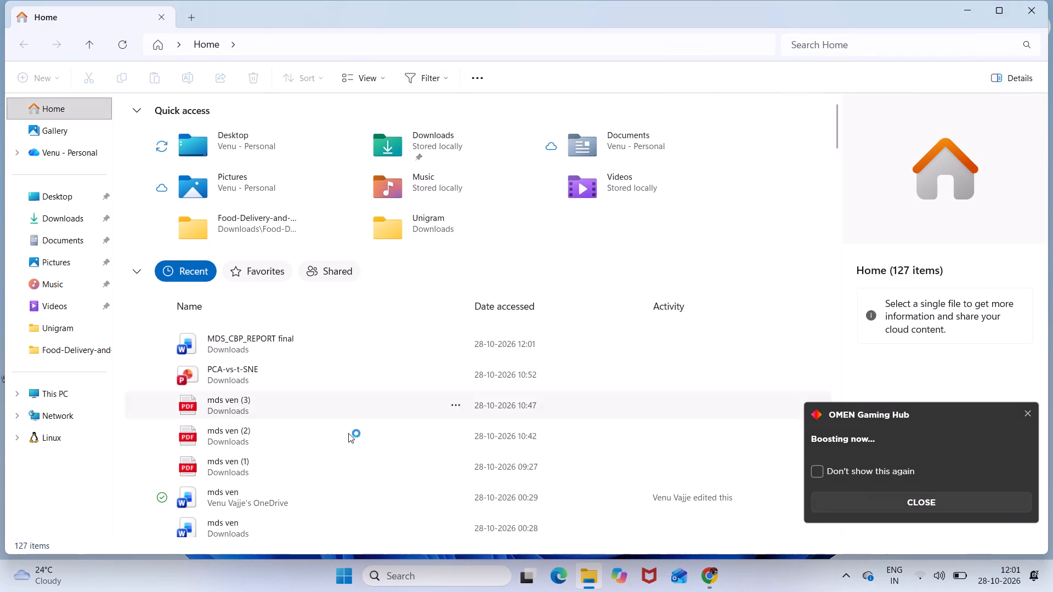
Open the OneDrive copy of mds ven from the recent files in desktop Word and look over its first pages.
double_click(343, 493)
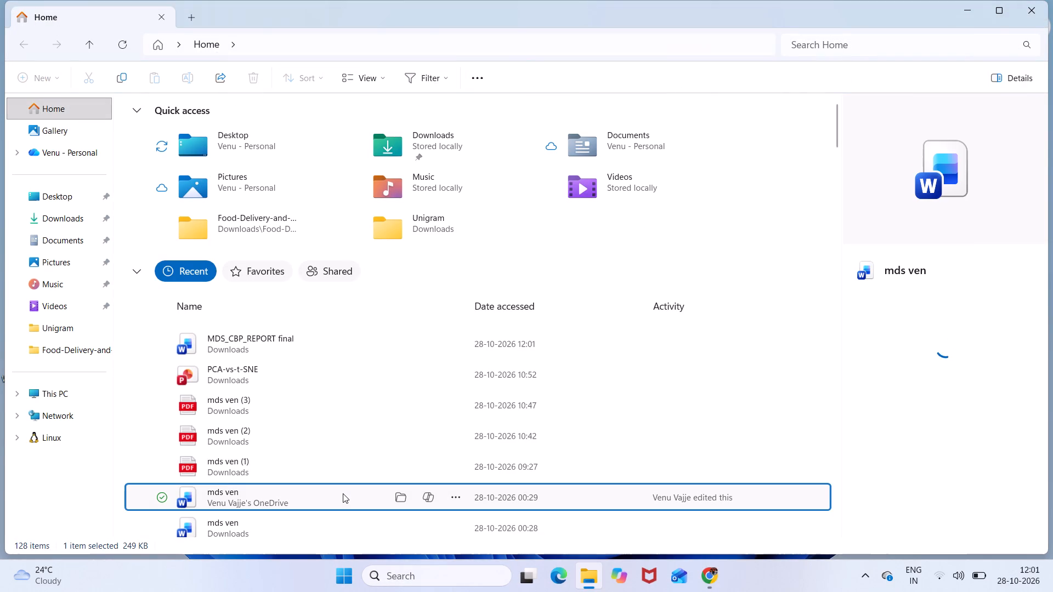
double_click(287, 489)
click(287, 489)
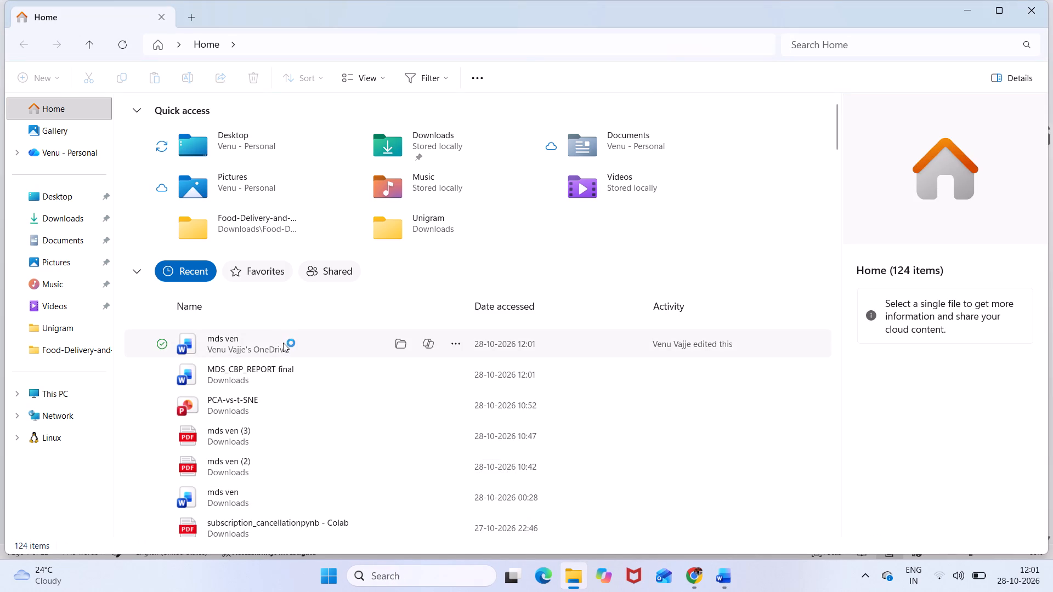
click(724, 579)
scroll(619, 377, down, 4)
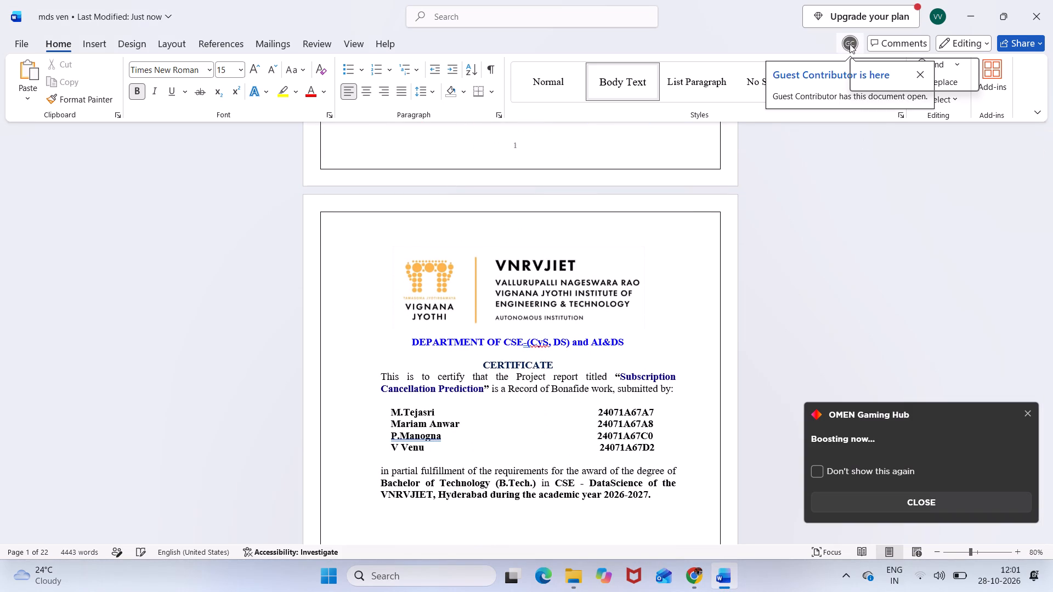
scroll(589, 327, down, 1)
key(alt+Tab)
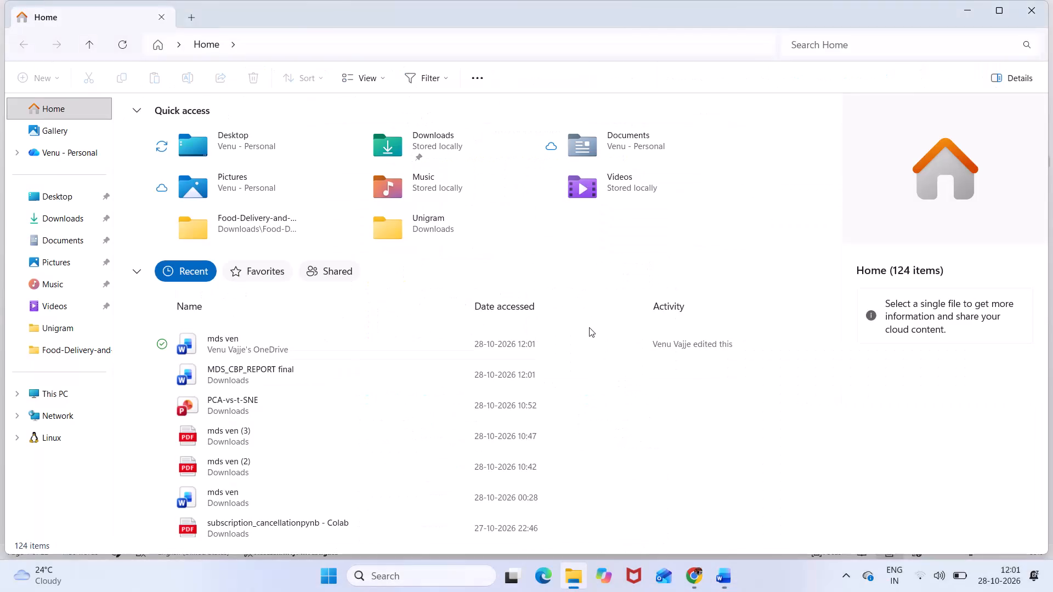
Switch to the browser, dismiss the OneDrive app install offer and close the failed OneDrive download tab.
key(alt+Tab)
key(alt+Tab)
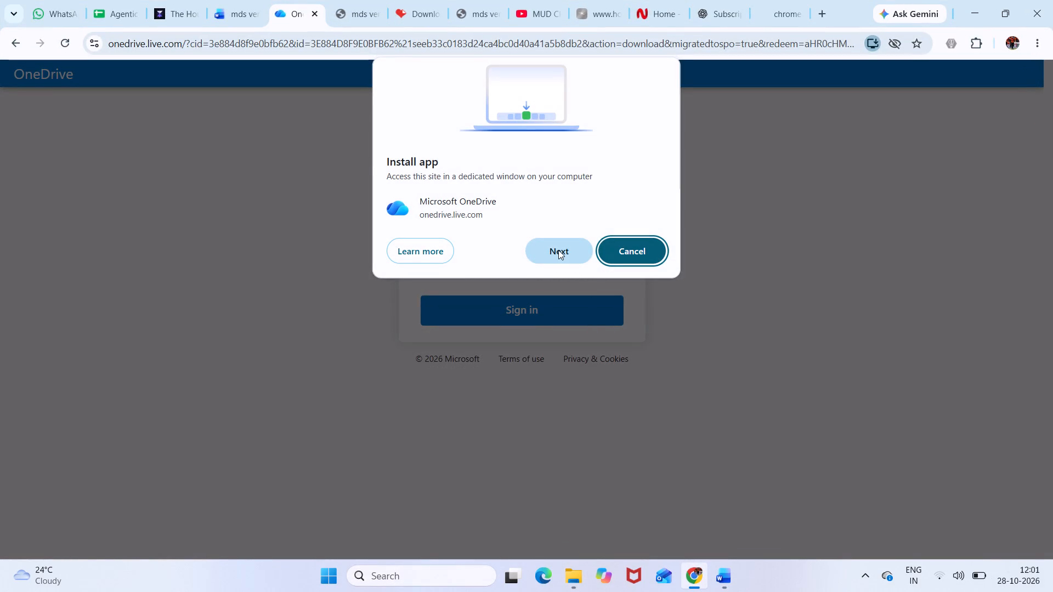
click(625, 246)
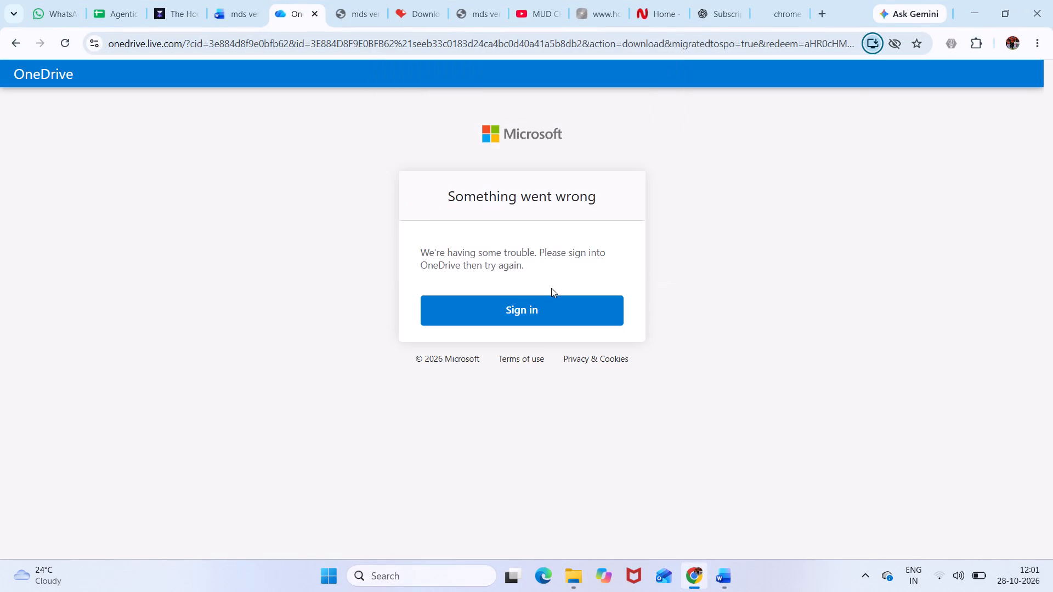
click(313, 17)
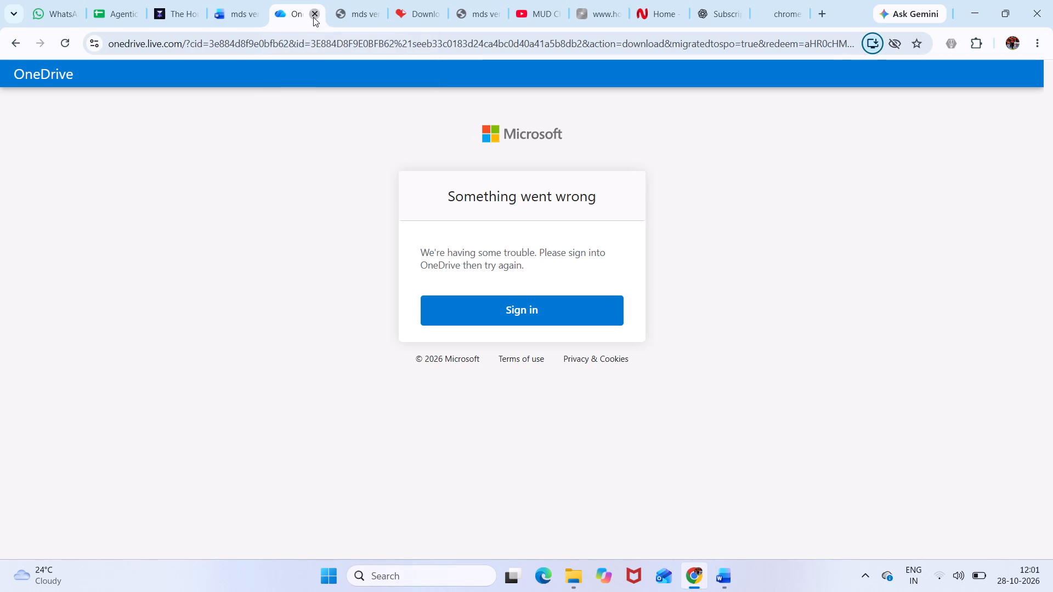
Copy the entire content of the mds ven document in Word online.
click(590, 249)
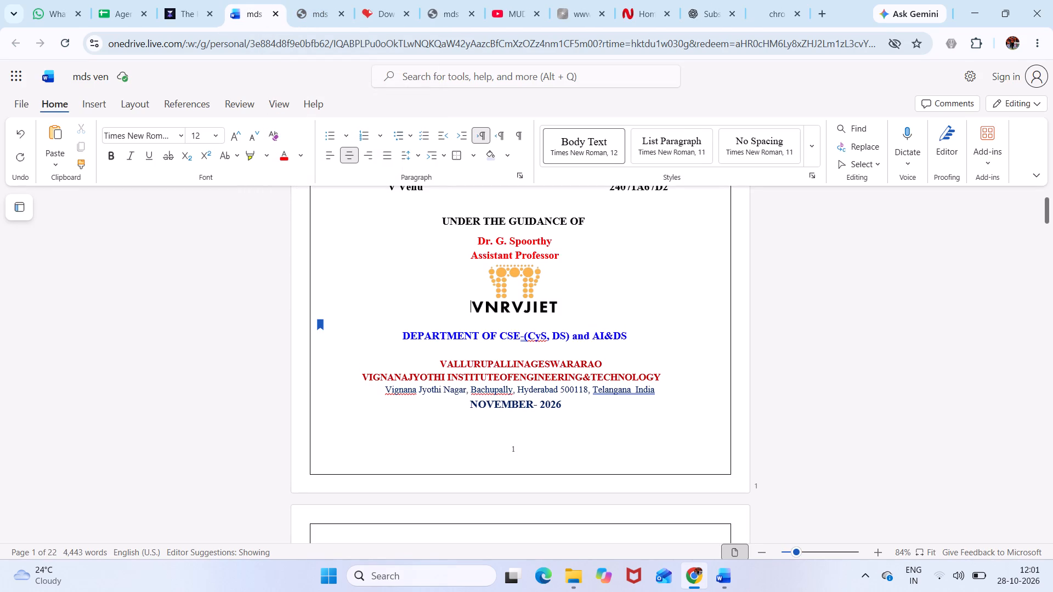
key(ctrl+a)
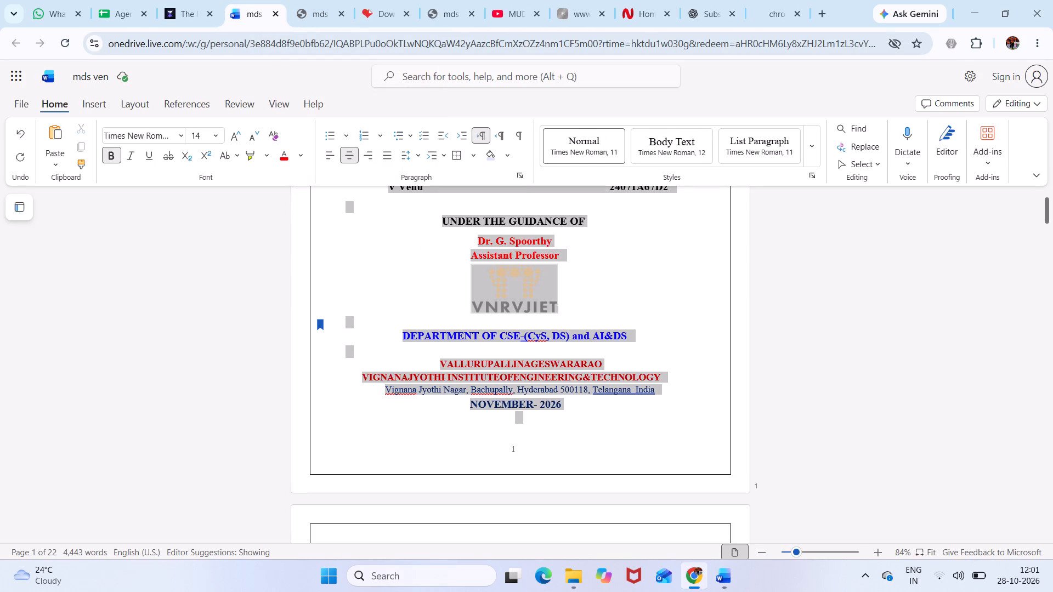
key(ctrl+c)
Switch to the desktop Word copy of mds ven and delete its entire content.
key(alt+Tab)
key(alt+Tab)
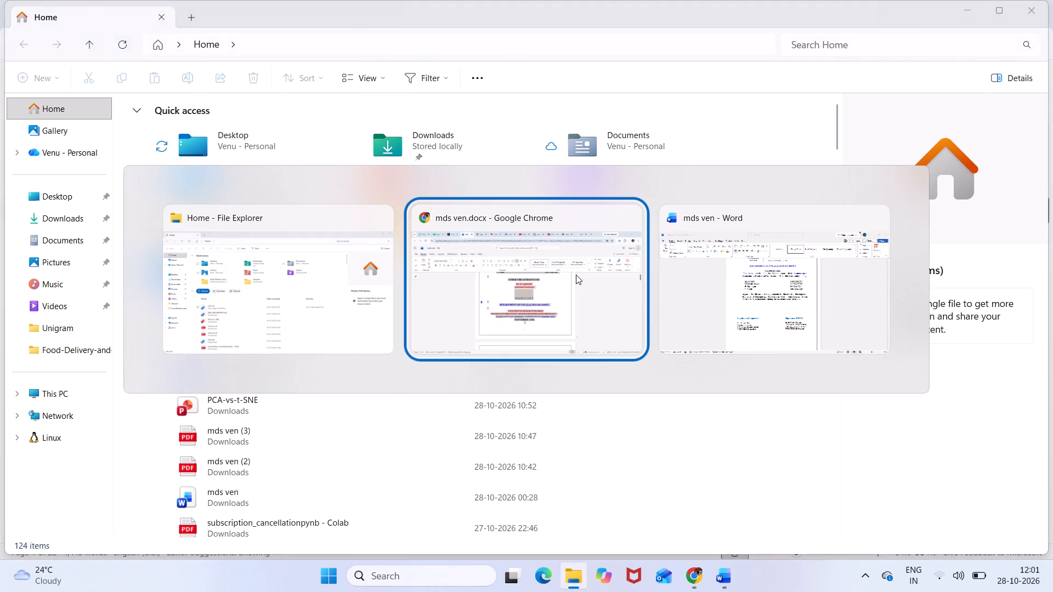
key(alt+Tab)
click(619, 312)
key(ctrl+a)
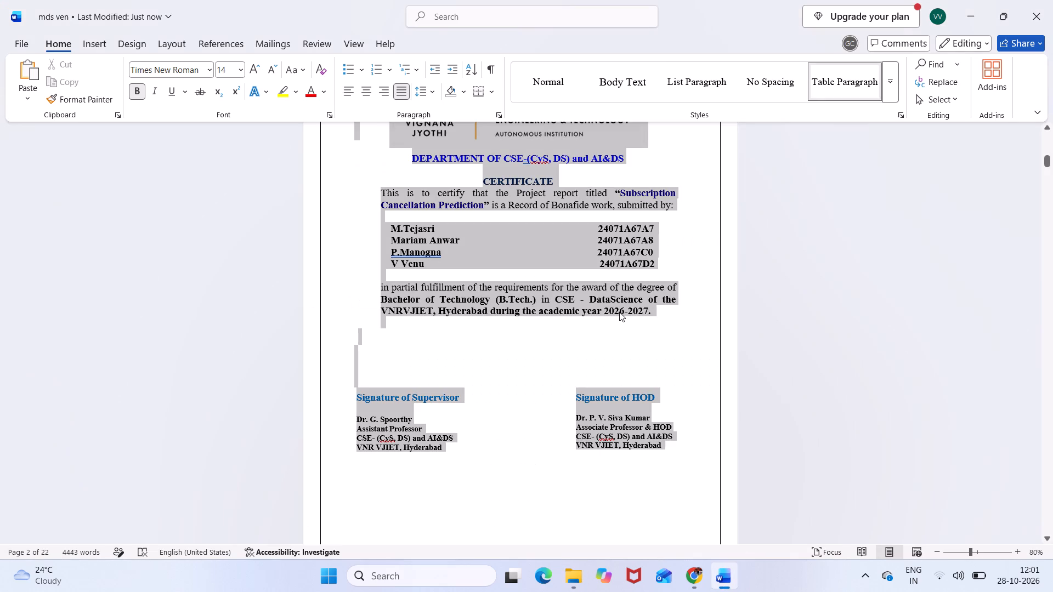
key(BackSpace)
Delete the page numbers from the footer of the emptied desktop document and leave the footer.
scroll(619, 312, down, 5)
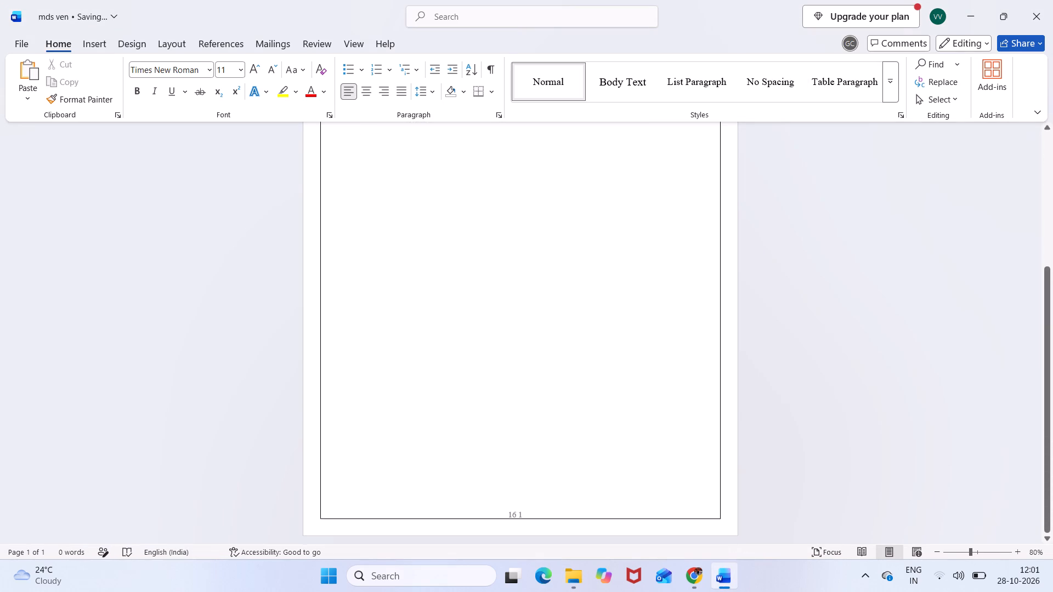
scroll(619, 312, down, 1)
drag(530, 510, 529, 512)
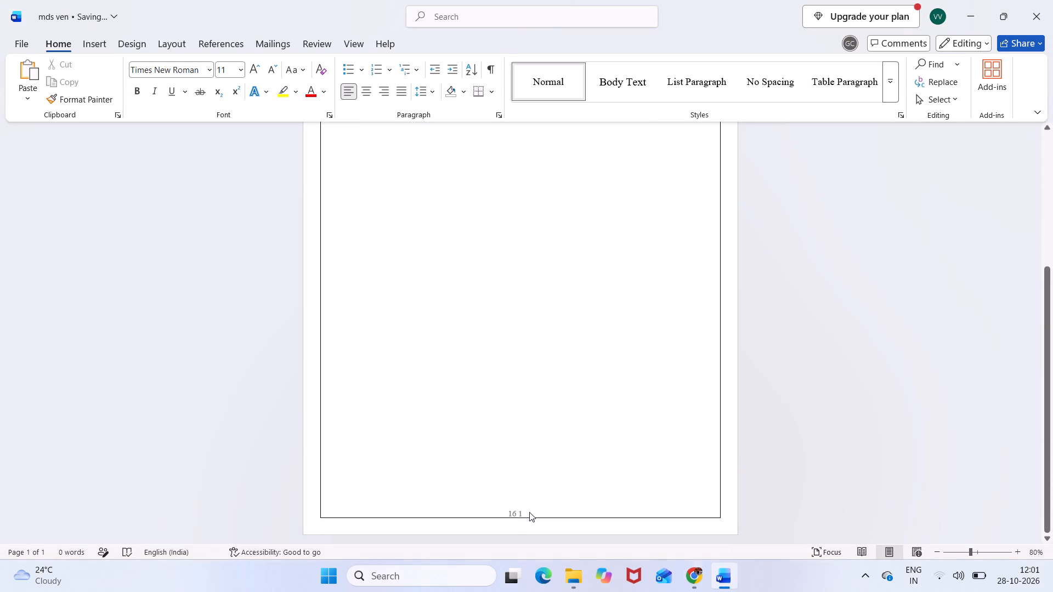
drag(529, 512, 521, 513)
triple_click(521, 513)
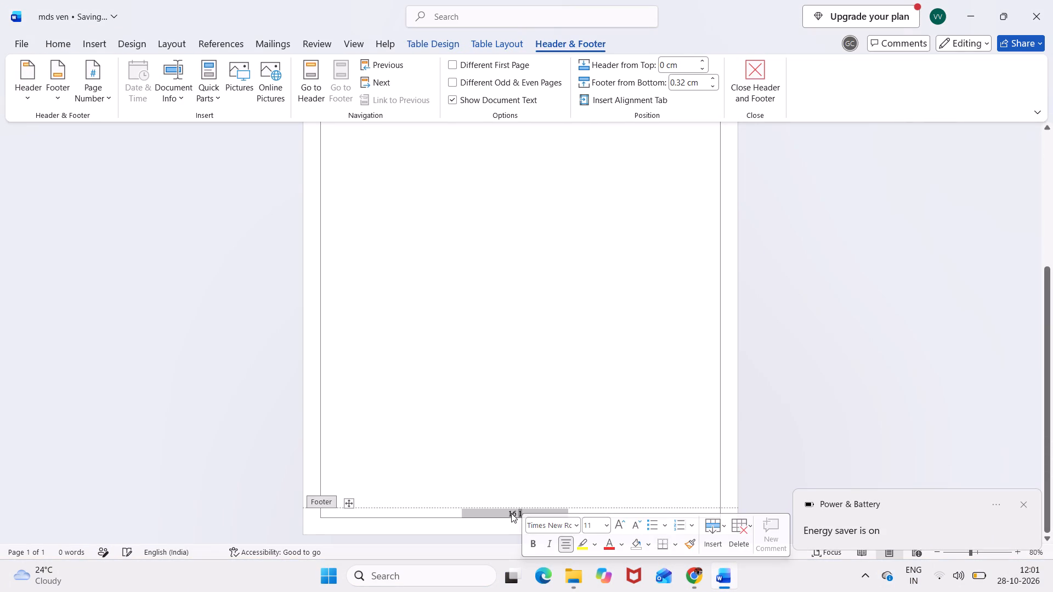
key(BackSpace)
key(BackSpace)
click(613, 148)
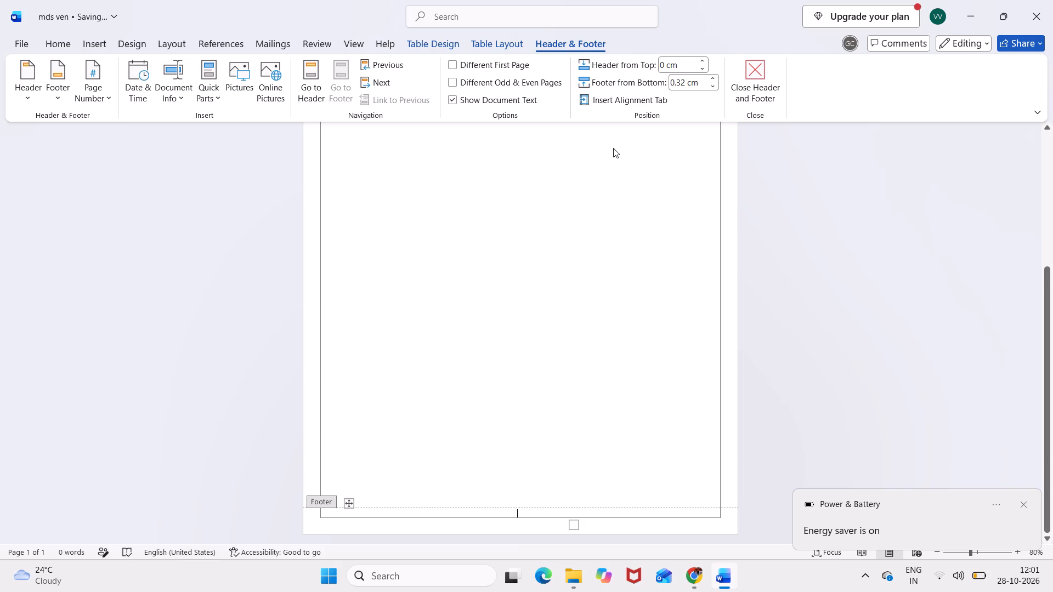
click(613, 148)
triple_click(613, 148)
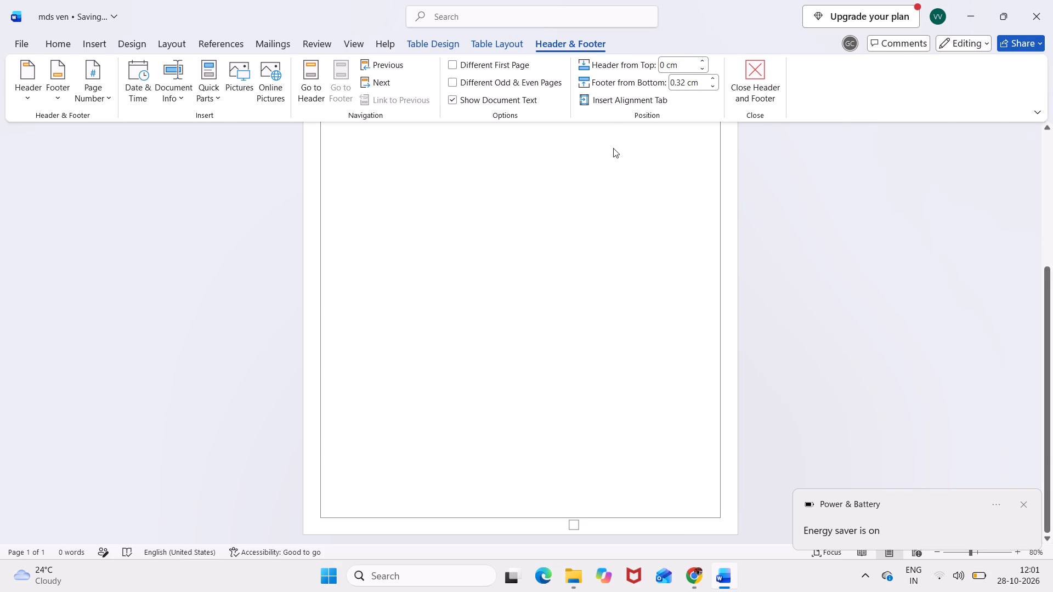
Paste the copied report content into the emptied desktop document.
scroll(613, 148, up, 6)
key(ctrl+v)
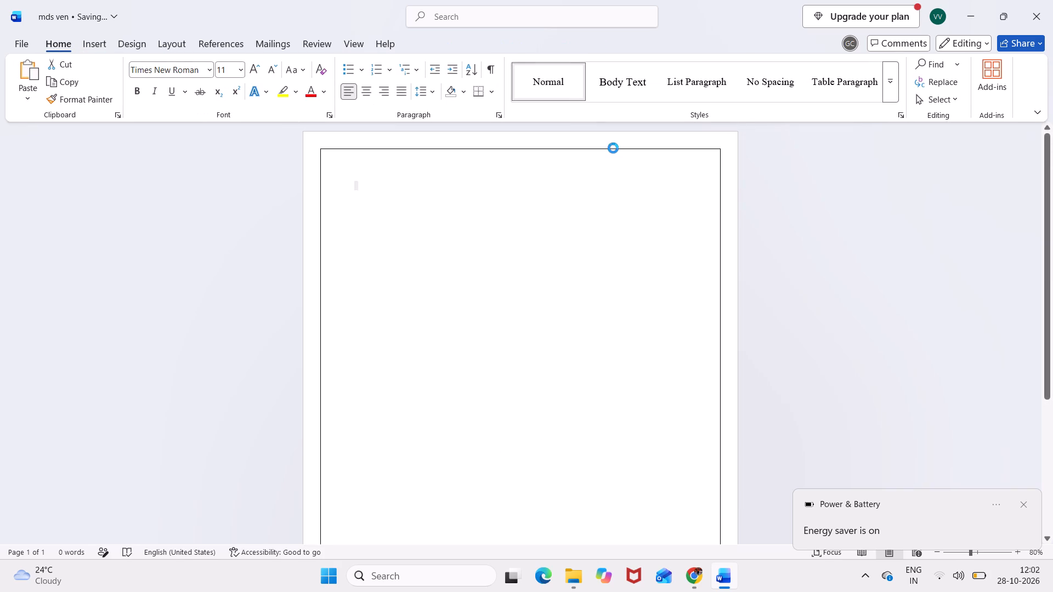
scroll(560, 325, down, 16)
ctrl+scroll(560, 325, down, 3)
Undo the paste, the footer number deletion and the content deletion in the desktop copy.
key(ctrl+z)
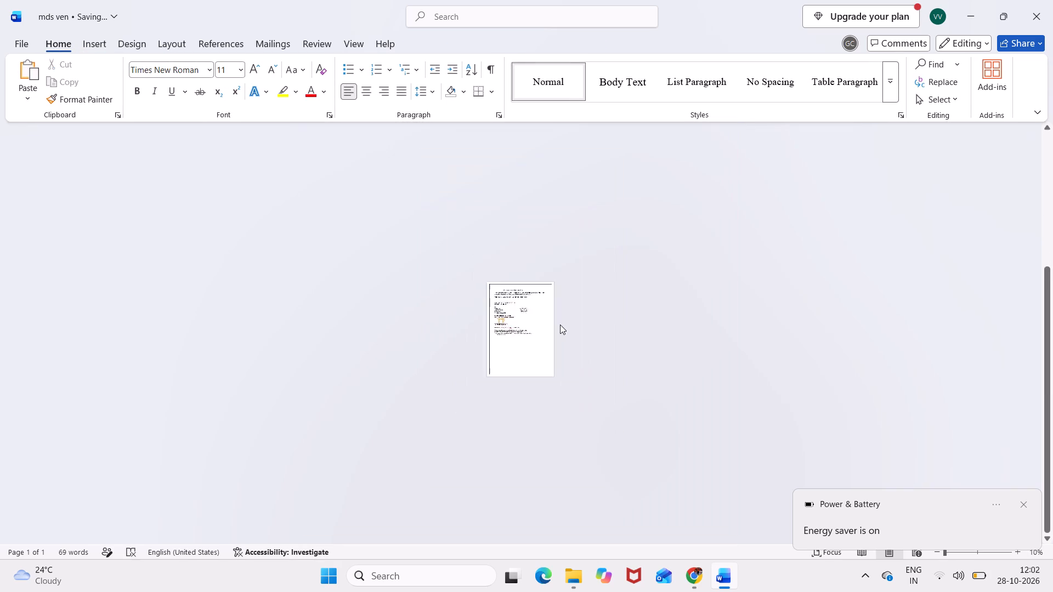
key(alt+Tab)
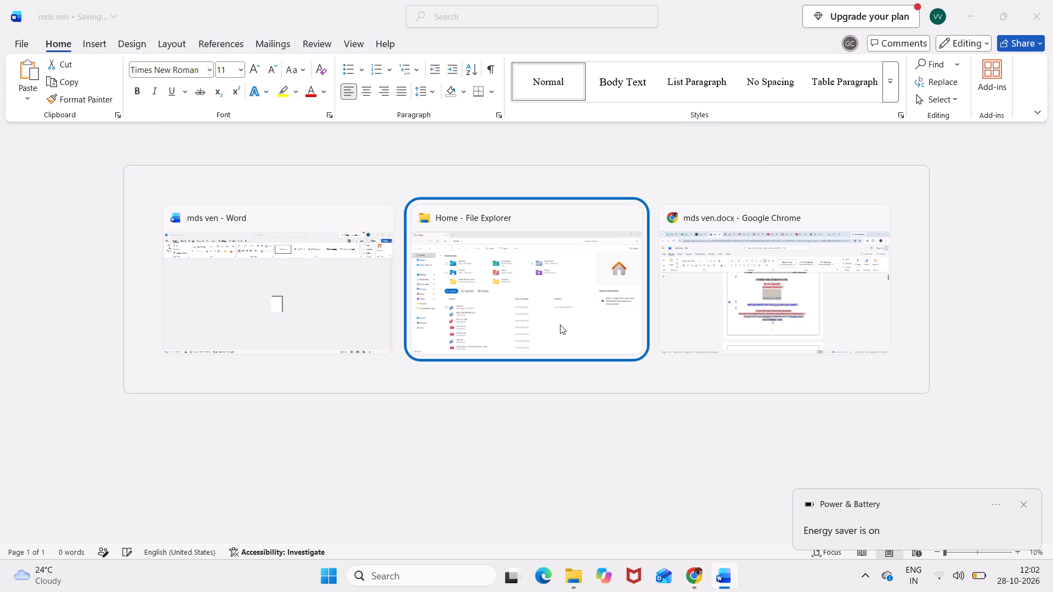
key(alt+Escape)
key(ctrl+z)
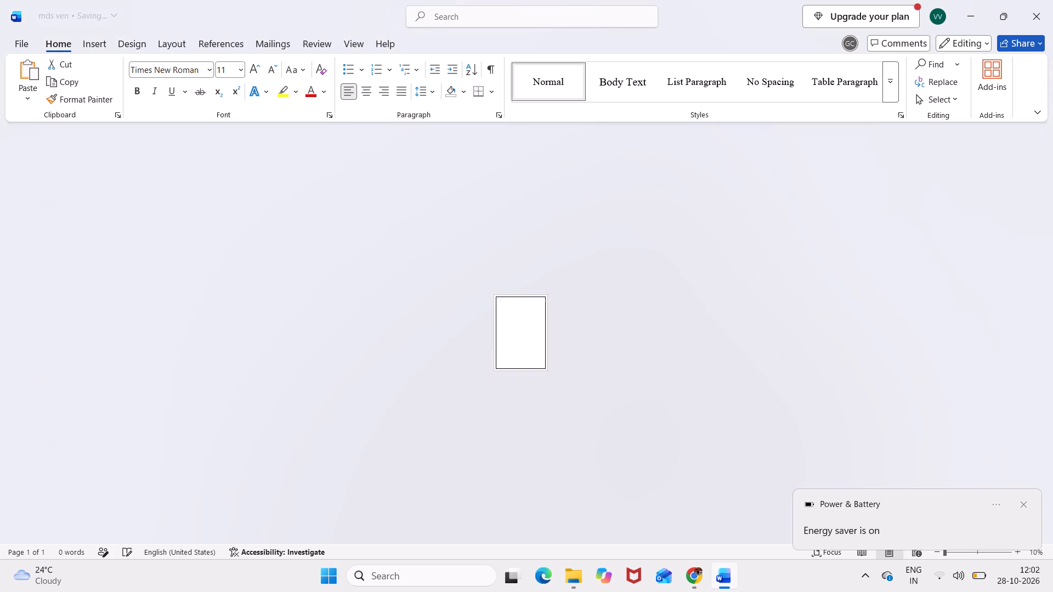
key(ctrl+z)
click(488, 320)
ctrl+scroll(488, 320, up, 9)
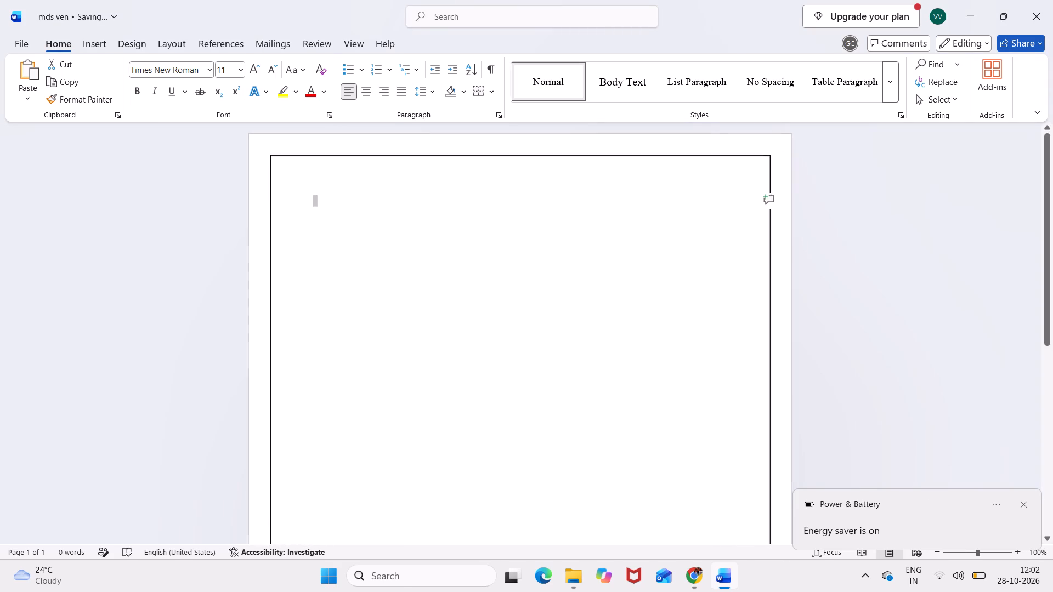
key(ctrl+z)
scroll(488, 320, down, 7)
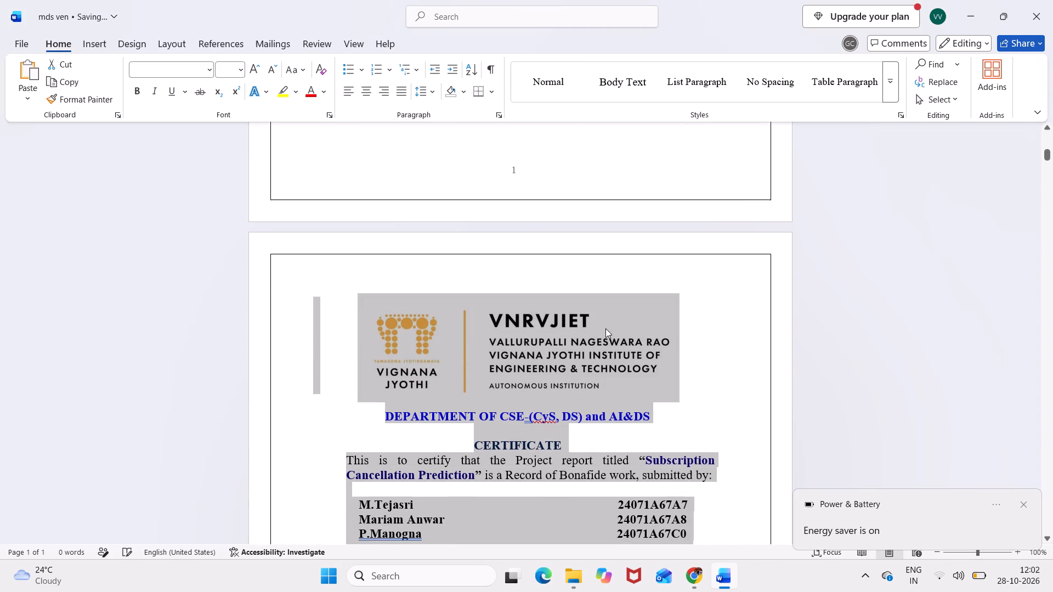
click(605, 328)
Switch to the Word online copy of mds ven and check its pages.
key(alt+Tab)
key(alt+Tab)
key(alt+Tab)
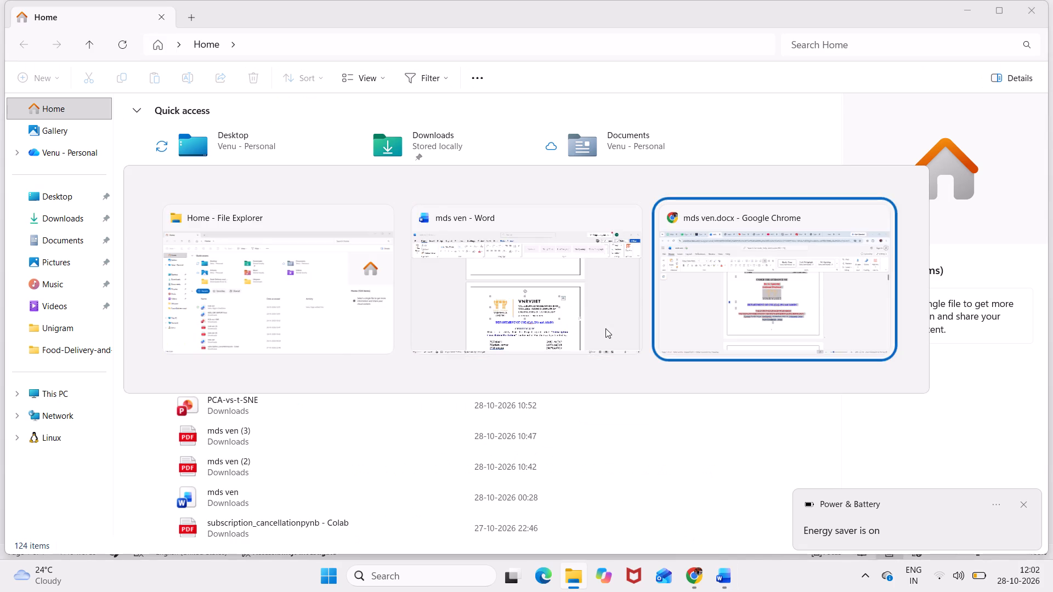
click(605, 328)
scroll(605, 328, up, 4)
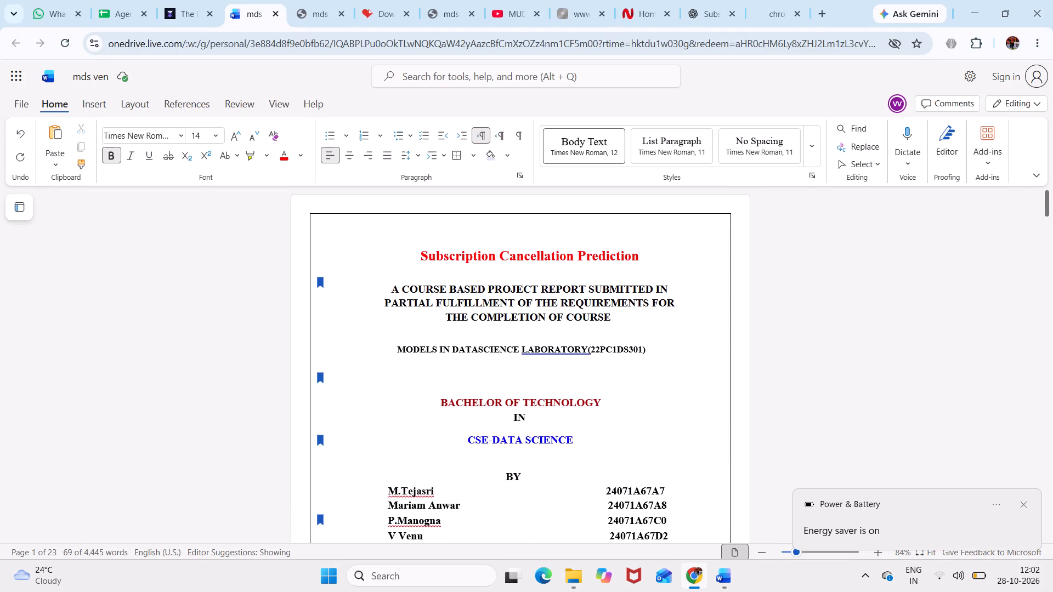
scroll(605, 328, down, 4)
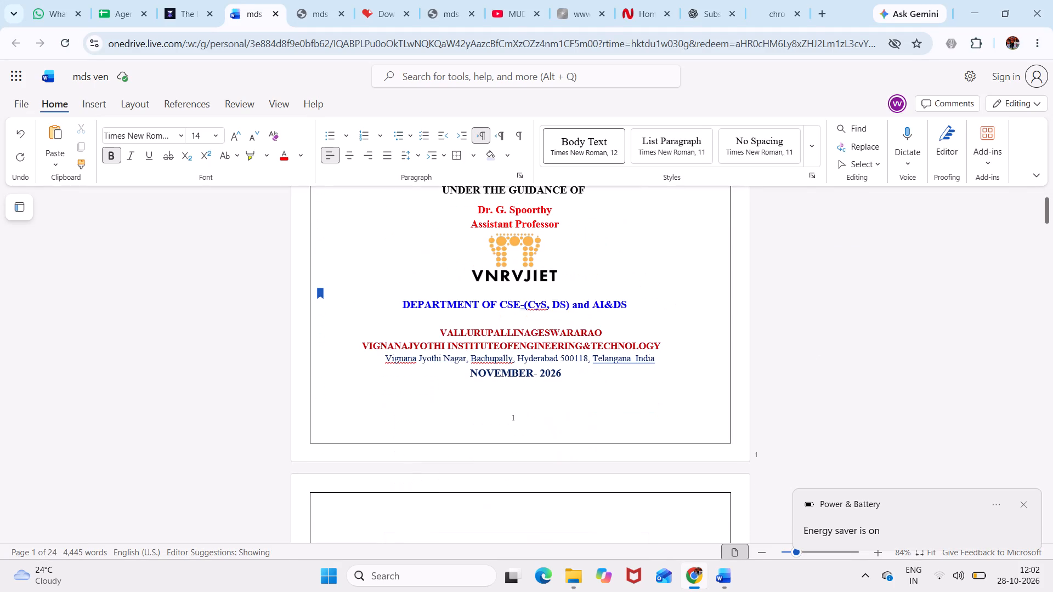
scroll(605, 328, up, 2)
scroll(605, 328, down, 2)
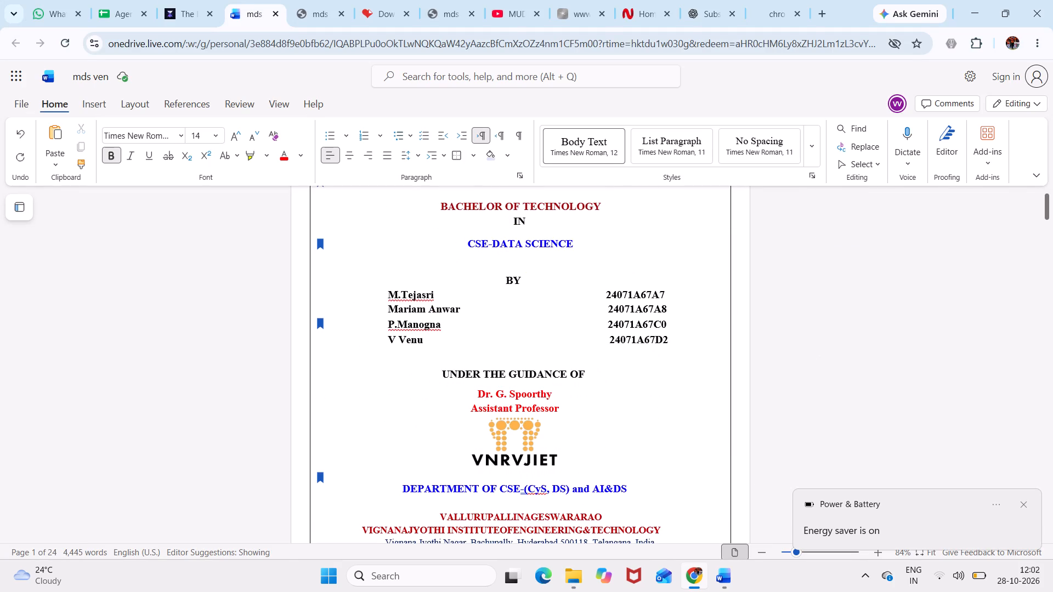
scroll(541, 428, down, 3)
scroll(525, 376, up, 5)
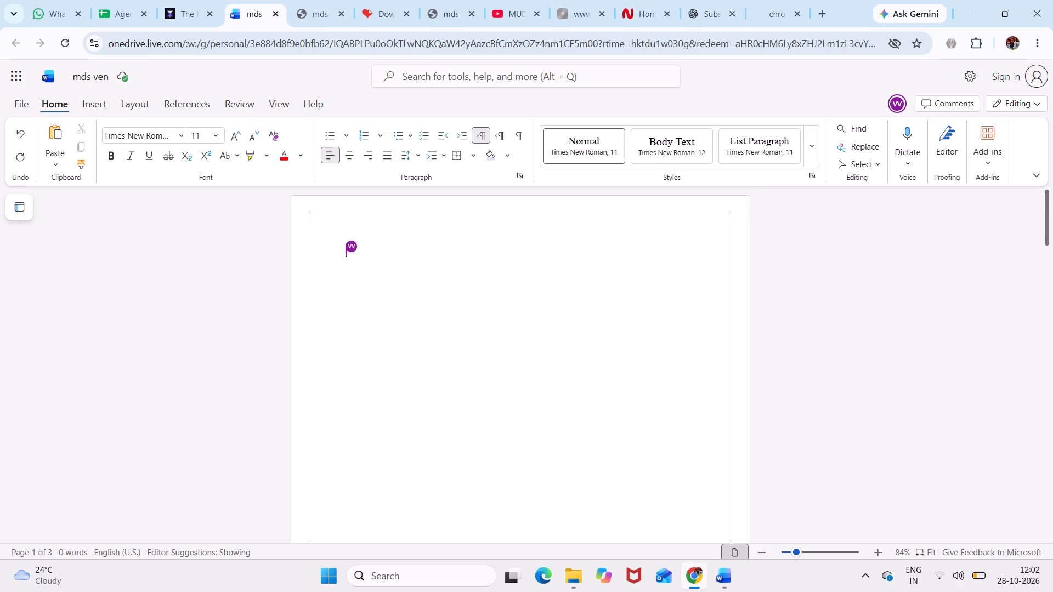
scroll(525, 376, up, 1)
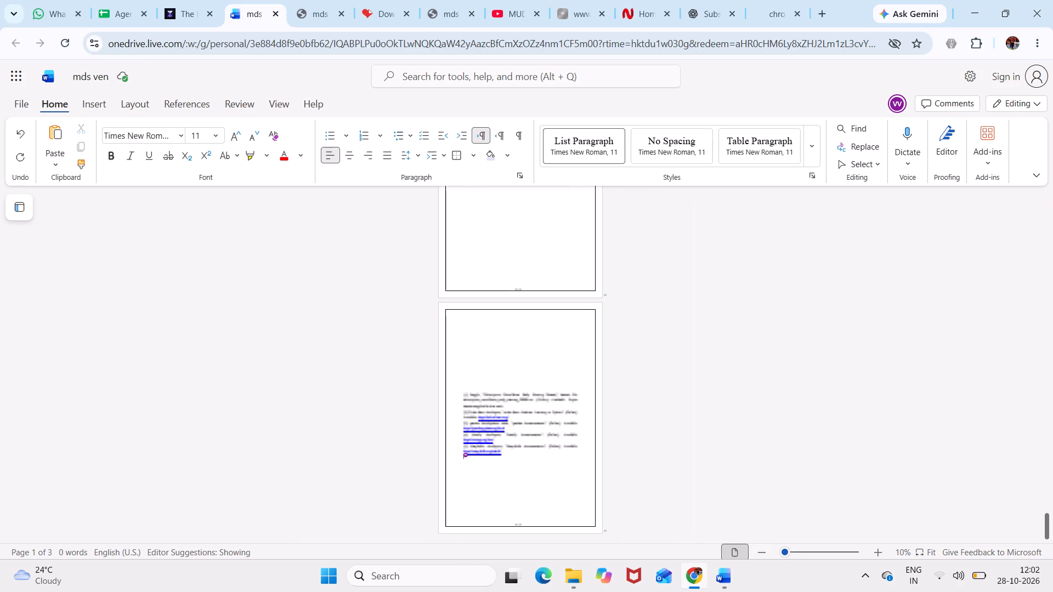
Undo the last edit in the Word online copy of mds ven.
key(ctrl+z)
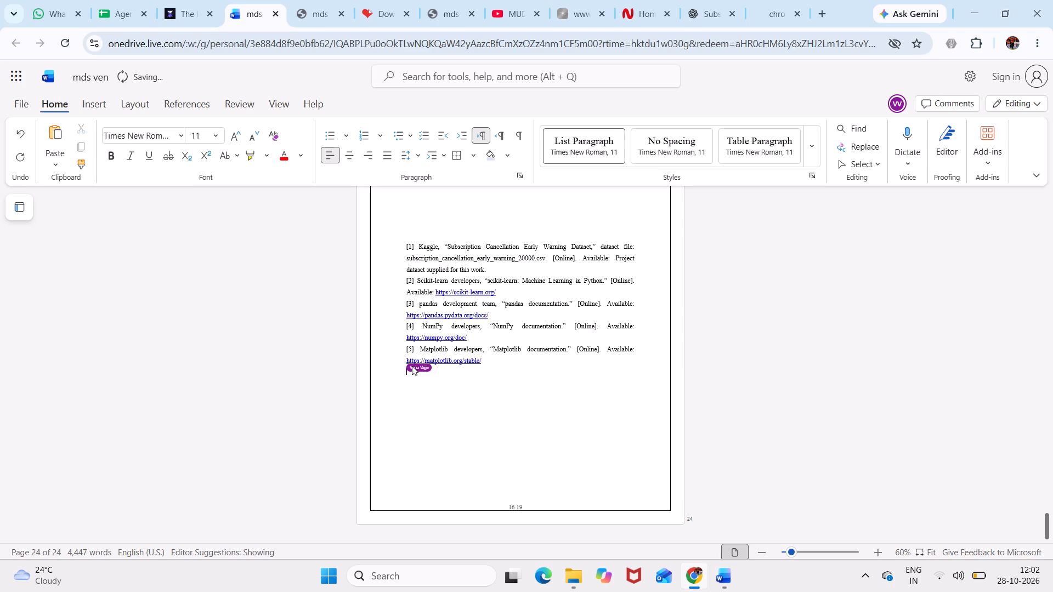
scroll(540, 421, up, 5)
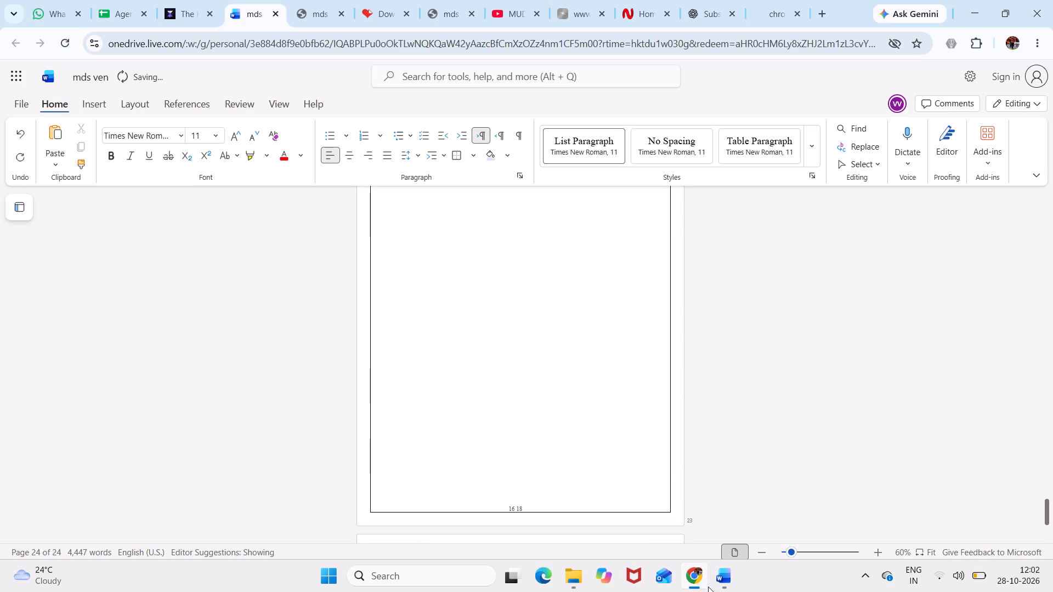
Compare the pages and footer numbers of the desktop Word copy with those of the Word online copy.
click(729, 587)
scroll(639, 335, down, 2)
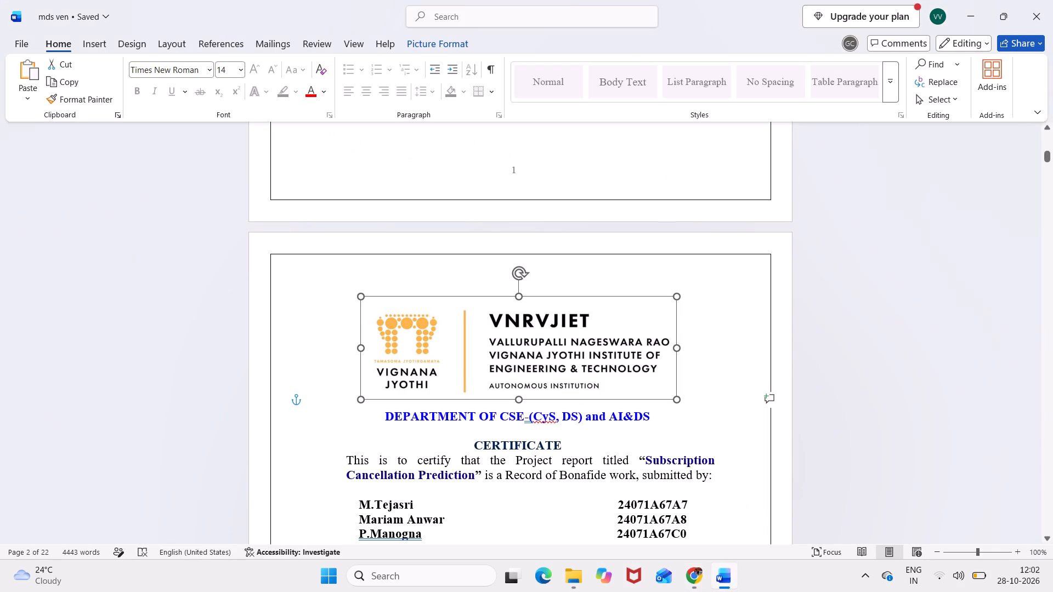
scroll(639, 335, down, 4)
click(964, 0)
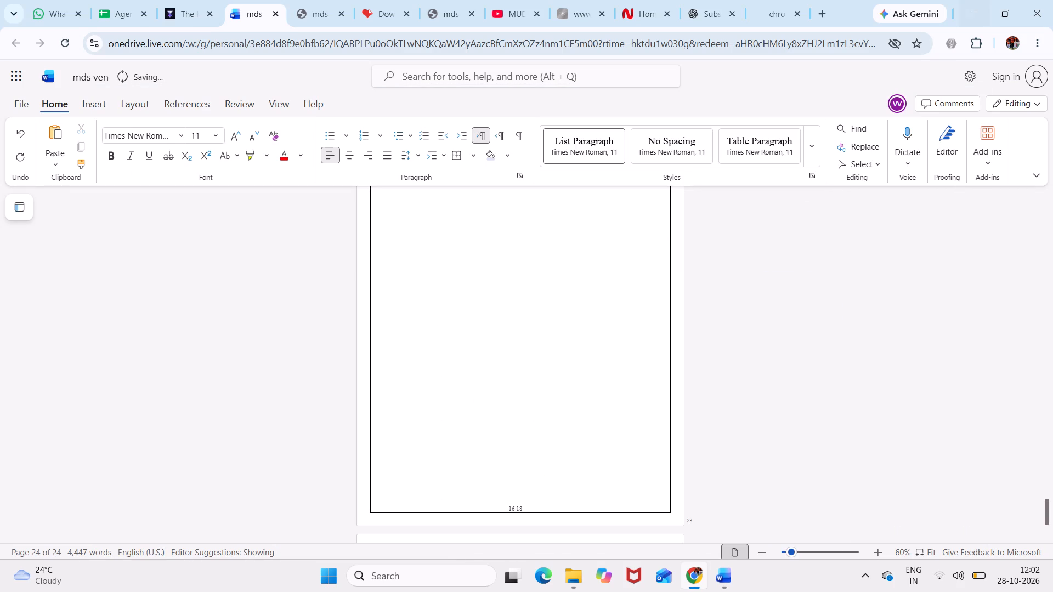
scroll(577, 353, up, 9)
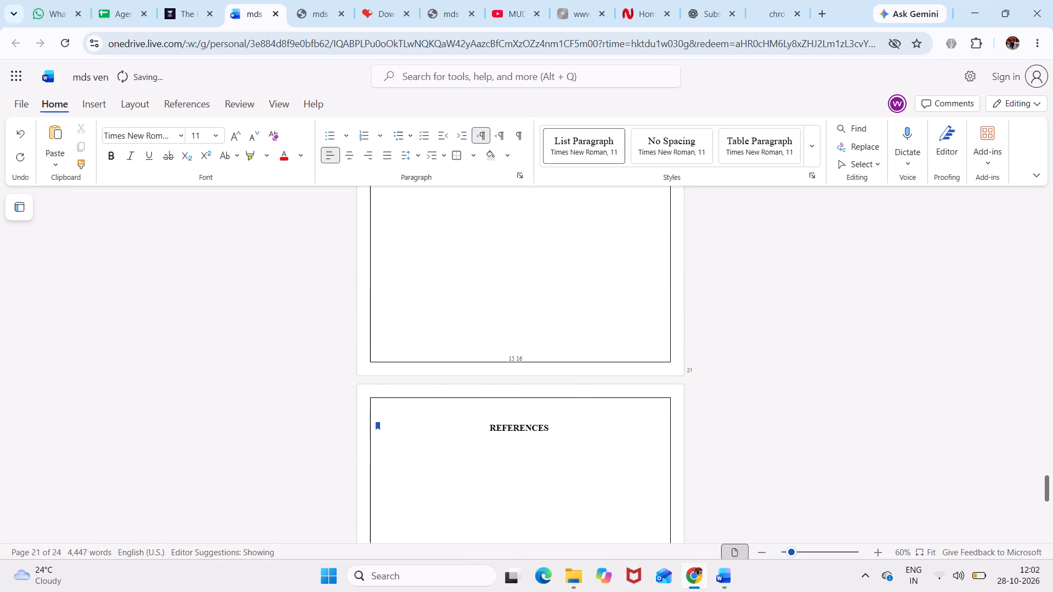
scroll(579, 432, up, 18)
scroll(579, 432, up, 5)
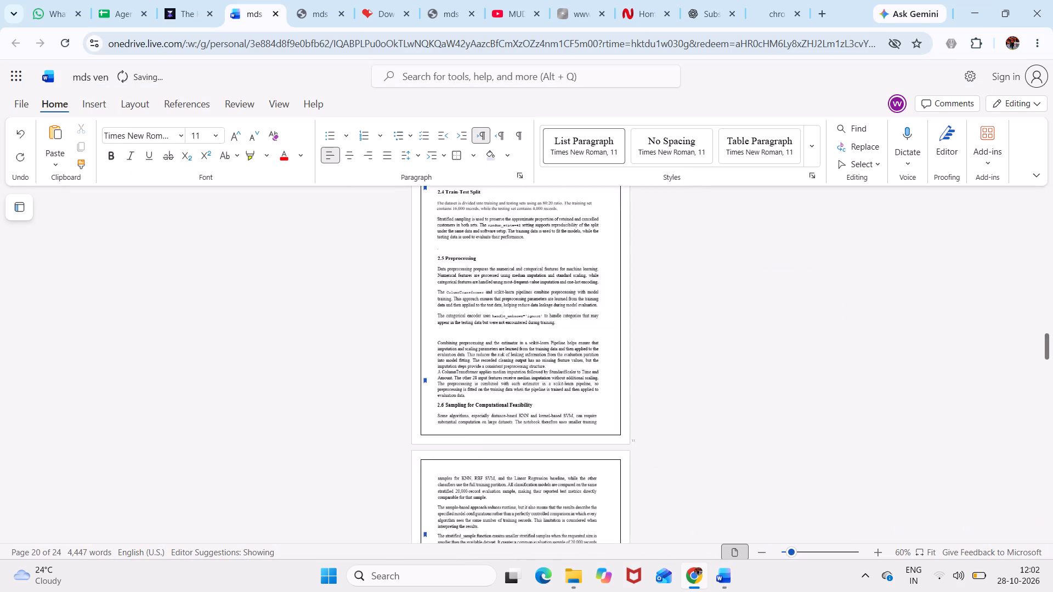
scroll(579, 432, down, 20)
scroll(579, 432, down, 3)
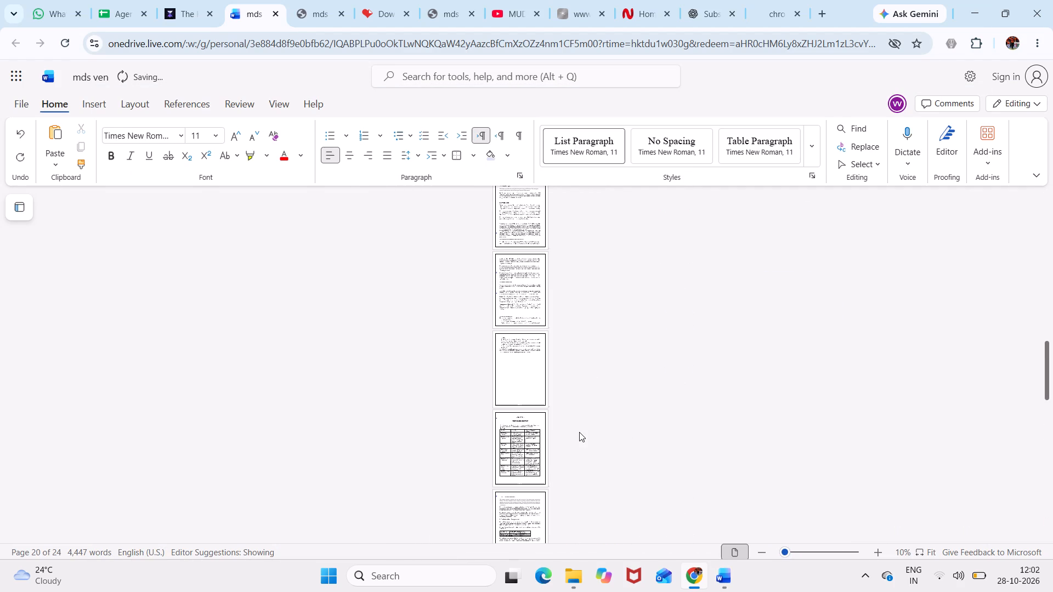
Close the desktop Word copy of mds ven.
click(720, 568)
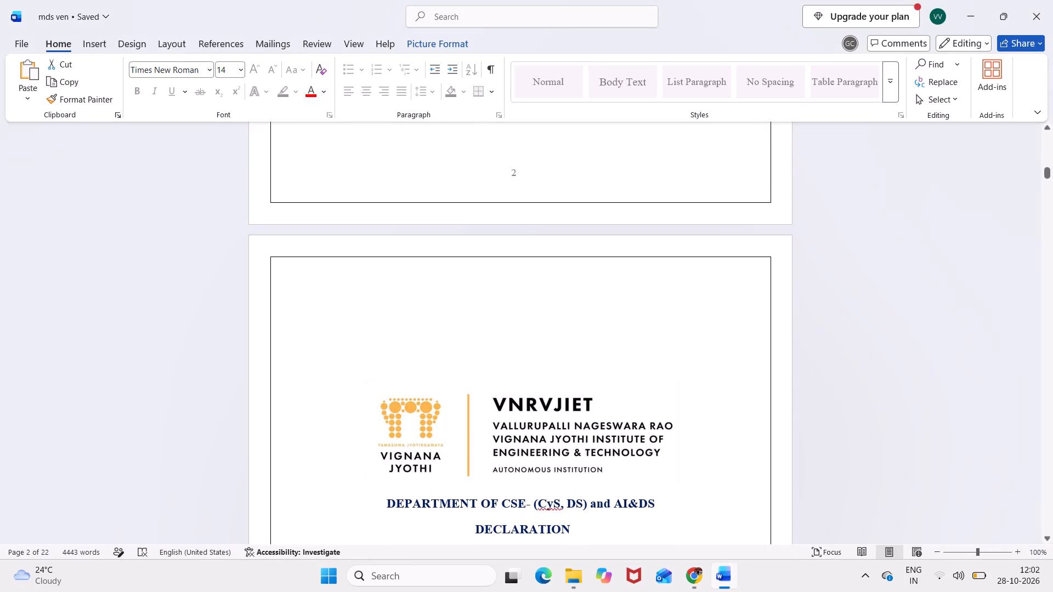
click(1052, 0)
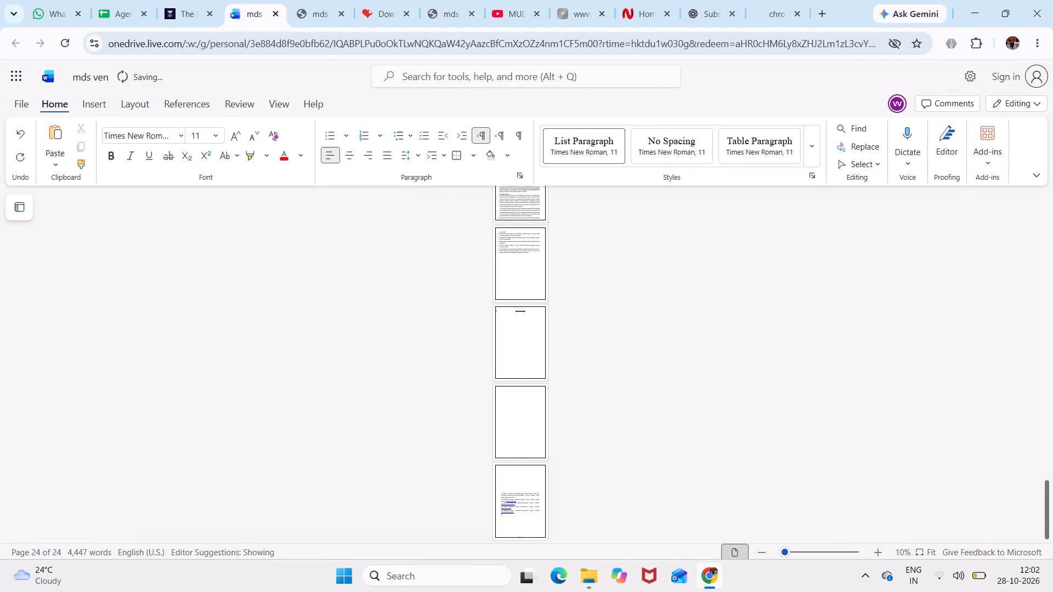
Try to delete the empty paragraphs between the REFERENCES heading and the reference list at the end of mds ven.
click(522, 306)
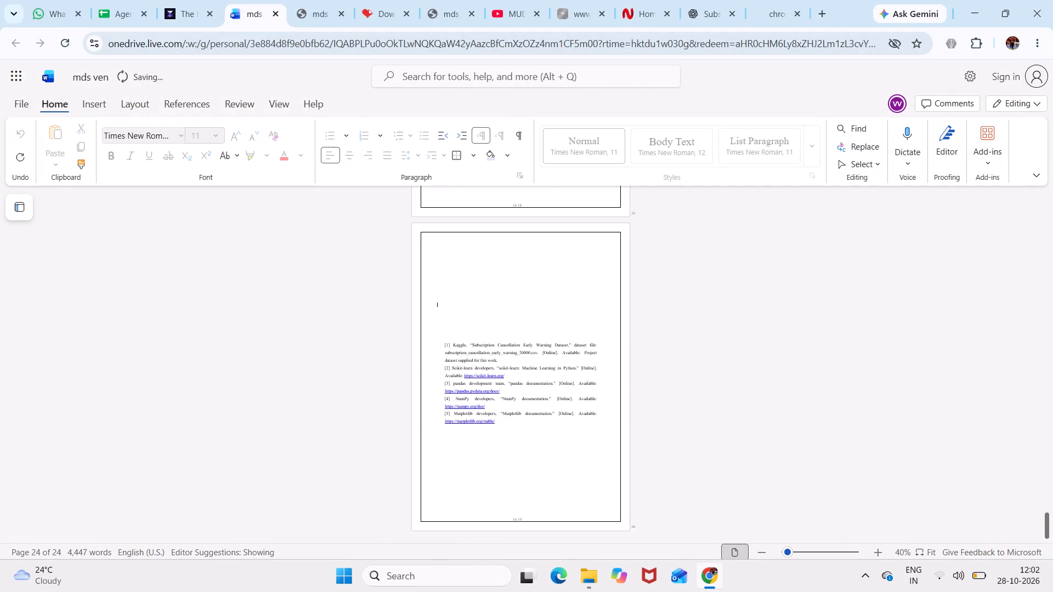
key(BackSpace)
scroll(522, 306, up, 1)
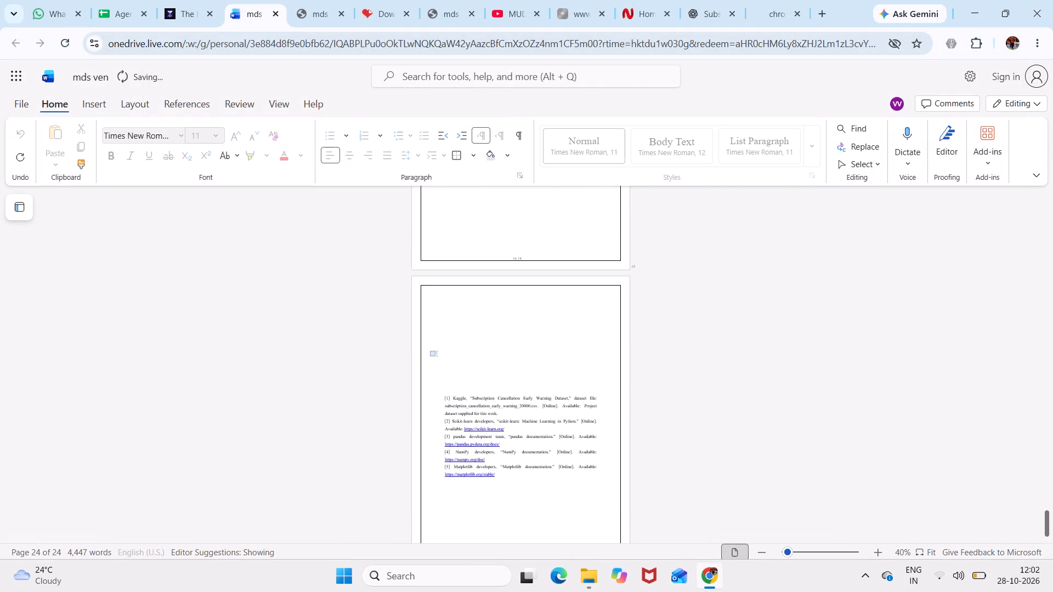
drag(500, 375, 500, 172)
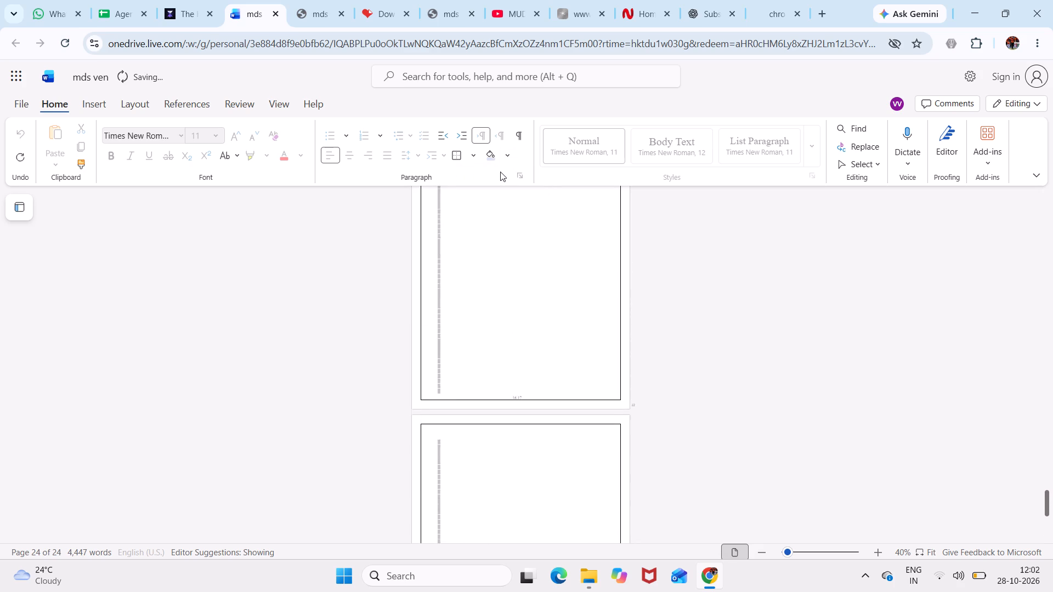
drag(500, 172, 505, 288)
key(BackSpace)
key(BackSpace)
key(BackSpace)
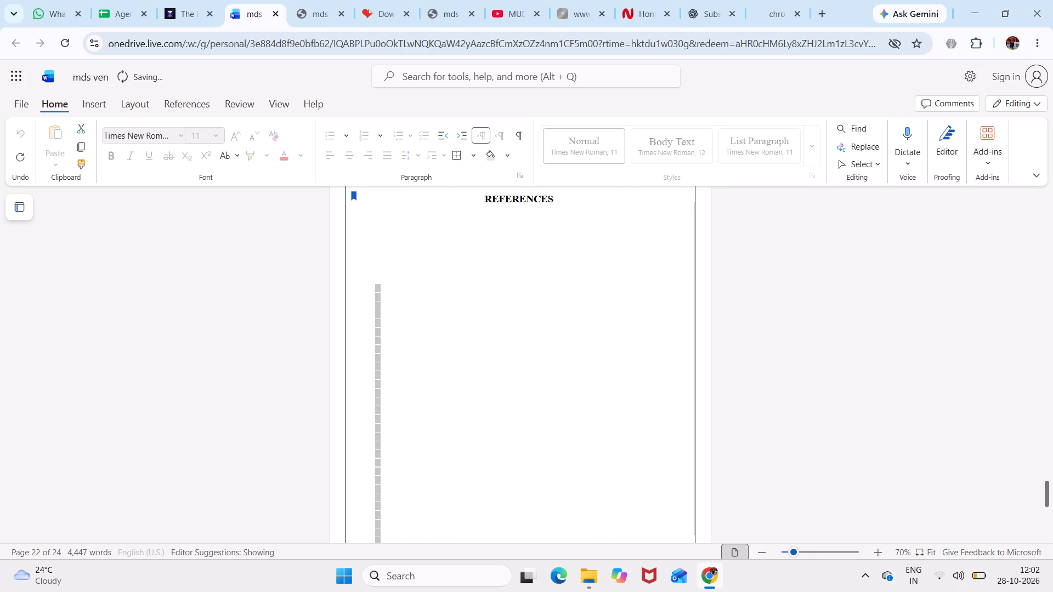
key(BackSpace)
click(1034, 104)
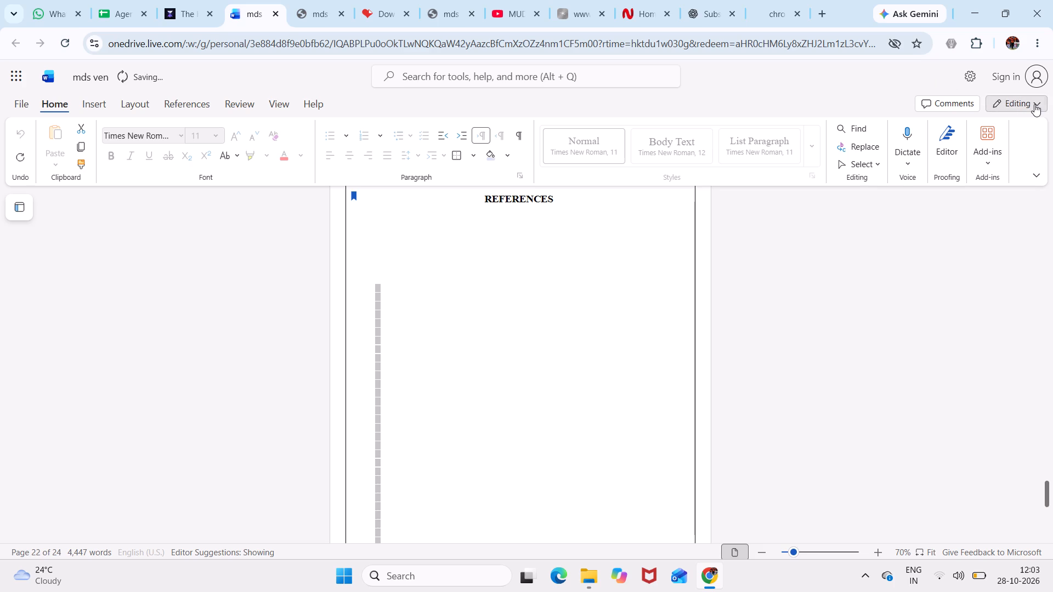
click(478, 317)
Show the Navigation pane with the document's headings.
click(21, 201)
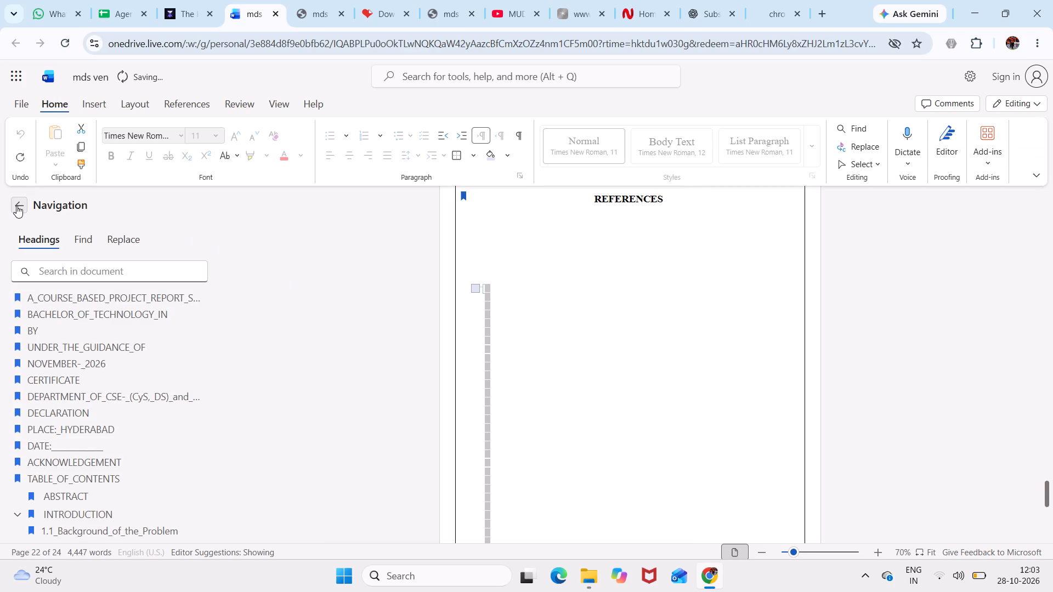
click(16, 203)
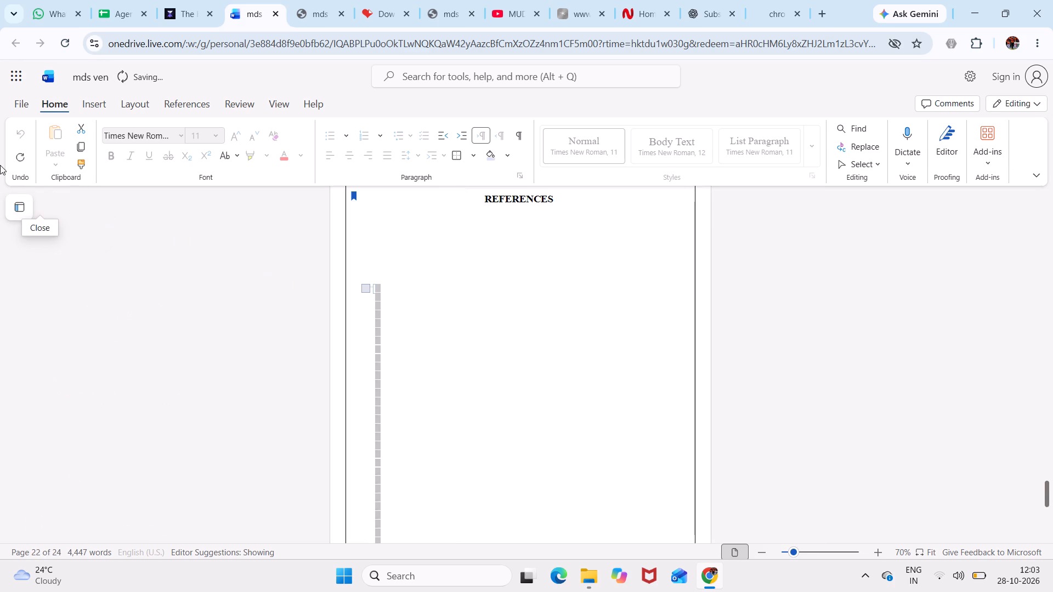
click(15, 204)
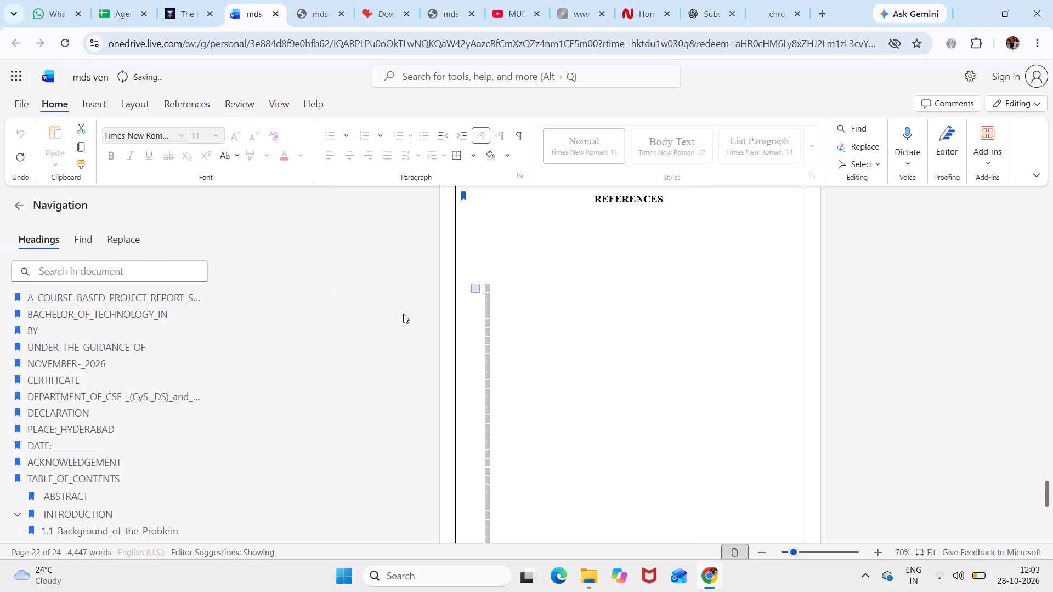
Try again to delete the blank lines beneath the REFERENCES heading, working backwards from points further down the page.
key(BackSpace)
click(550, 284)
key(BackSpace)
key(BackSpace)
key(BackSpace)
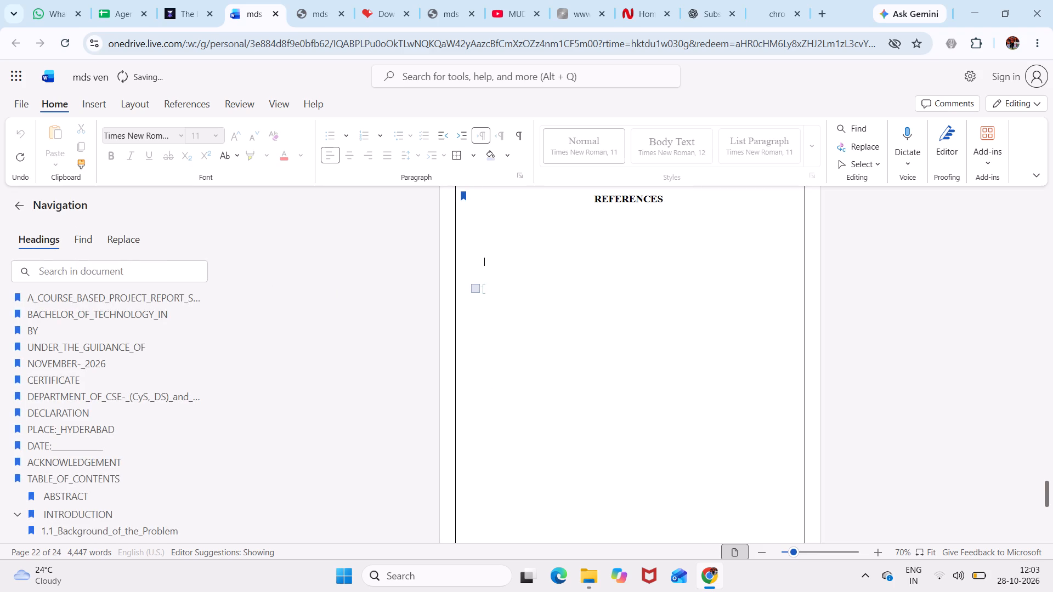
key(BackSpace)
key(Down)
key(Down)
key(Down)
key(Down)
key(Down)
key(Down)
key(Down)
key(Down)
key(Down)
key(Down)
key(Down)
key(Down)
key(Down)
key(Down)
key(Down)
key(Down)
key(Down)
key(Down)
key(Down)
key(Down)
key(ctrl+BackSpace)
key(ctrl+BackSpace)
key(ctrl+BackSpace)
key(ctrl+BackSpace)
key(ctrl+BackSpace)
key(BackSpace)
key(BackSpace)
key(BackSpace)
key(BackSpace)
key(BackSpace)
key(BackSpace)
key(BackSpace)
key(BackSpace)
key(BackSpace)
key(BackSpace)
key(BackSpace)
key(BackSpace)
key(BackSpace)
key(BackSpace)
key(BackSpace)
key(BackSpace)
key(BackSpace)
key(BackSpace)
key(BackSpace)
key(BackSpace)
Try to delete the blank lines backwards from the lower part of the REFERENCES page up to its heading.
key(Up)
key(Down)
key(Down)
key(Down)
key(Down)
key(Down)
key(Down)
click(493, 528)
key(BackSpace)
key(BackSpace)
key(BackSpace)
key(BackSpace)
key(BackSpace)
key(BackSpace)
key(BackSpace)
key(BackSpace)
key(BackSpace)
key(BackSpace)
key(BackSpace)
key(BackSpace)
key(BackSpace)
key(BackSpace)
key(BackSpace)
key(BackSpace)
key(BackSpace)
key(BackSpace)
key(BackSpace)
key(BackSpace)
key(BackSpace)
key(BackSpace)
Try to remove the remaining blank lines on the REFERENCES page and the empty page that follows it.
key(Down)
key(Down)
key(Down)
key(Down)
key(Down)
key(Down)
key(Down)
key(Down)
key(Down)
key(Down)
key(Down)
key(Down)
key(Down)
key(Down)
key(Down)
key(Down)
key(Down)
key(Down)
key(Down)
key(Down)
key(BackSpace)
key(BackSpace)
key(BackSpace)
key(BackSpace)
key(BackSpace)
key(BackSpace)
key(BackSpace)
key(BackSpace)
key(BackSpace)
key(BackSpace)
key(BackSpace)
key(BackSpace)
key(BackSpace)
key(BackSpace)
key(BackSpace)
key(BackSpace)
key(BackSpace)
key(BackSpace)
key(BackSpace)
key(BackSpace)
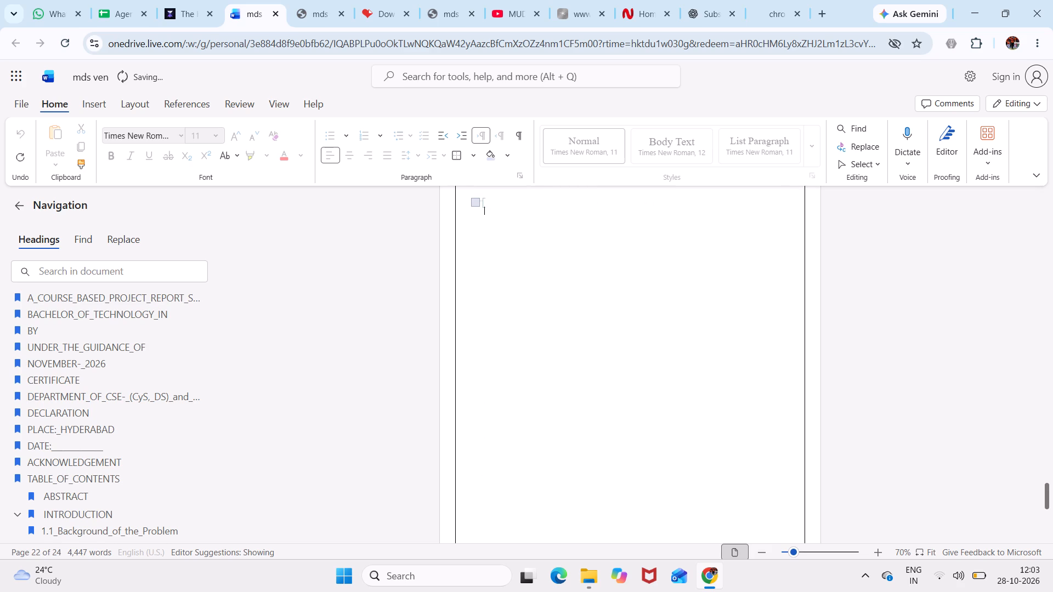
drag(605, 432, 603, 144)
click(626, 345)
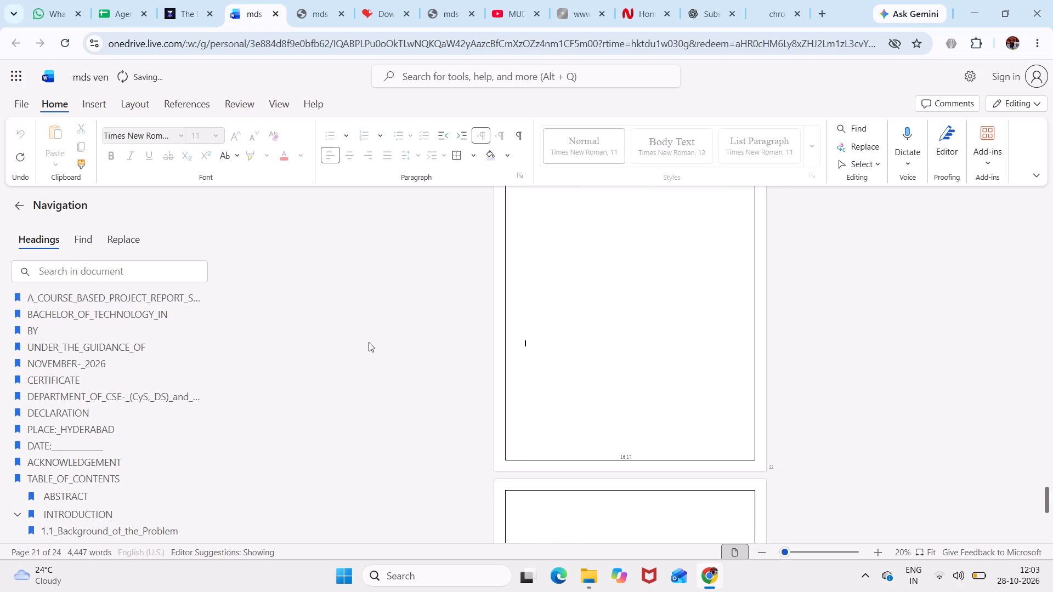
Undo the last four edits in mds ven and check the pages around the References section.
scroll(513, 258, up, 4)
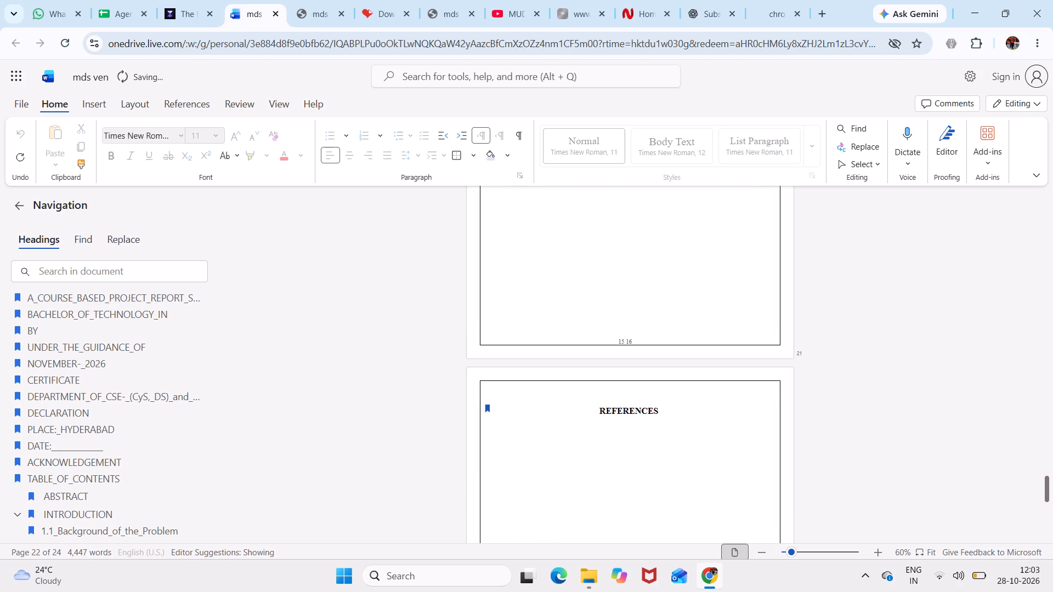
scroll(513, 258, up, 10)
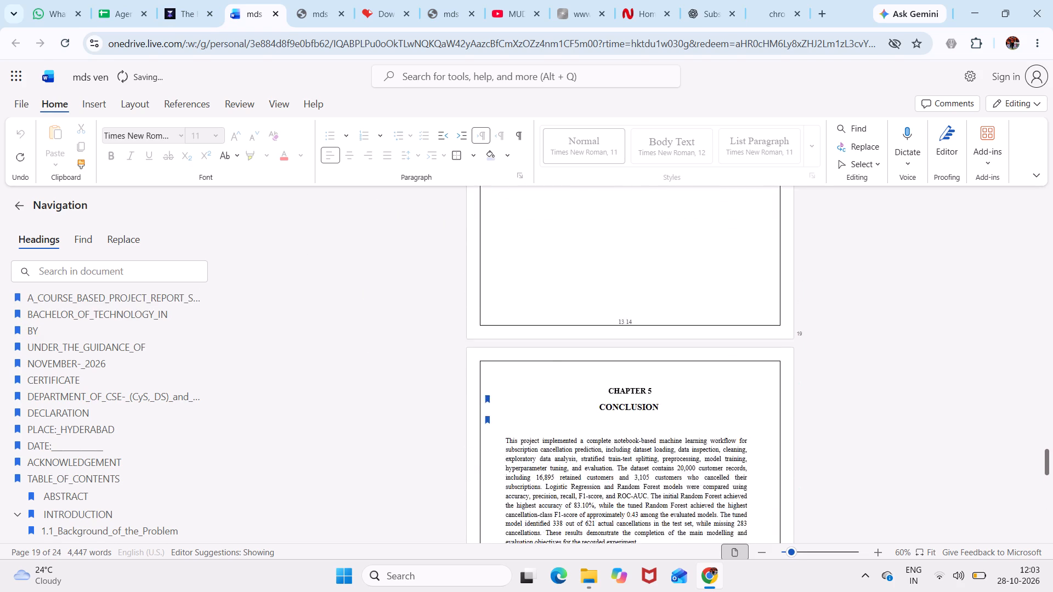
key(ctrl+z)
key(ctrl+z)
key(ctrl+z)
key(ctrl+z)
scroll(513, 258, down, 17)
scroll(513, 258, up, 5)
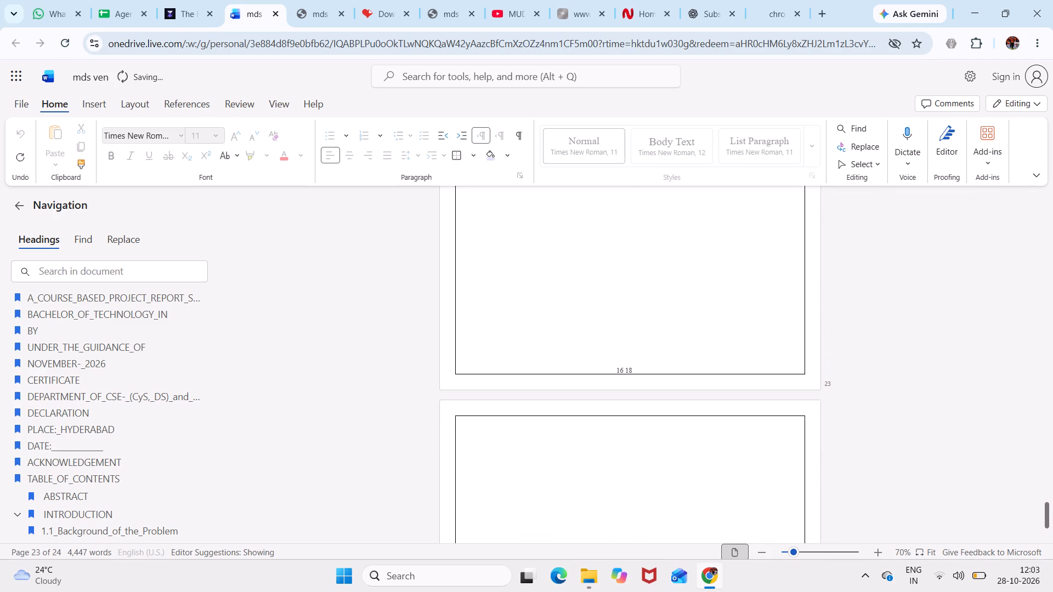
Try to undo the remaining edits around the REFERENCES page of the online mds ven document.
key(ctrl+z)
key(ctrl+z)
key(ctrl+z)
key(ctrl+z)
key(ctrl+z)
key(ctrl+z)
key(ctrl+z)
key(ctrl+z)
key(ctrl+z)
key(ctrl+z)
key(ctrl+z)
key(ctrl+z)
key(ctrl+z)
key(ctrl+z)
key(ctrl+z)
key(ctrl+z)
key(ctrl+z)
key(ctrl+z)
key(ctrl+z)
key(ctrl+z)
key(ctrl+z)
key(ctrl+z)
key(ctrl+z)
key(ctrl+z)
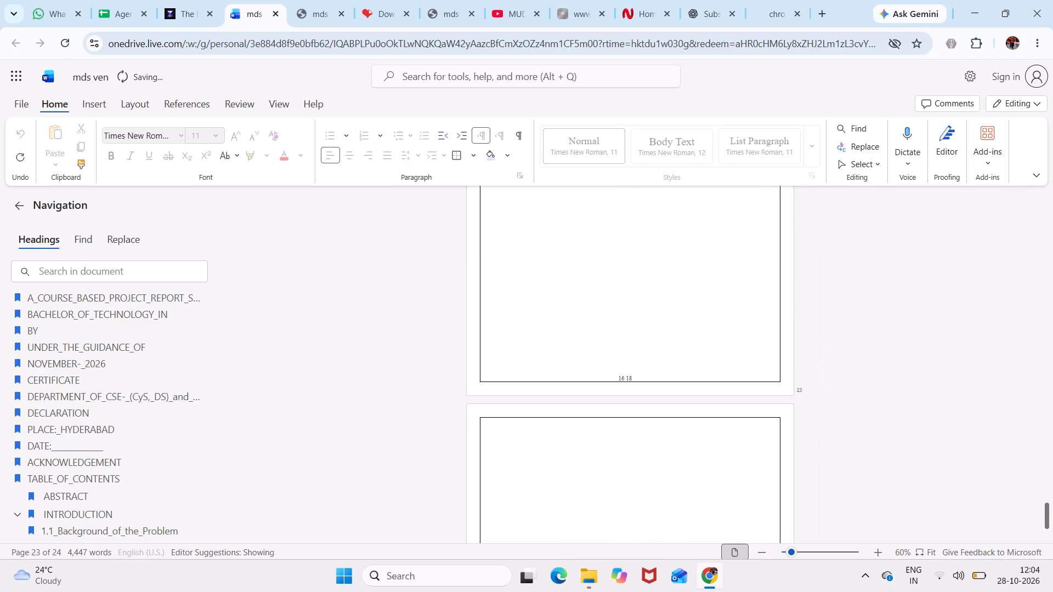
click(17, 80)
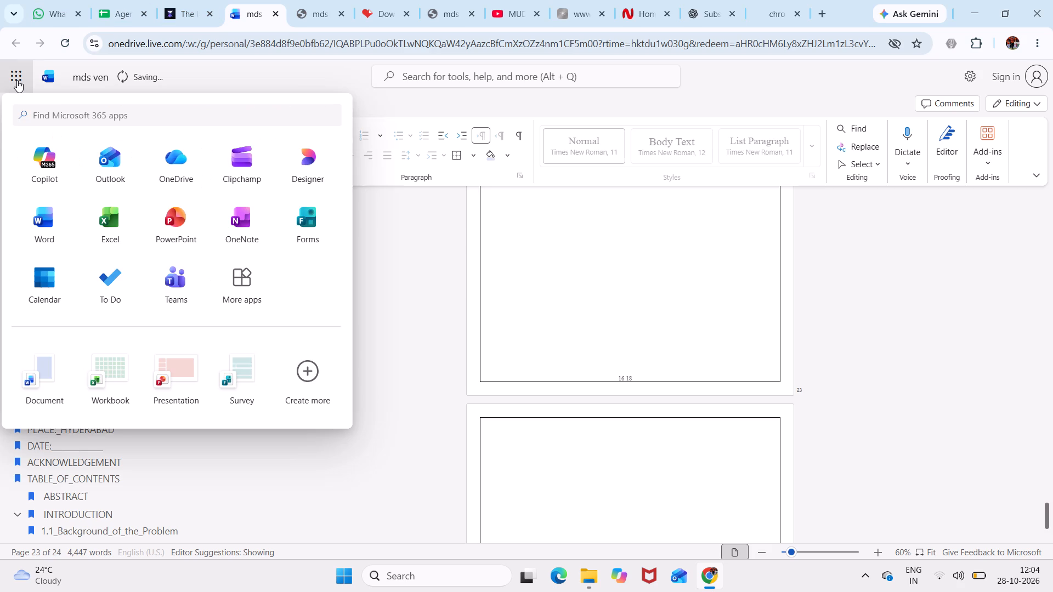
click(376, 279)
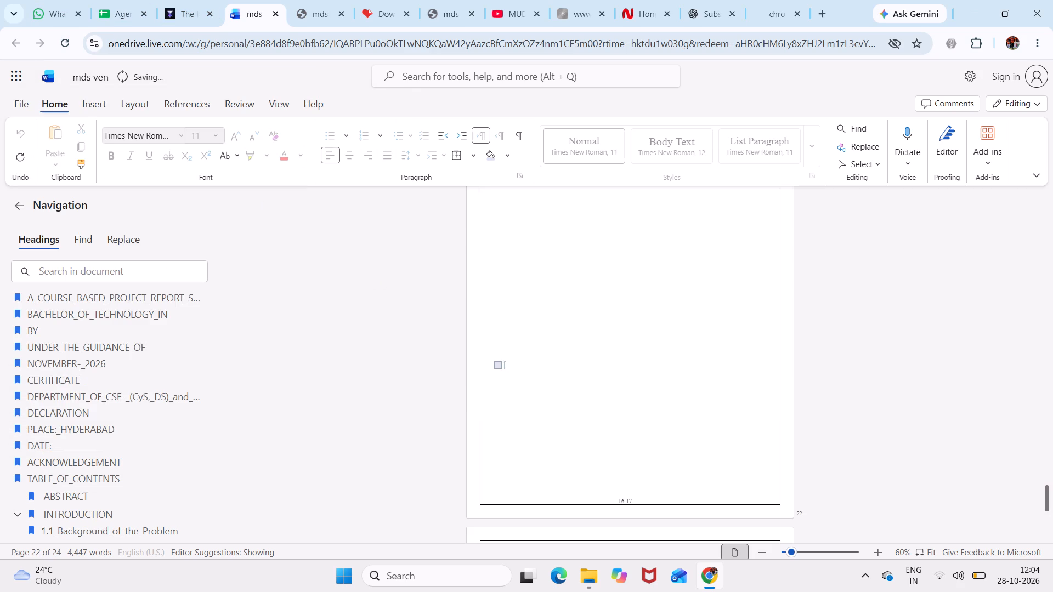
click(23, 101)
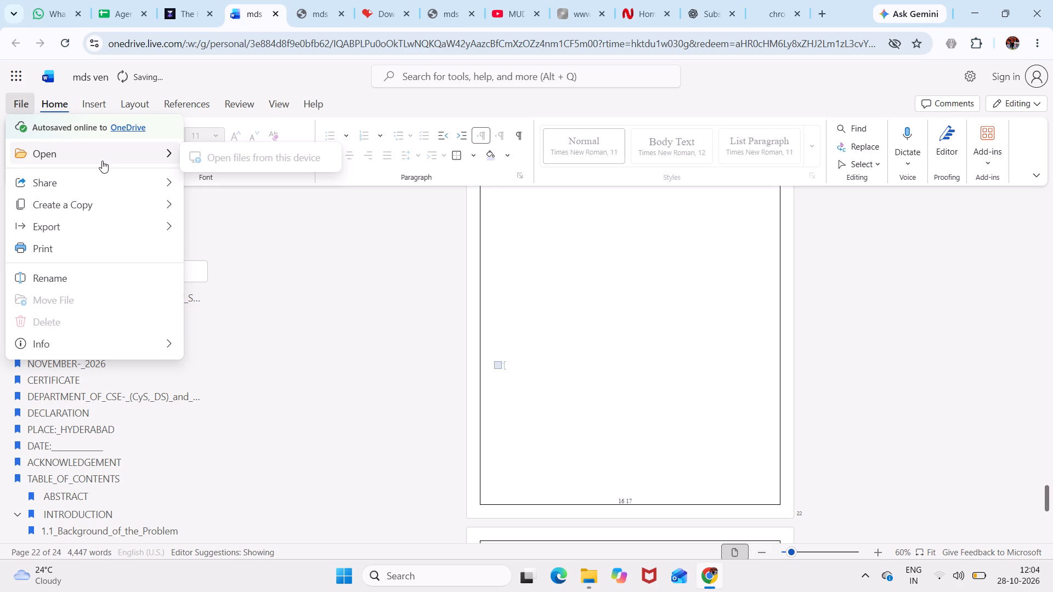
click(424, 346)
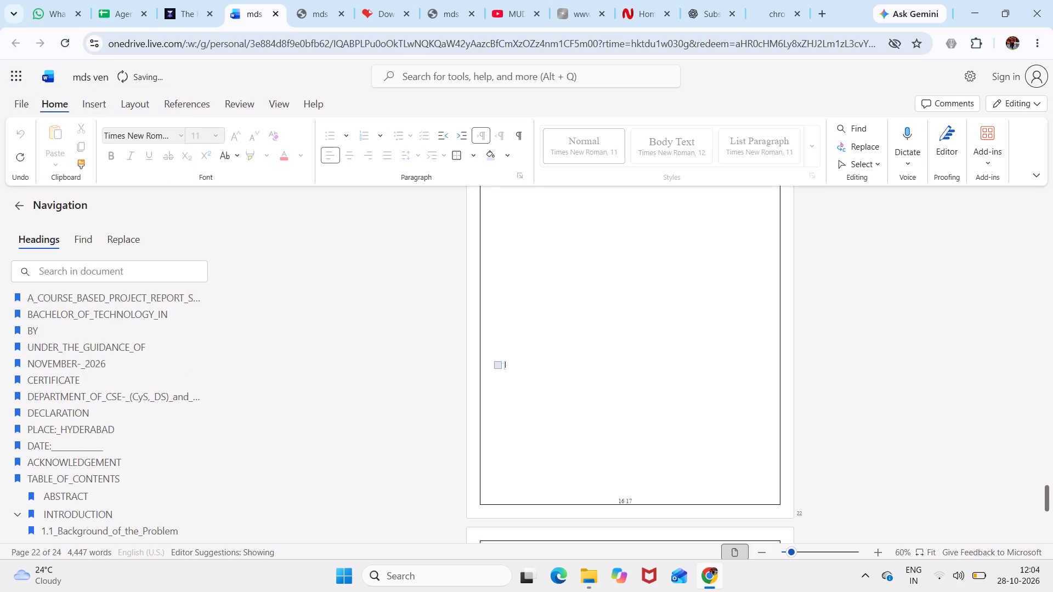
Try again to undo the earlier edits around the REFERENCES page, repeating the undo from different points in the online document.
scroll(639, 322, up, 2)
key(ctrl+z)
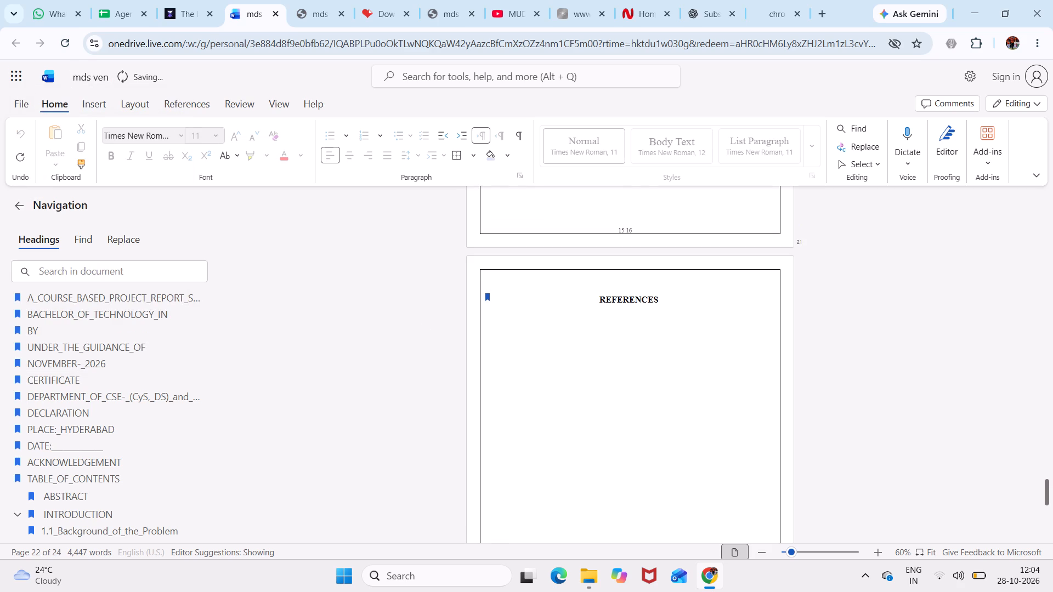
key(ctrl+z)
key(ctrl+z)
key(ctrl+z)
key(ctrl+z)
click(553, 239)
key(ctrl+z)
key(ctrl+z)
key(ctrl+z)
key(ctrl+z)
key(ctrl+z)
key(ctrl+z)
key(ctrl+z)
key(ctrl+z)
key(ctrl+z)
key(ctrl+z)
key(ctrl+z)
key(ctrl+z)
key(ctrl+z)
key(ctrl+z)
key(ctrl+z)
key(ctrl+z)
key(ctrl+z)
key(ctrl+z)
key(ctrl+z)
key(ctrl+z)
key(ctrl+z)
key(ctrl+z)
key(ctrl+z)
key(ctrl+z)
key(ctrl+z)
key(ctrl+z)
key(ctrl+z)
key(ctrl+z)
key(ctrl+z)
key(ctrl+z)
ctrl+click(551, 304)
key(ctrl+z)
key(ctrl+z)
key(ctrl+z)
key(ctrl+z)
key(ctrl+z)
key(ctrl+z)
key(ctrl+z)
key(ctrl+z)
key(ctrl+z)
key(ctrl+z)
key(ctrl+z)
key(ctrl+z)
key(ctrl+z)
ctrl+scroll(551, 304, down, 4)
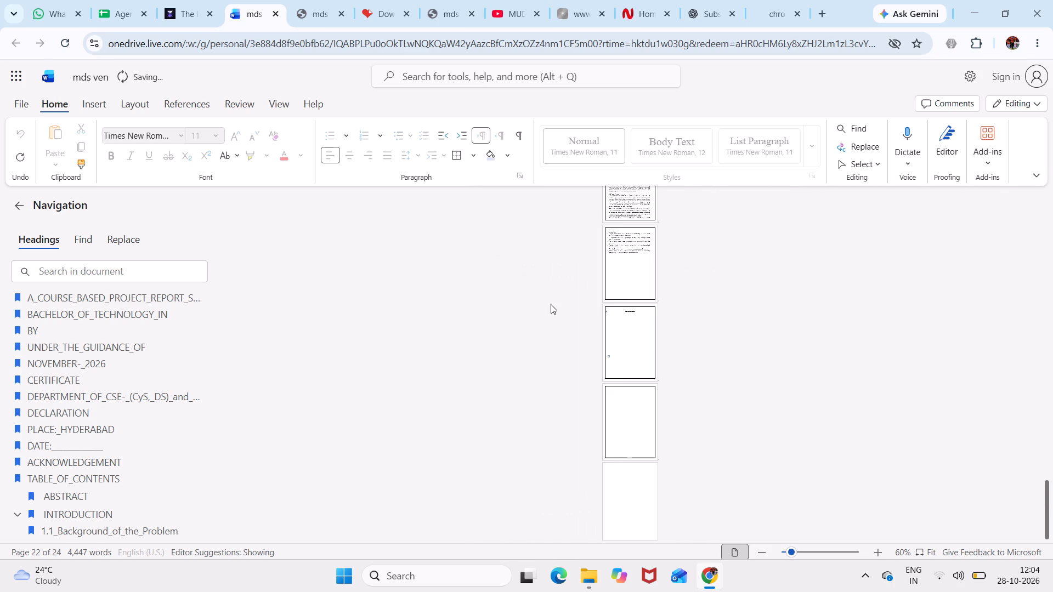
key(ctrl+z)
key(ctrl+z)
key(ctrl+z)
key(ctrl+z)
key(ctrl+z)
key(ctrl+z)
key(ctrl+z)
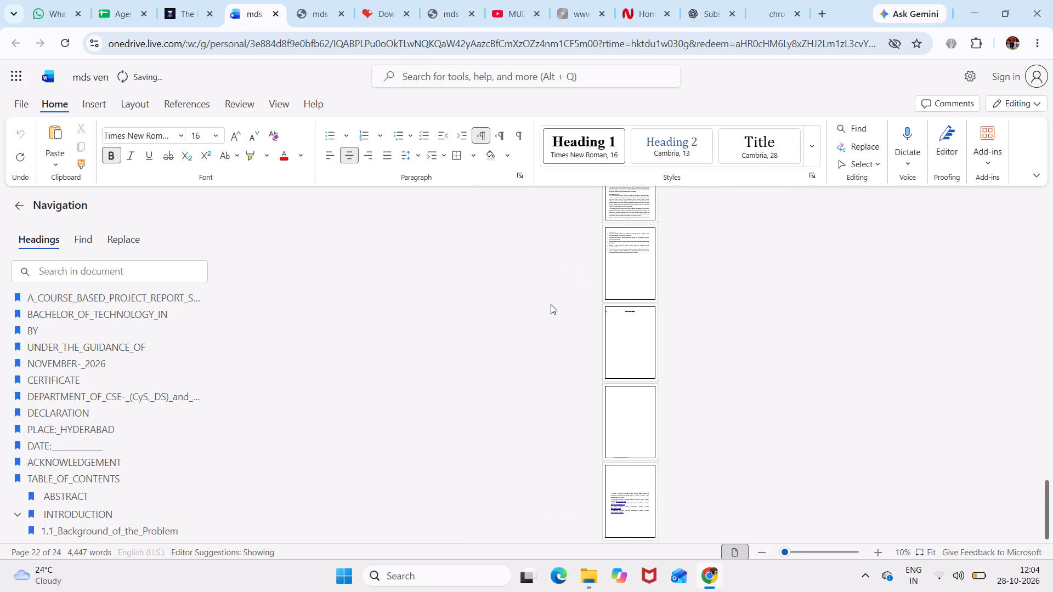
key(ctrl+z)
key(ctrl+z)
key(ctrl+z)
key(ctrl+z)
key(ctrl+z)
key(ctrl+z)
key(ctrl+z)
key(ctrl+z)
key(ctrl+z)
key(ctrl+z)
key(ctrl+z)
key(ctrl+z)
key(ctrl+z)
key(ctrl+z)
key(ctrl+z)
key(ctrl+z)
Switch to File Explorer and open the mds ven Word document stored in Downloads.
key(alt+Tab)
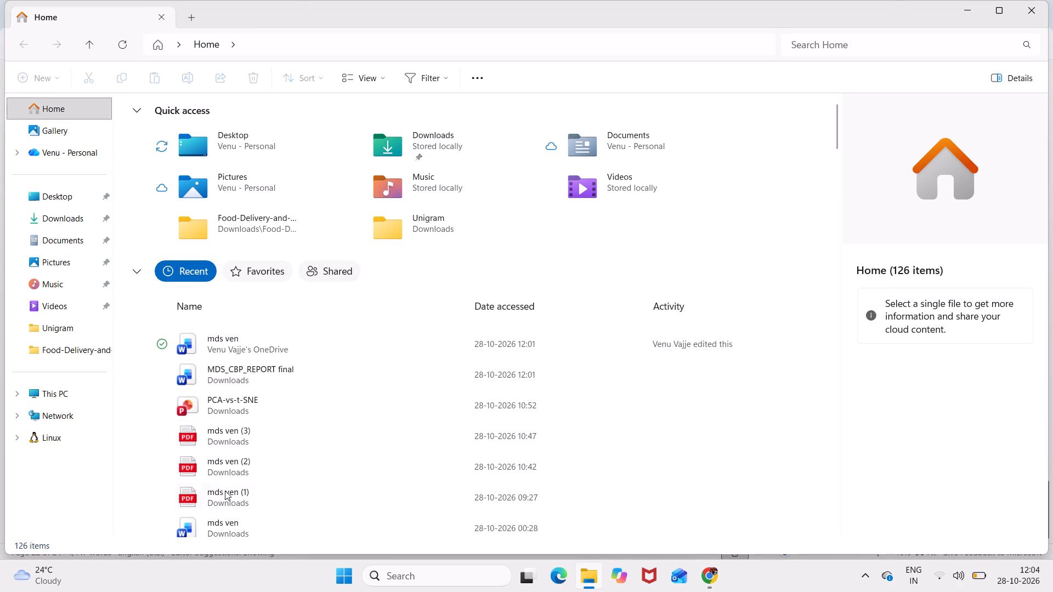
double_click(230, 523)
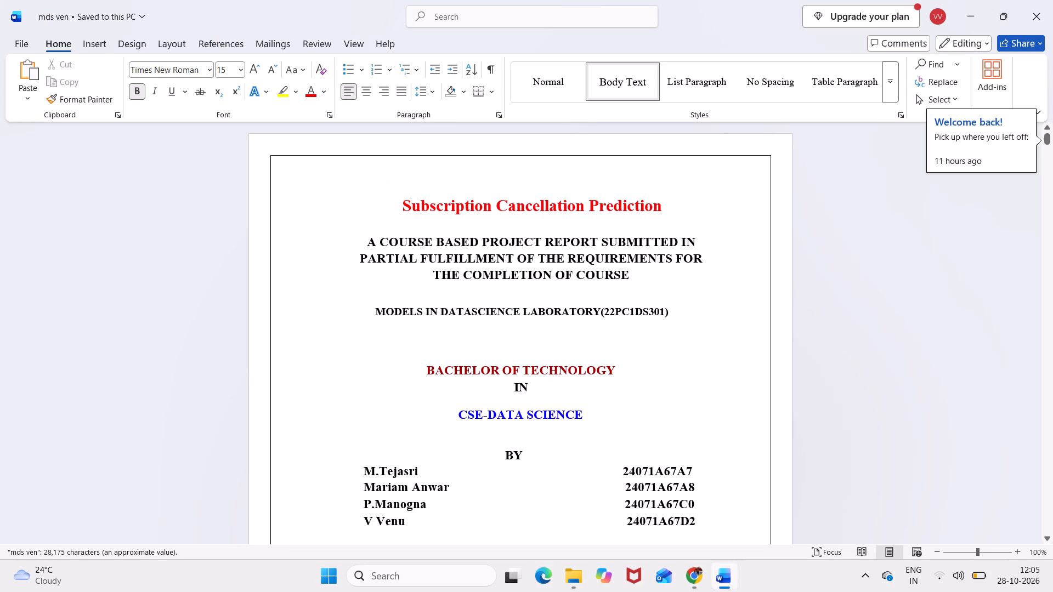
ctrl+scroll(444, 473, down, 5)
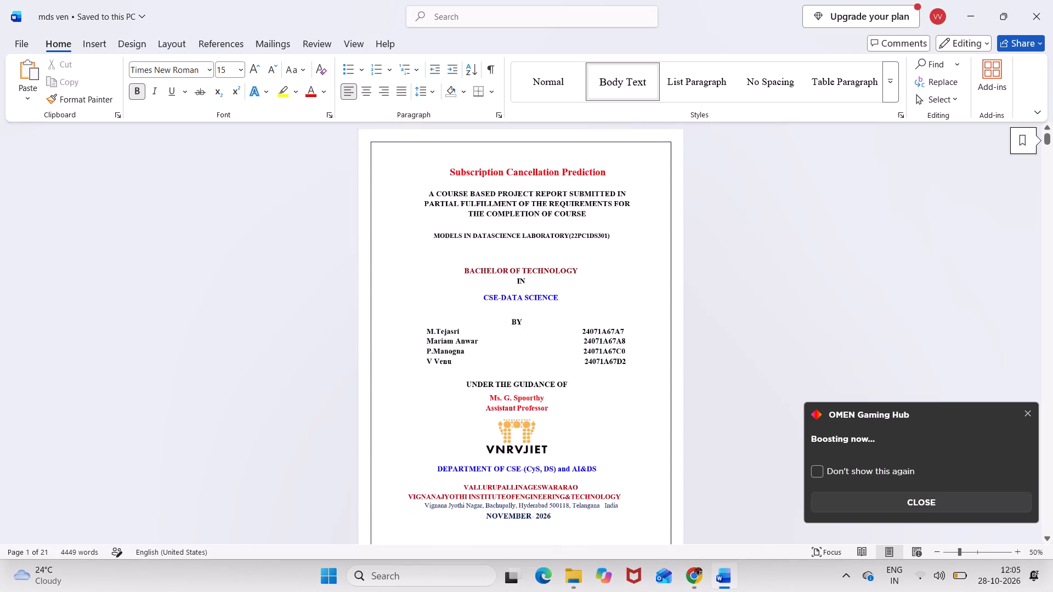
scroll(444, 473, down, 20)
scroll(444, 473, down, 20)
scroll(444, 473, down, 20)
scroll(444, 473, up, 1)
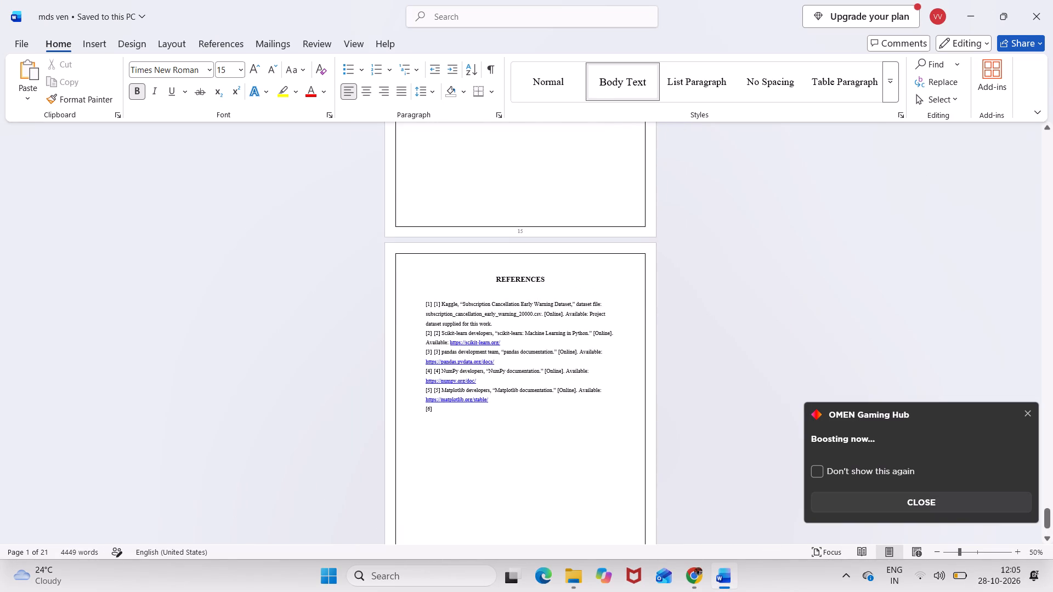
scroll(444, 473, up, 7)
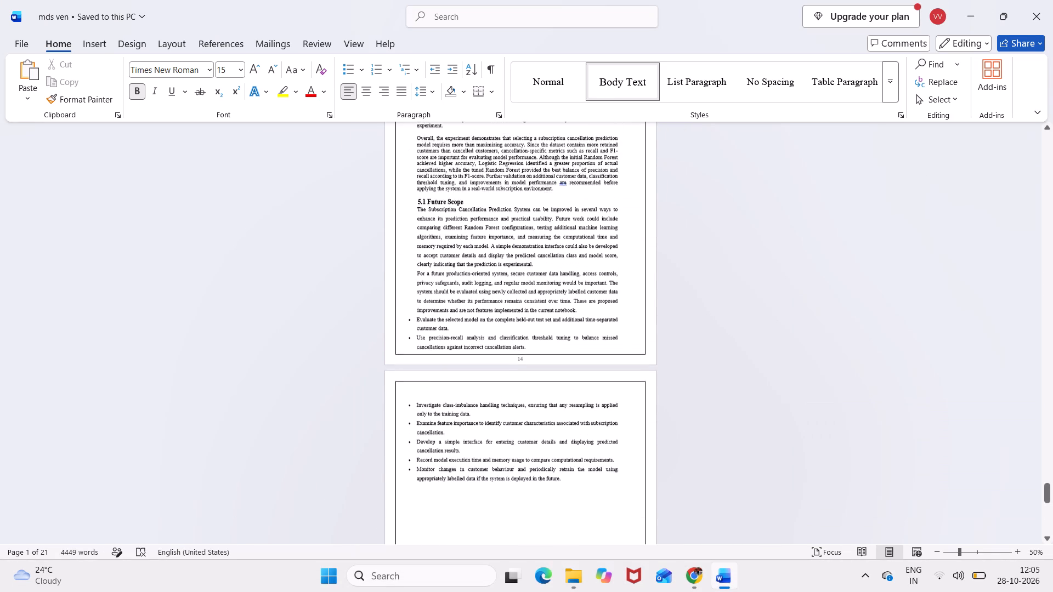
scroll(444, 473, up, 2)
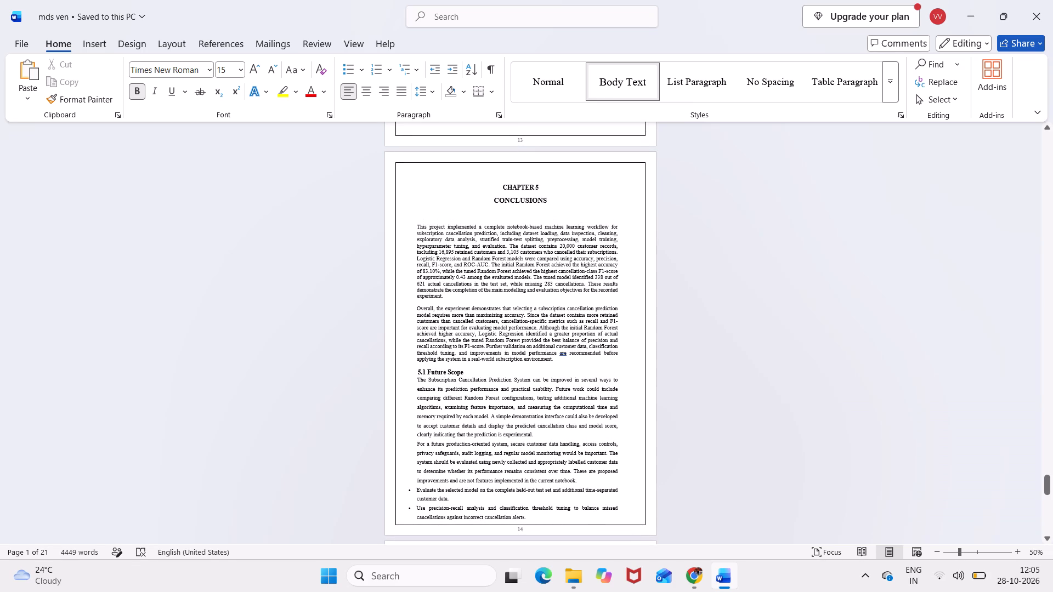
key(alt+Tab)
key(alt+Tab)
key(alt+Tab)
key(alt+Tab)
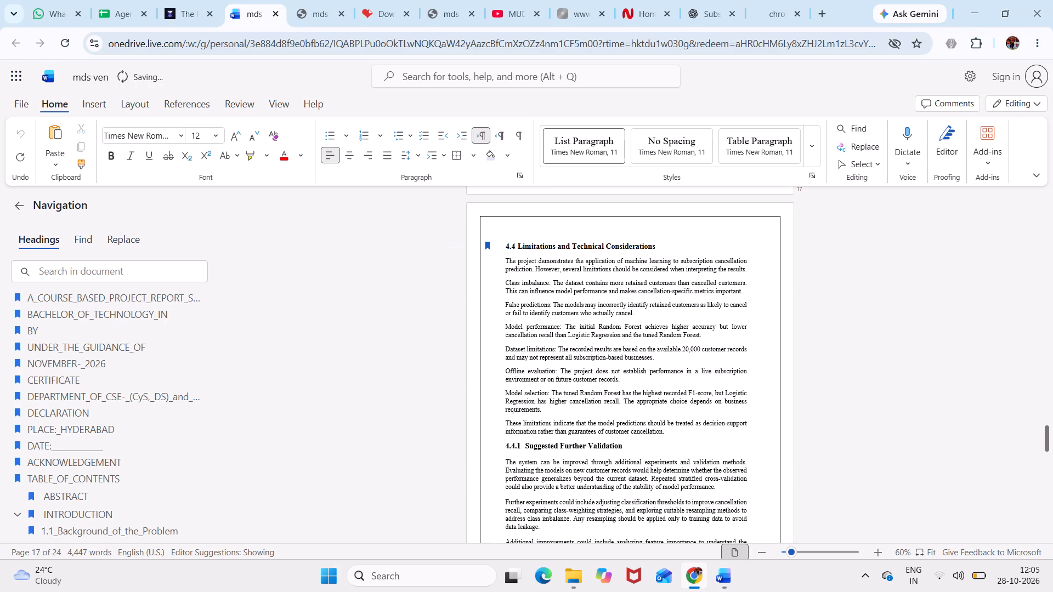
key(alt+Tab)
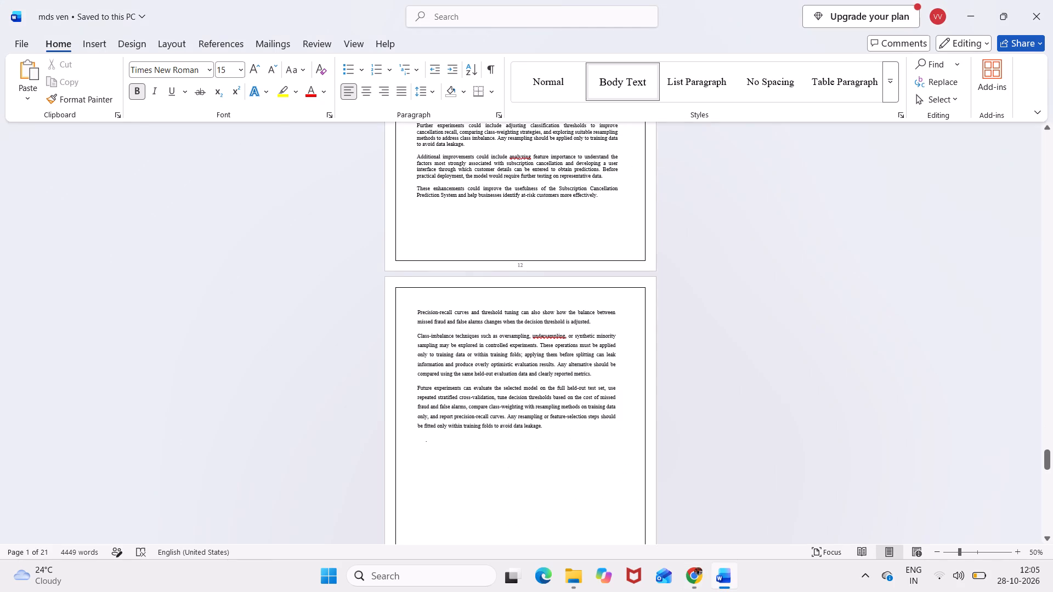
Change the guide's title to "Dr" beneath UNDER THE GUIDANCE OF on the local report's cover page.
ctrl+scroll(602, 207, up, 5)
scroll(602, 207, up, 10)
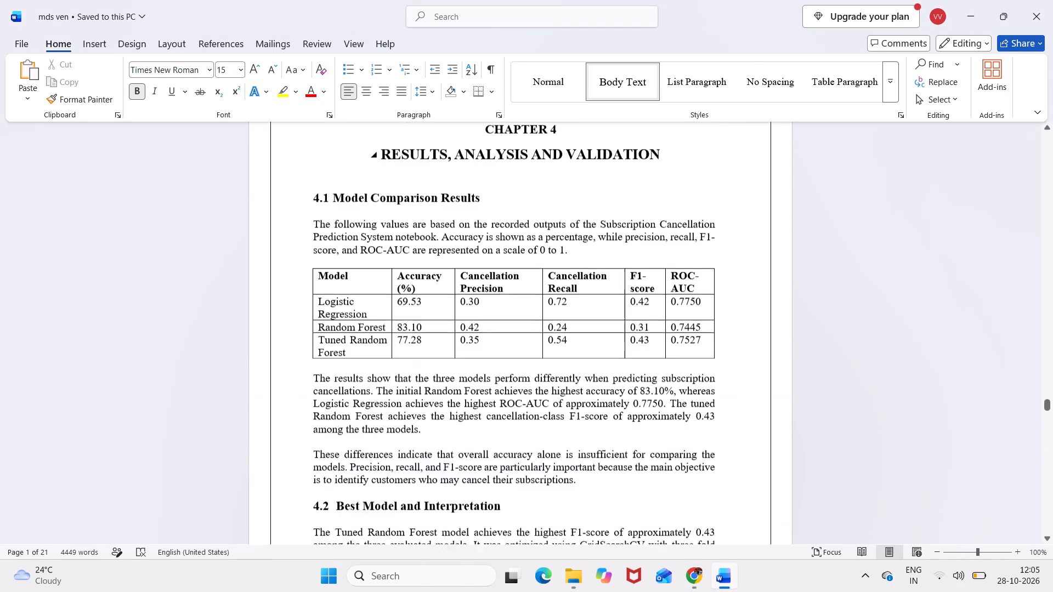
scroll(602, 207, up, 20)
scroll(602, 207, up, 10)
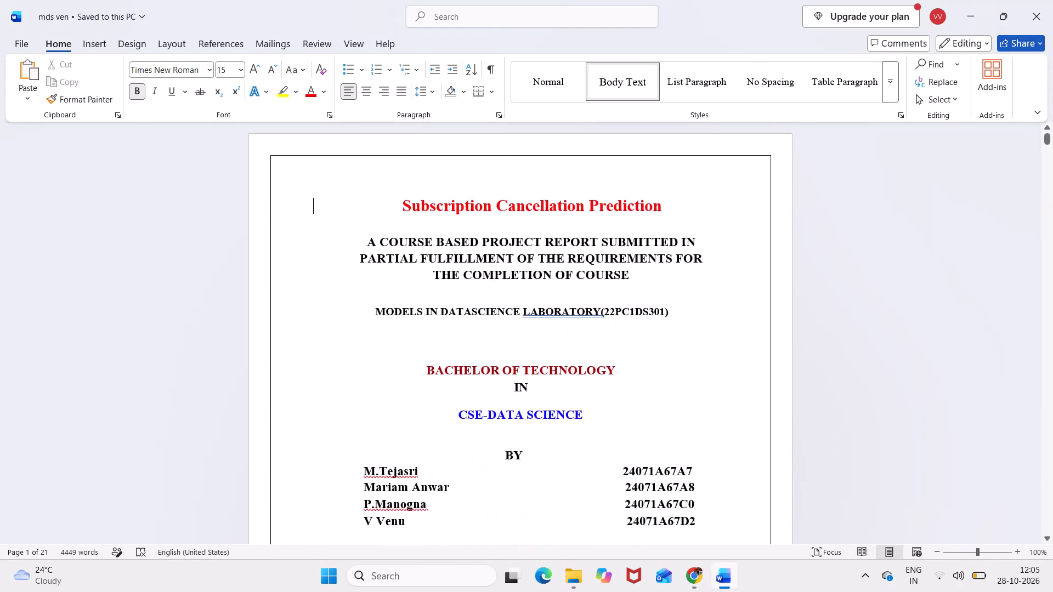
scroll(602, 207, up, 5)
scroll(602, 207, down, 3)
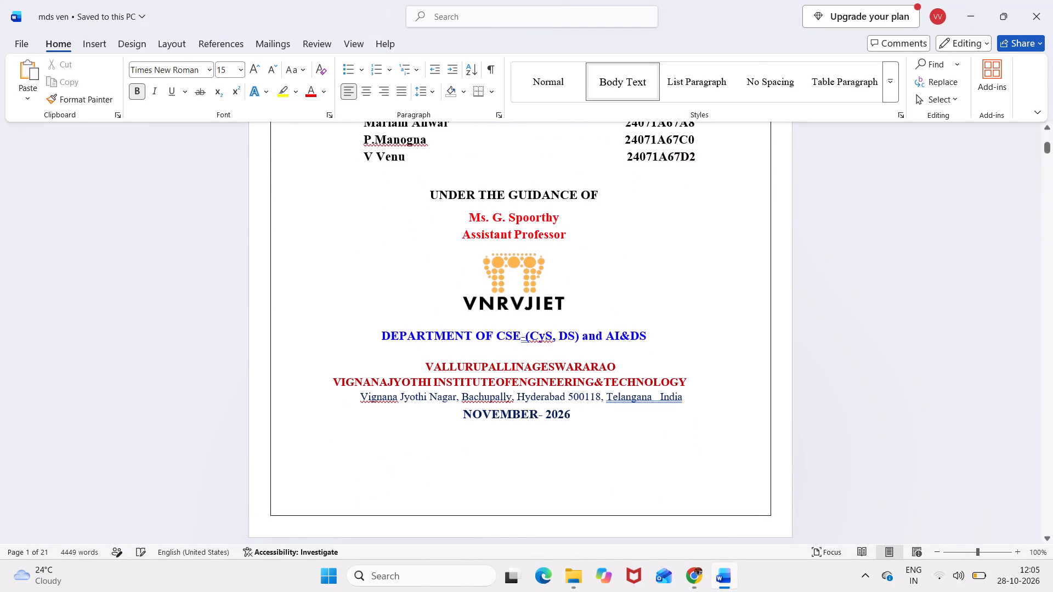
click(483, 219)
key(Right)
key(BackSpace)
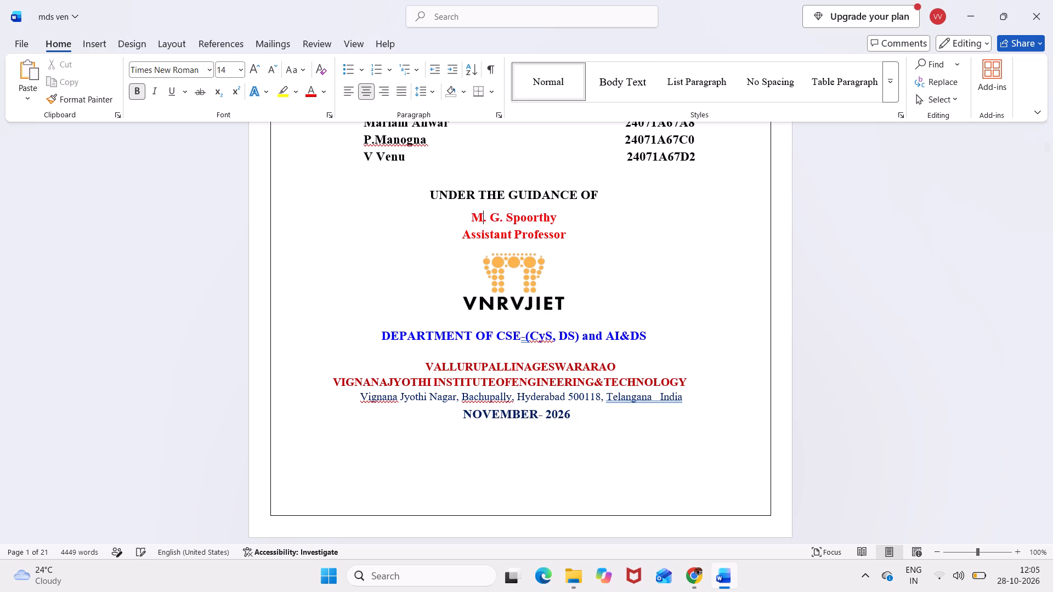
key(BackSpace)
text(Dr)
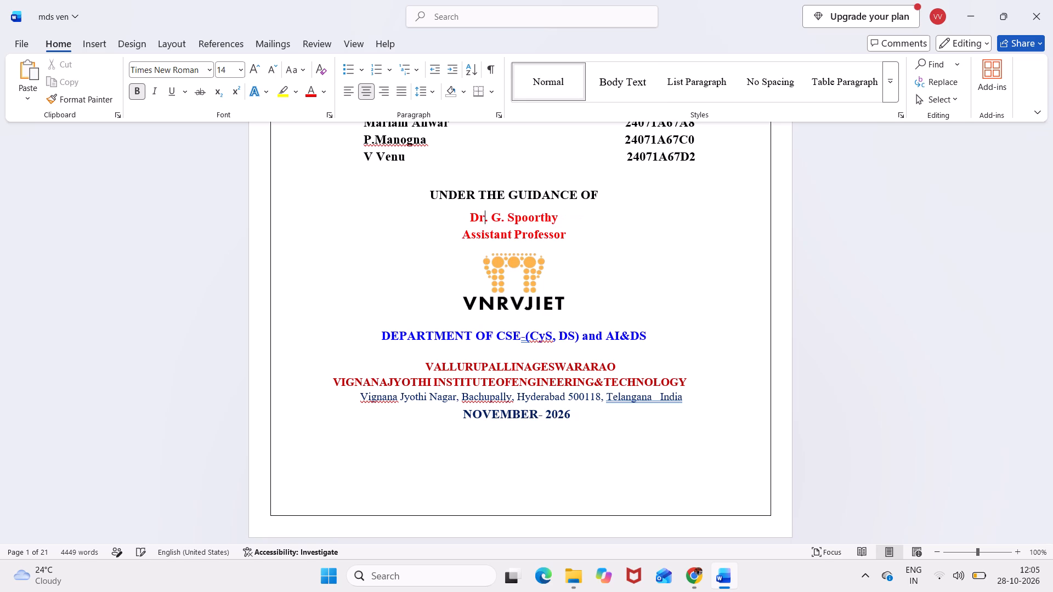
Change the academic year at the end of the local report's CERTIFICATE text to 2026-2027.
scroll(483, 219, down, 2)
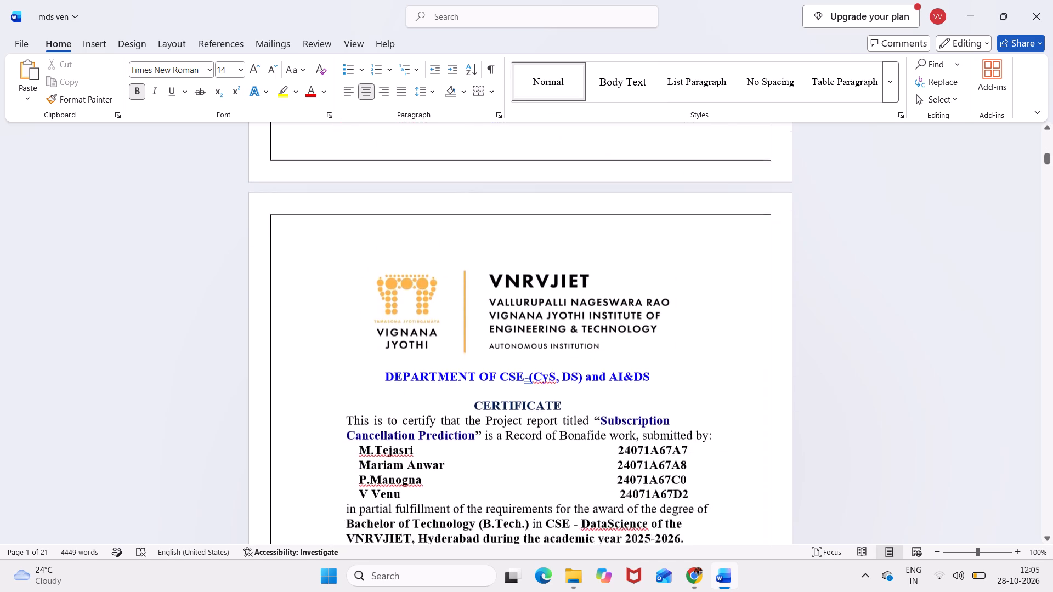
scroll(483, 219, down, 1)
scroll(483, 219, up, 6)
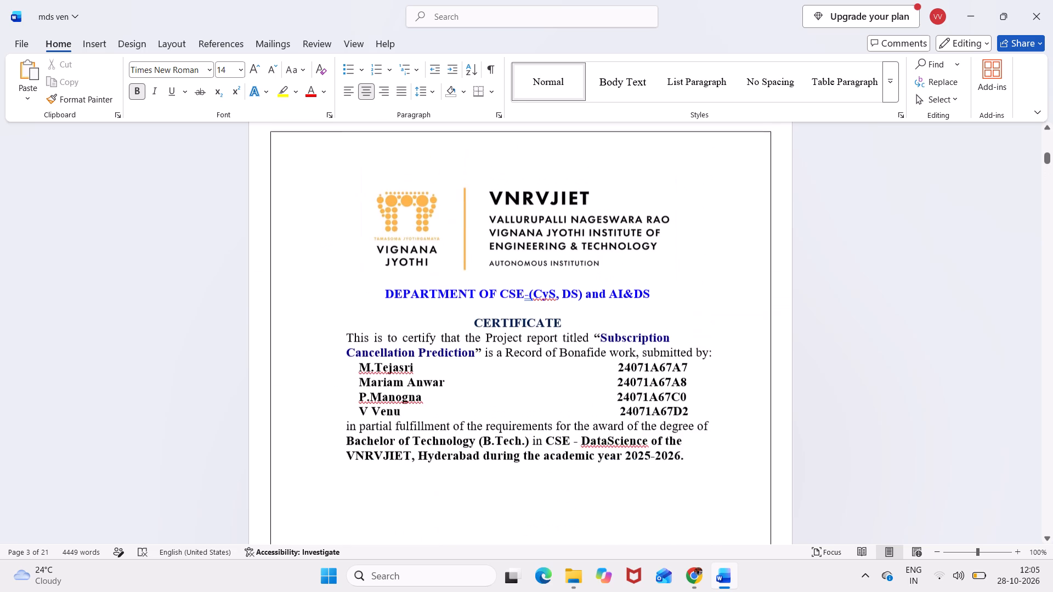
scroll(483, 219, up, 1)
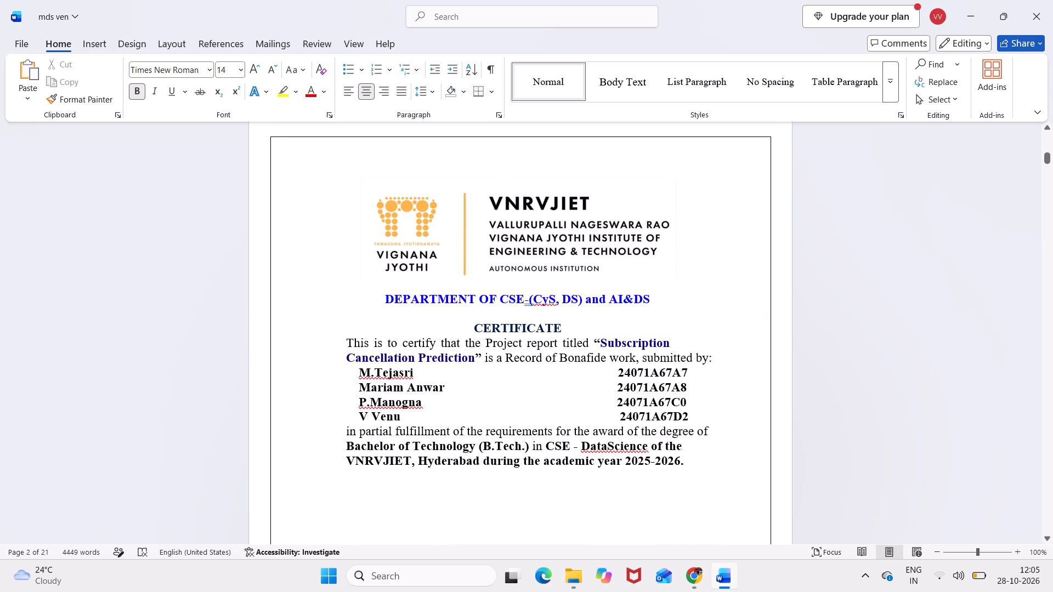
click(652, 463)
key(BackSpace)
key(6)
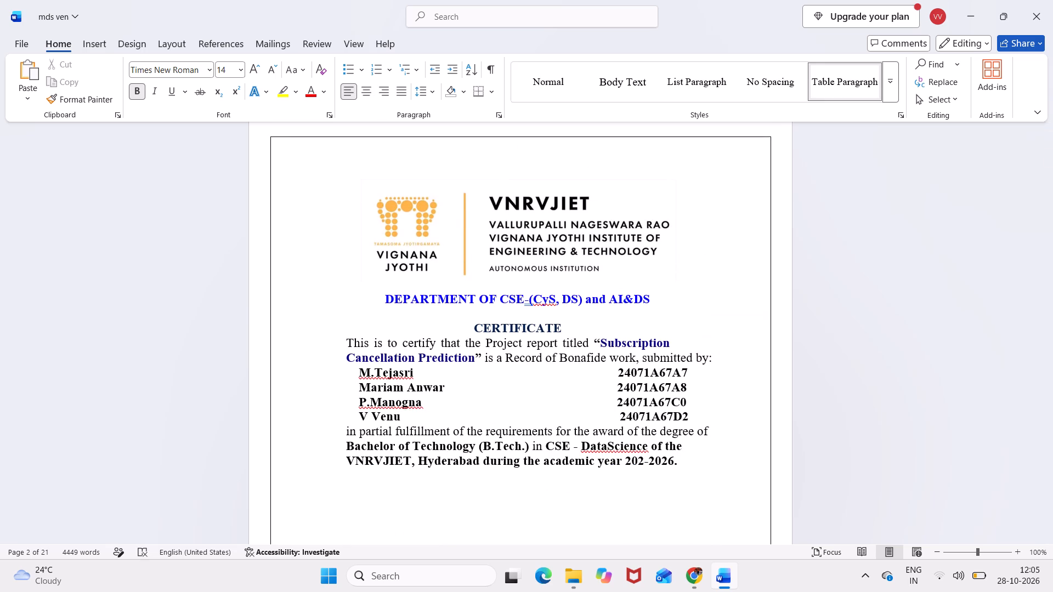
key(Right)
key(Right)
key(Right)
key(Right)
key(Right)
key(BackSpace)
key(7)
Look over the local report's pages from the DECLARATION through to the test cases chapter.
scroll(660, 531, down, 1)
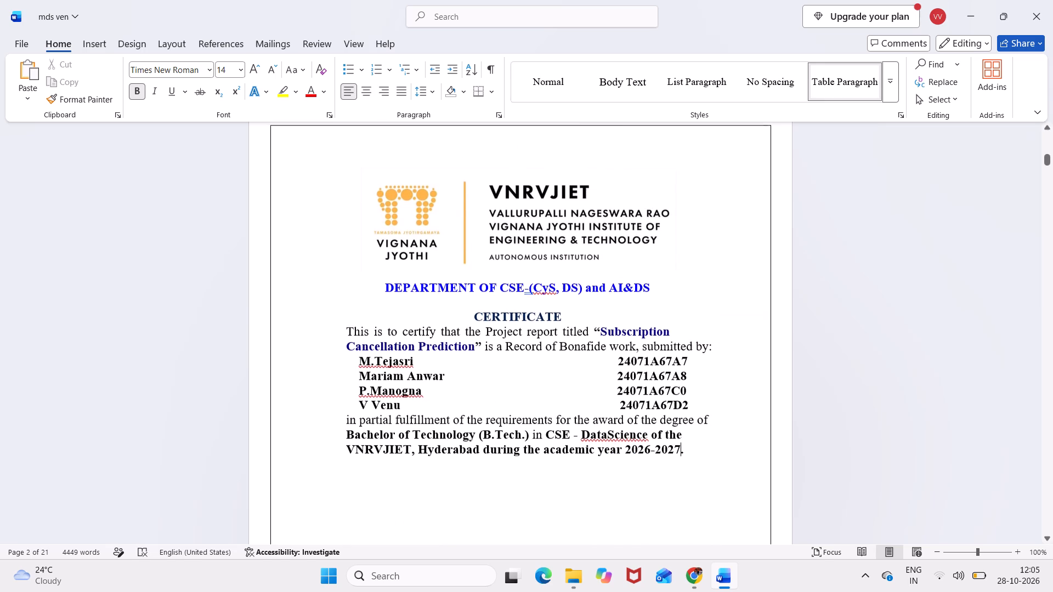
scroll(660, 531, down, 5)
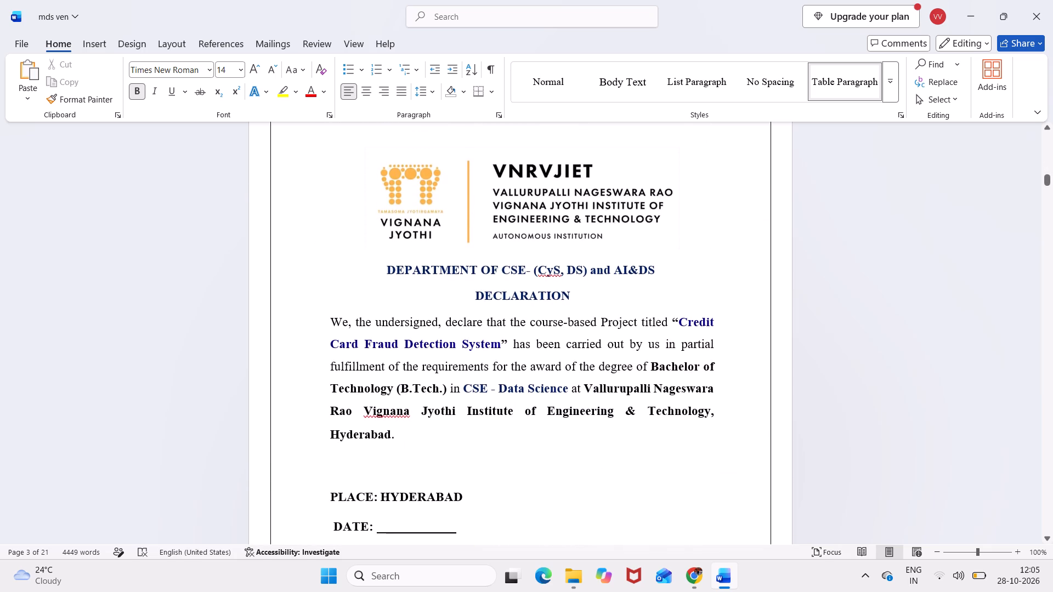
scroll(660, 531, down, 15)
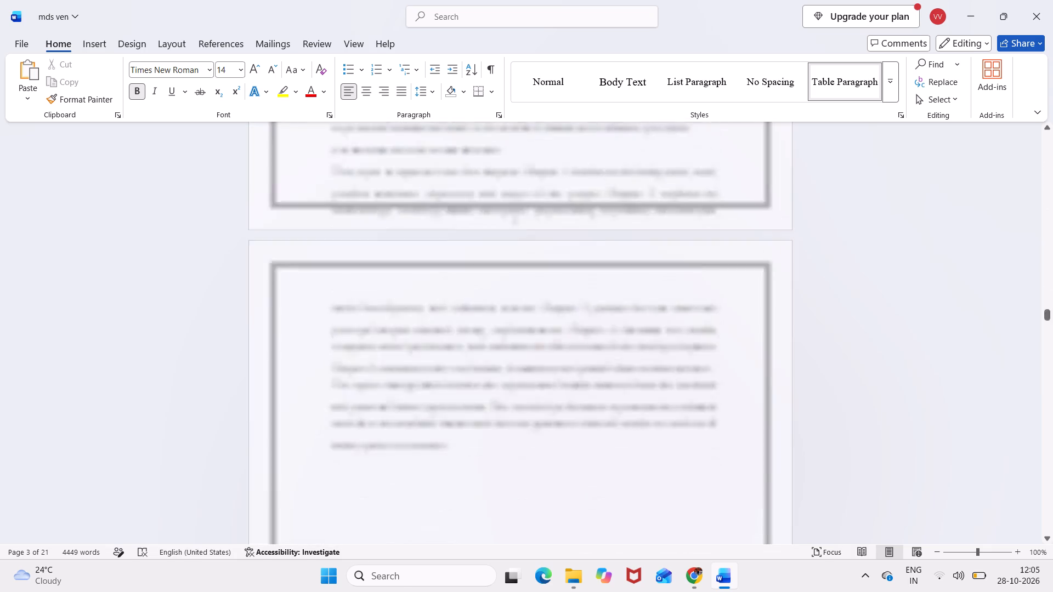
scroll(660, 531, up, 1)
scroll(660, 531, down, 3)
Switch to Chrome and check the online mds ven document's closing pages, page numbers and save status.
key(alt+Tab)
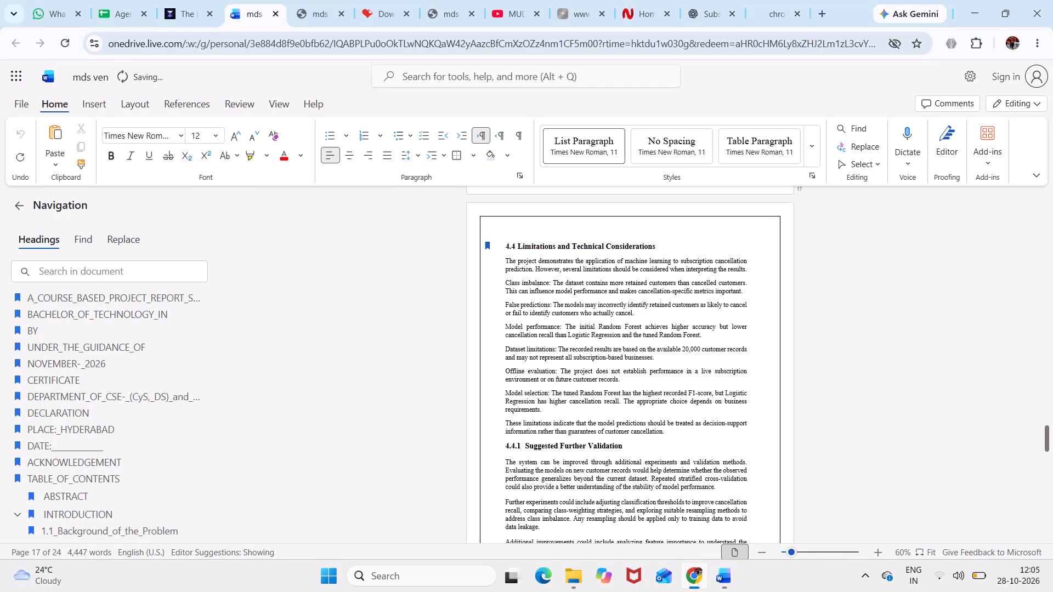
scroll(578, 412, up, 7)
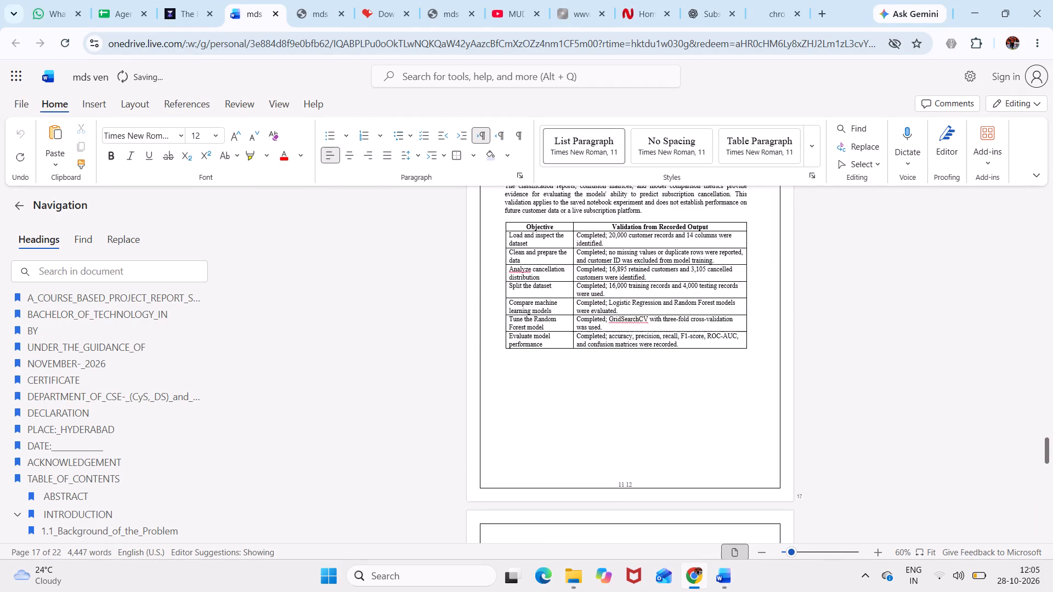
scroll(578, 412, up, 12)
scroll(578, 412, down, 13)
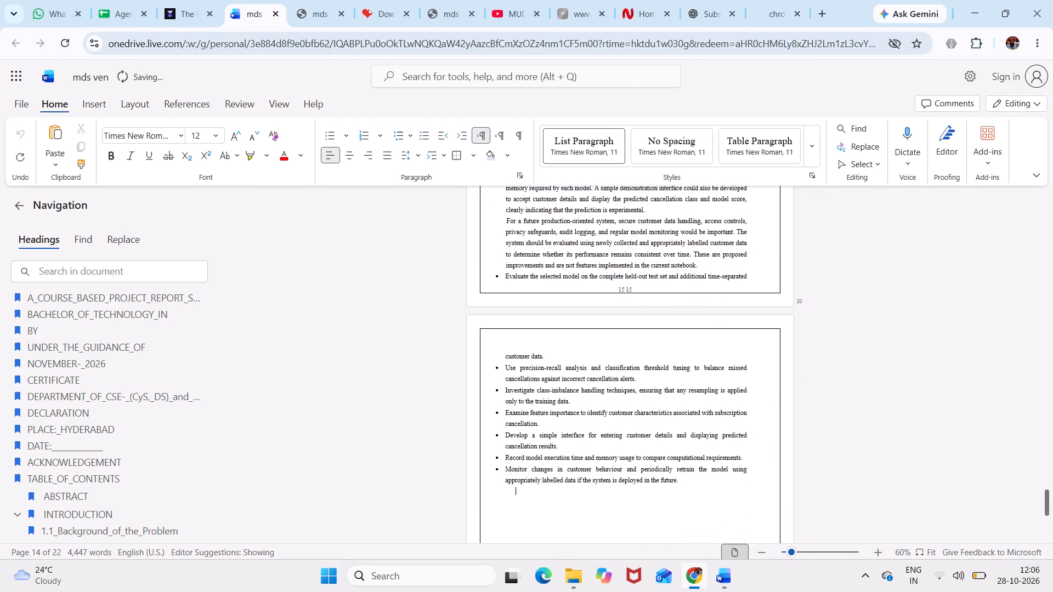
scroll(578, 412, down, 4)
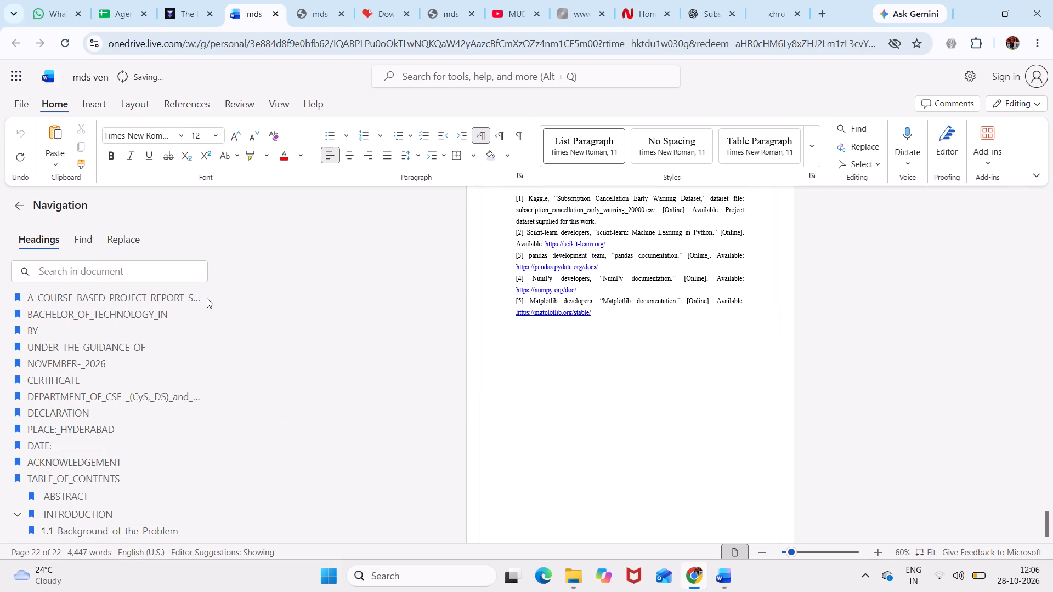
click(116, 81)
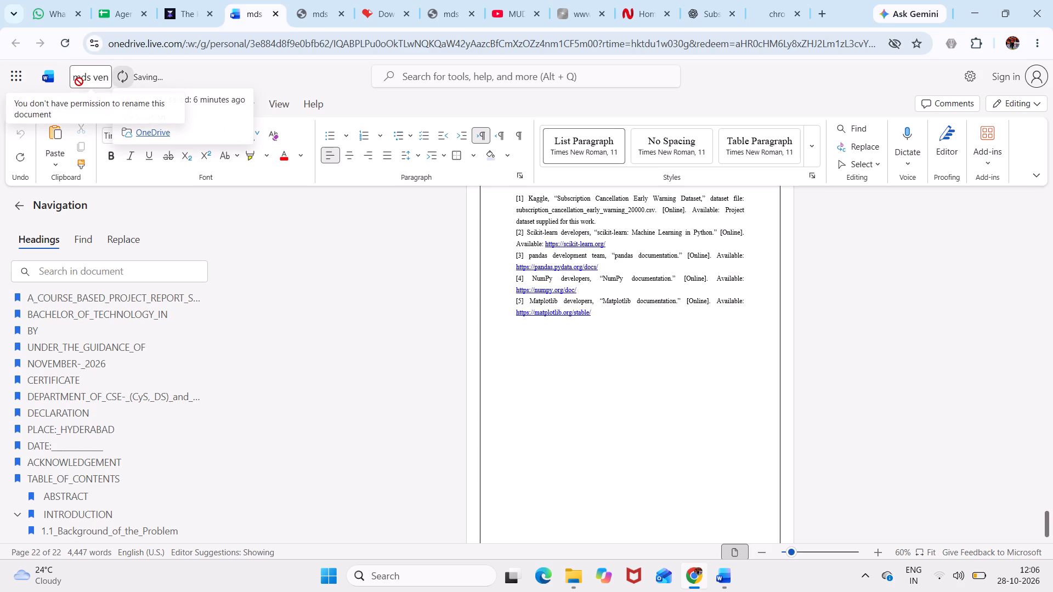
click(79, 82)
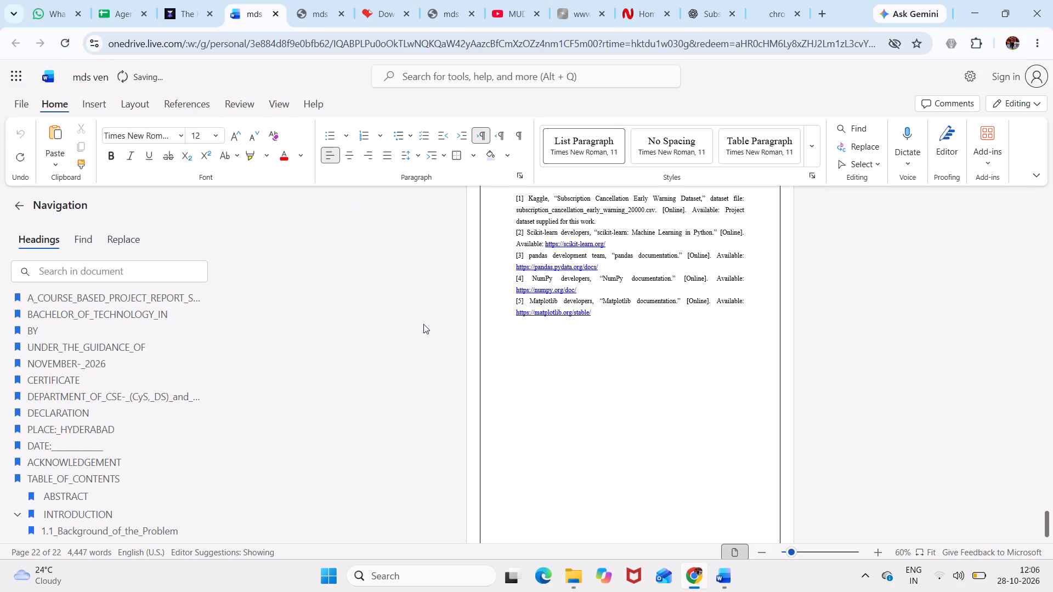
Switch to File Explorer and open the mds ven (3) PDF from Downloads to review its cover page.
key(alt+Tab)
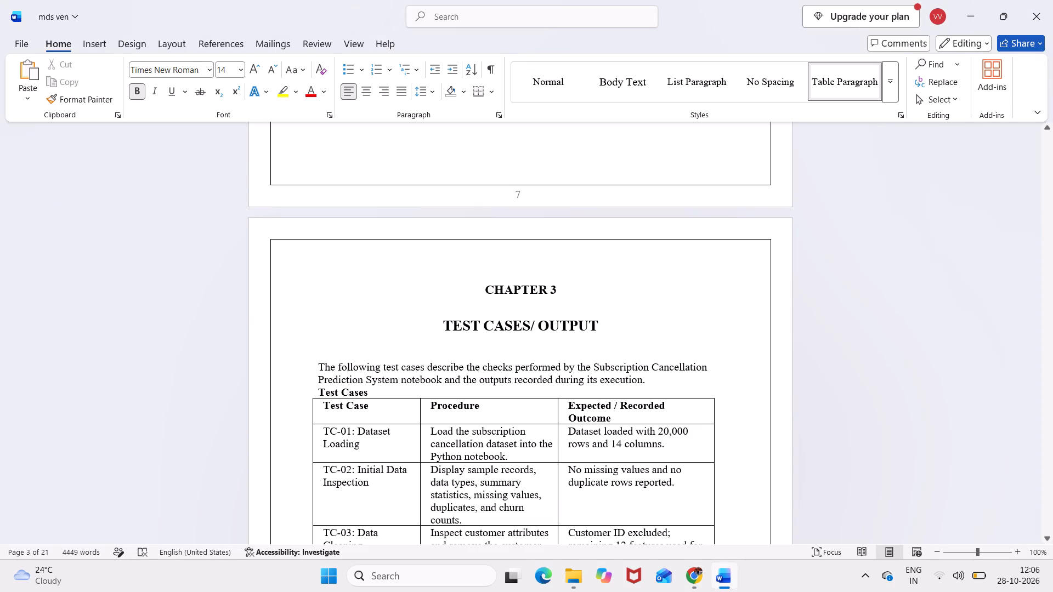
key(alt+Tab)
key(alt+Tab)
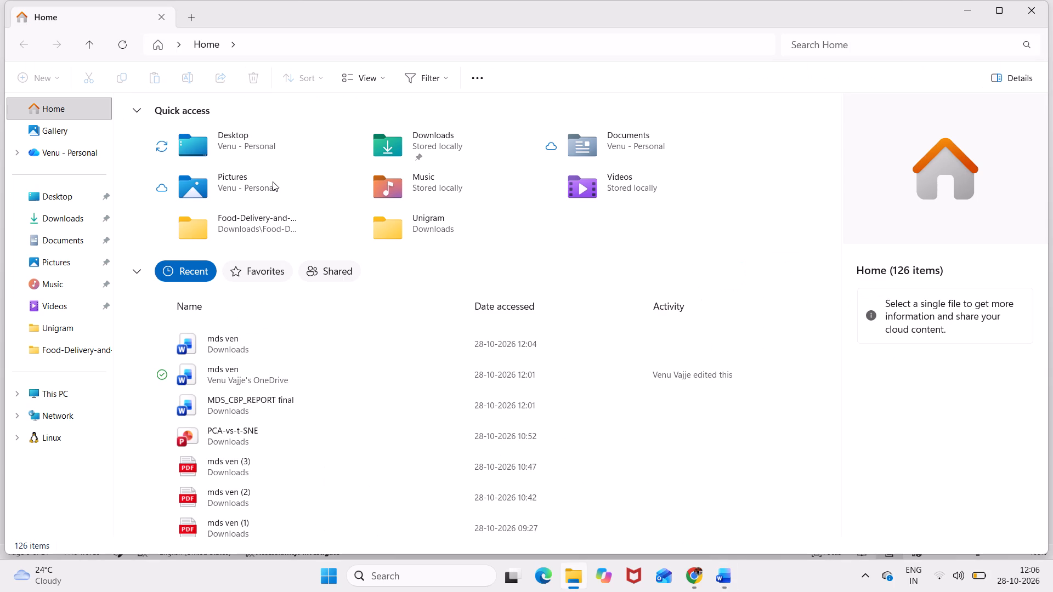
double_click(284, 479)
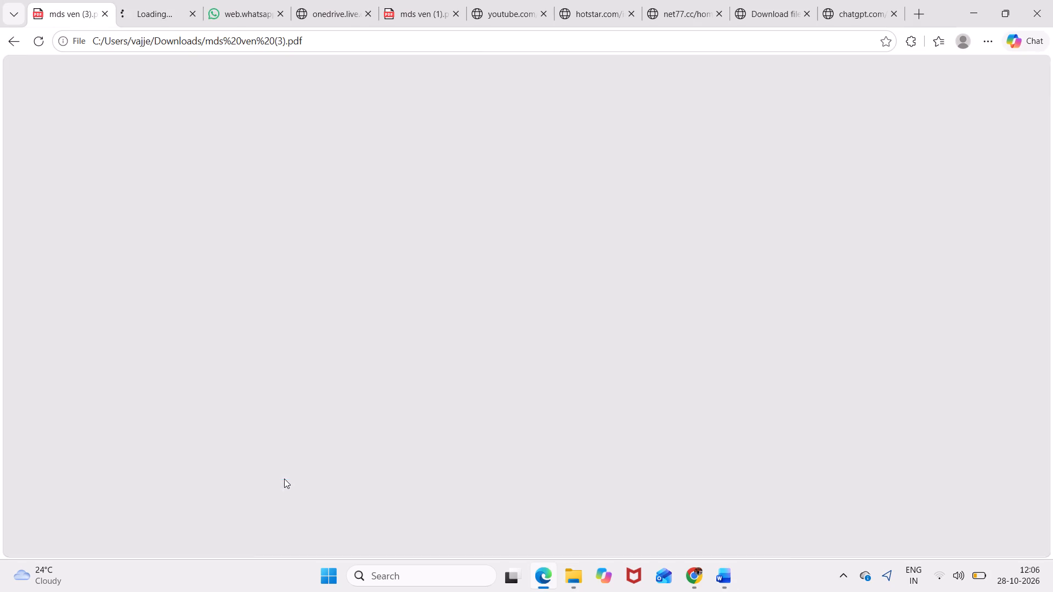
scroll(450, 412, down, 6)
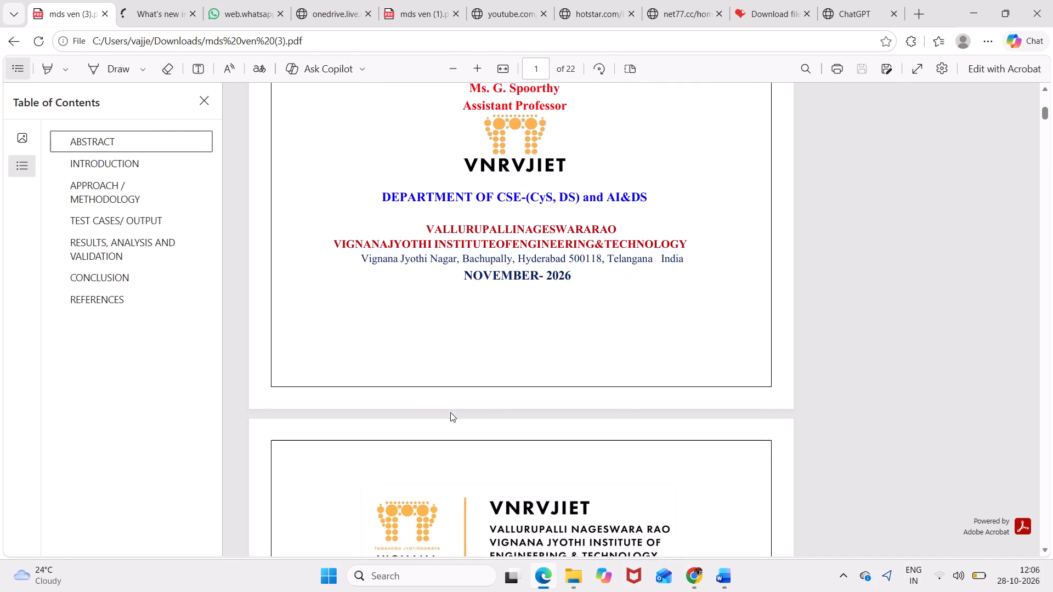
key(alt+Tab)
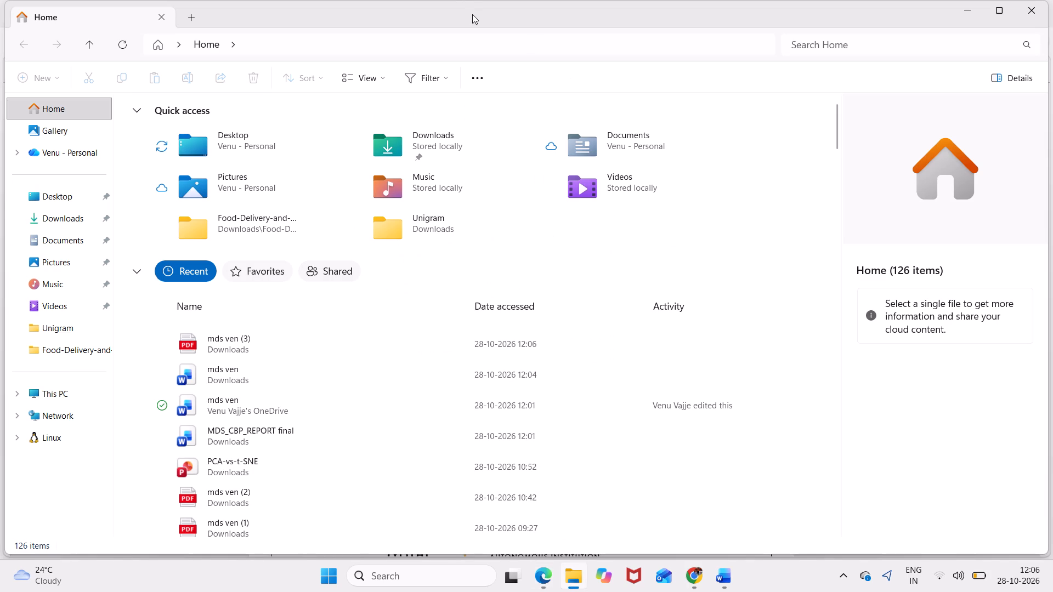
key(alt+Tab)
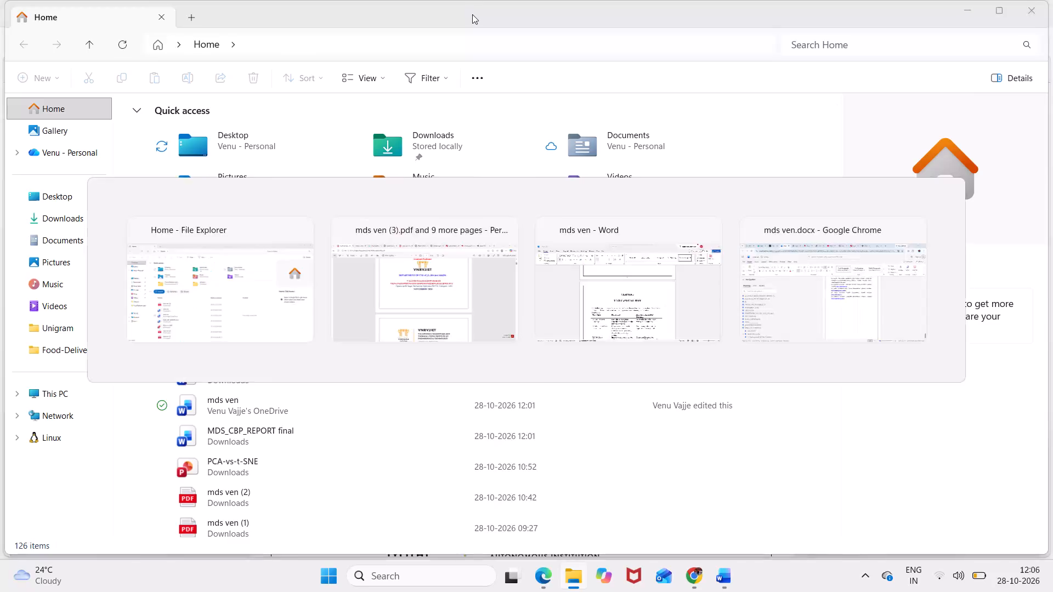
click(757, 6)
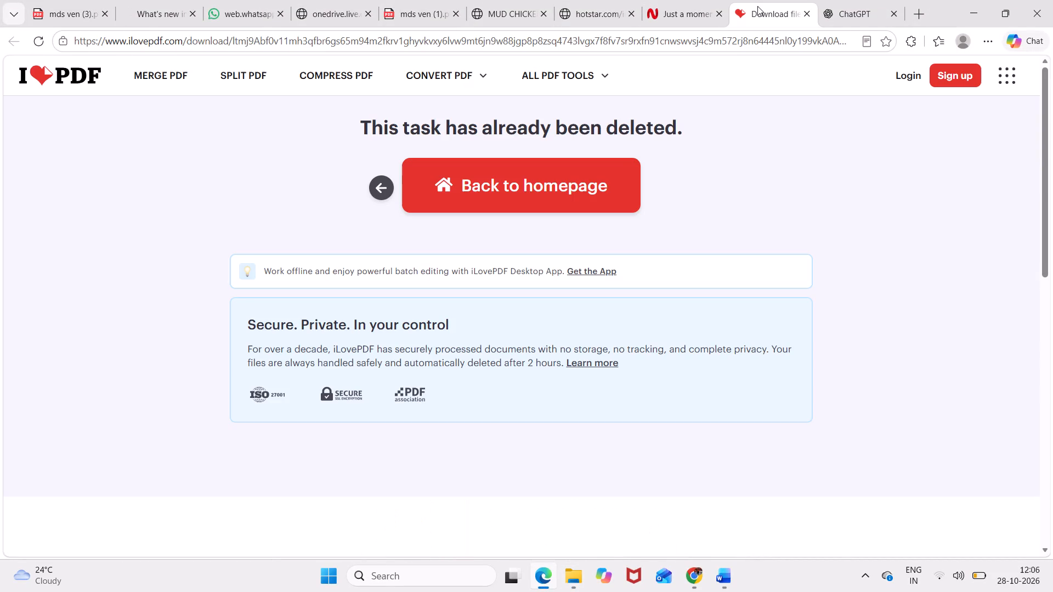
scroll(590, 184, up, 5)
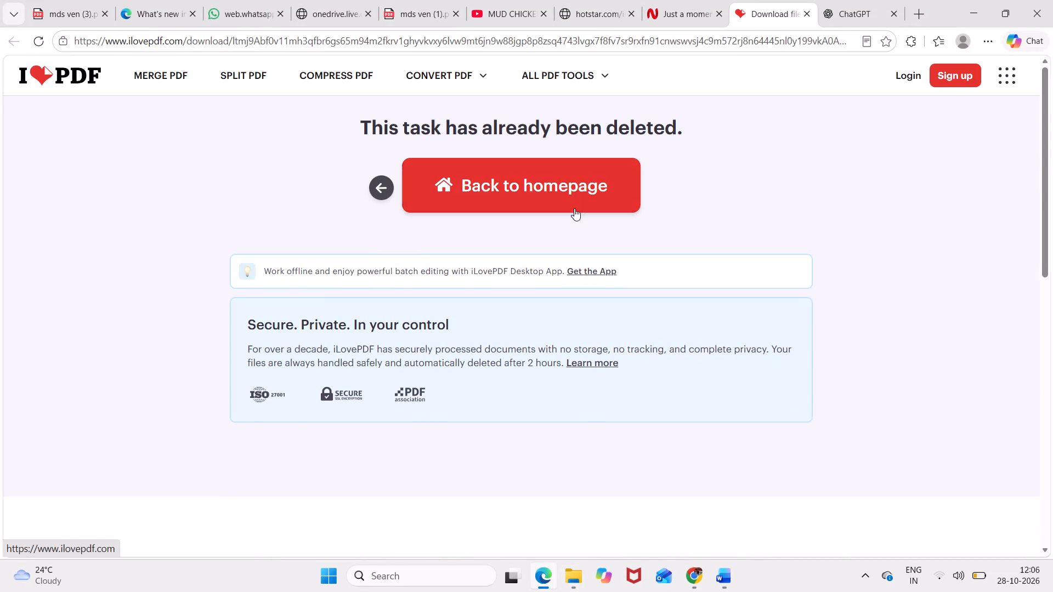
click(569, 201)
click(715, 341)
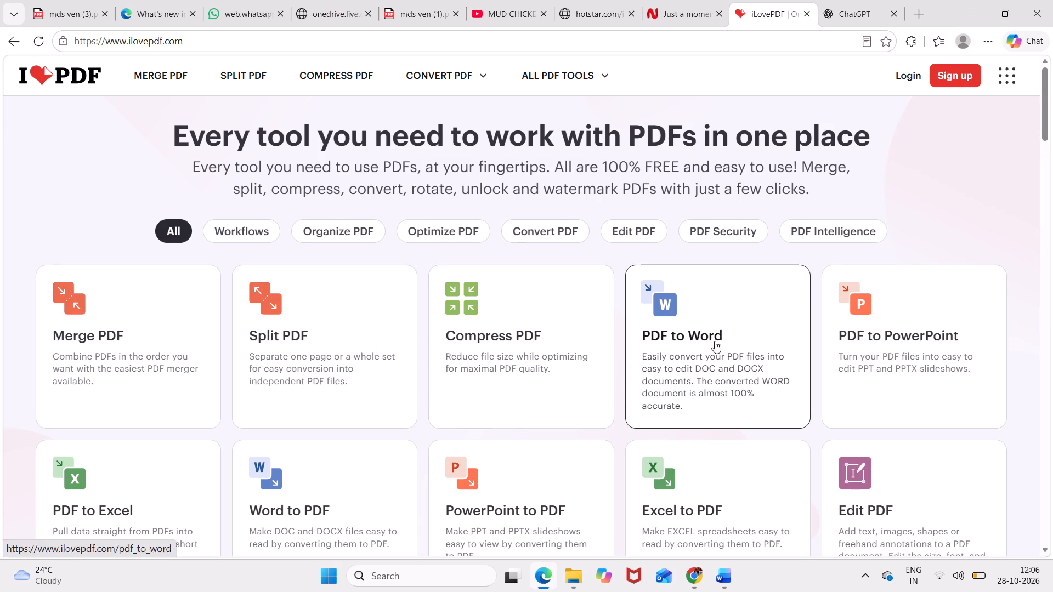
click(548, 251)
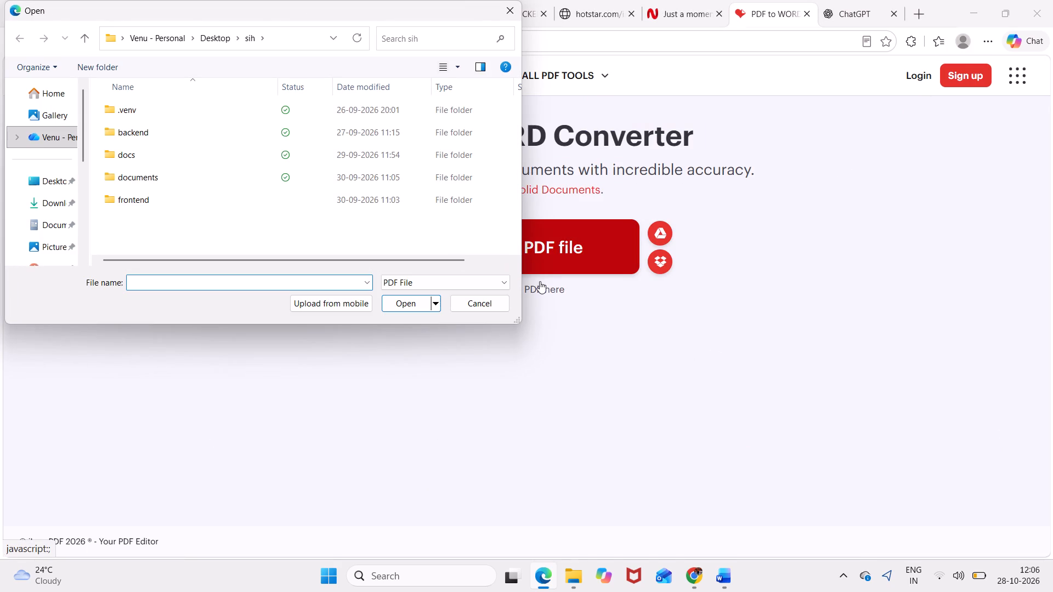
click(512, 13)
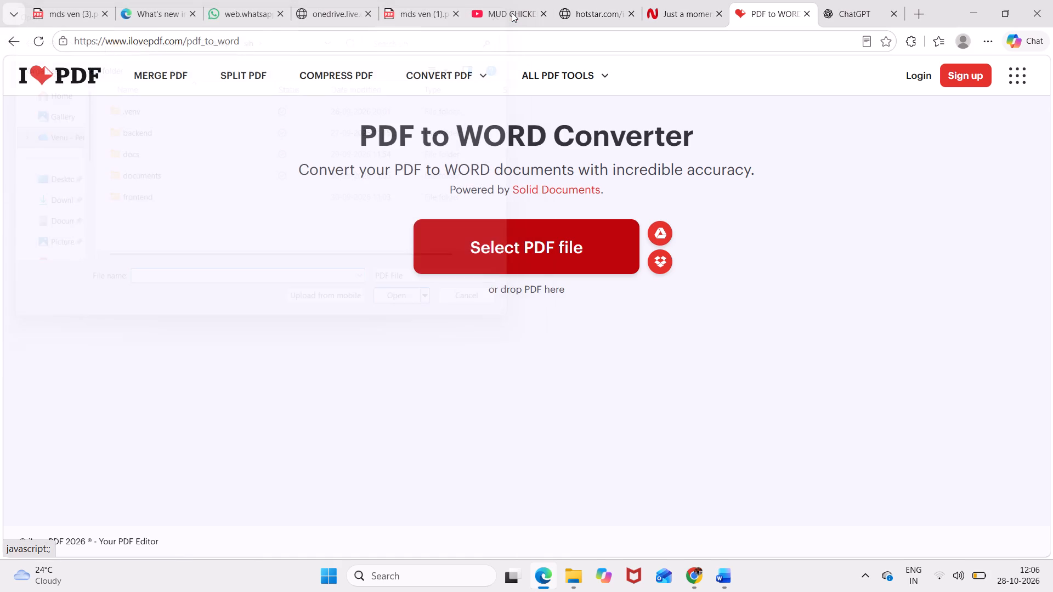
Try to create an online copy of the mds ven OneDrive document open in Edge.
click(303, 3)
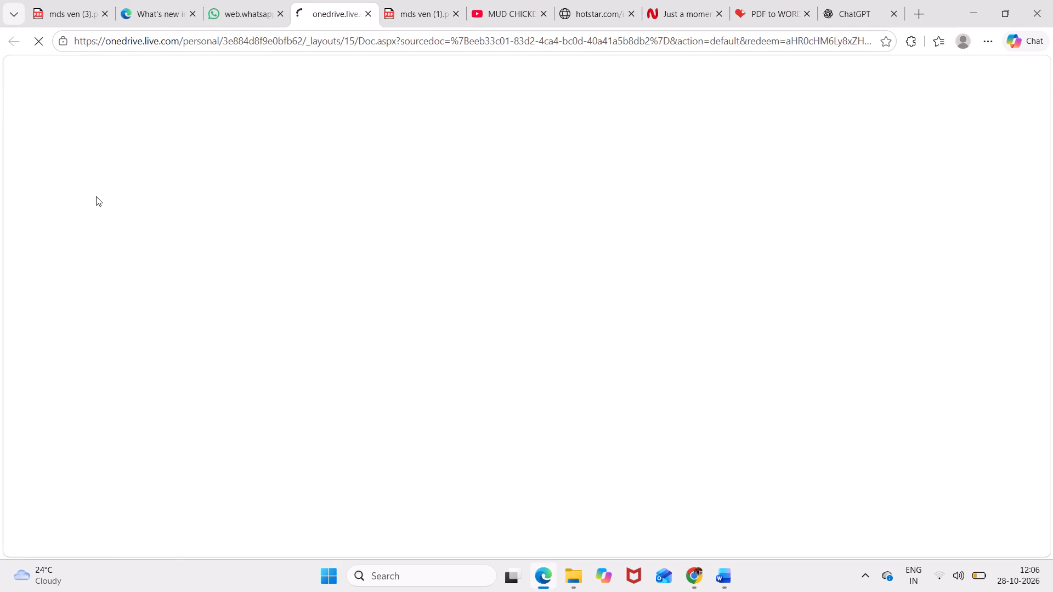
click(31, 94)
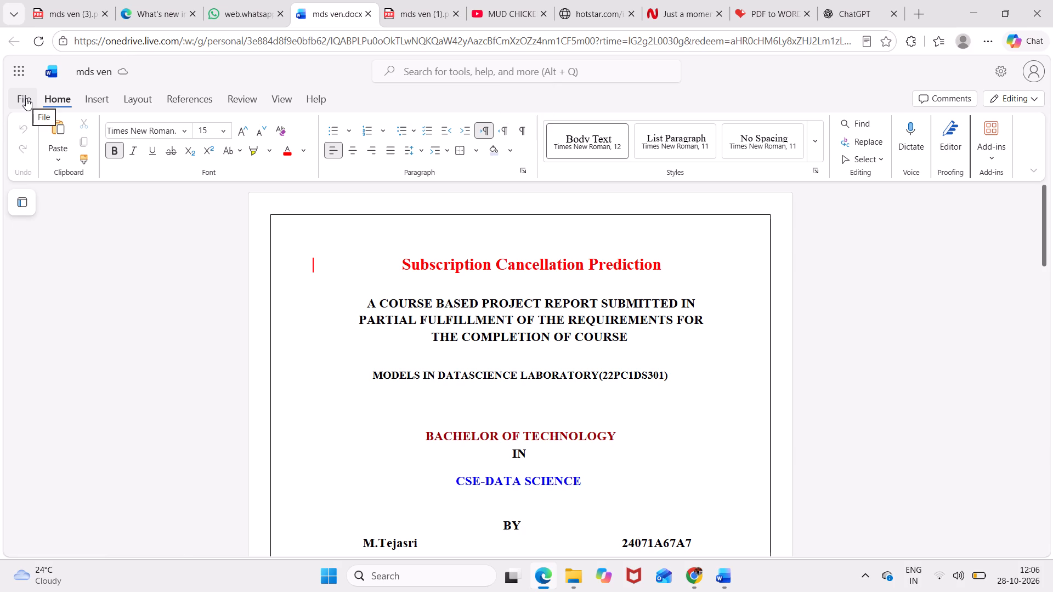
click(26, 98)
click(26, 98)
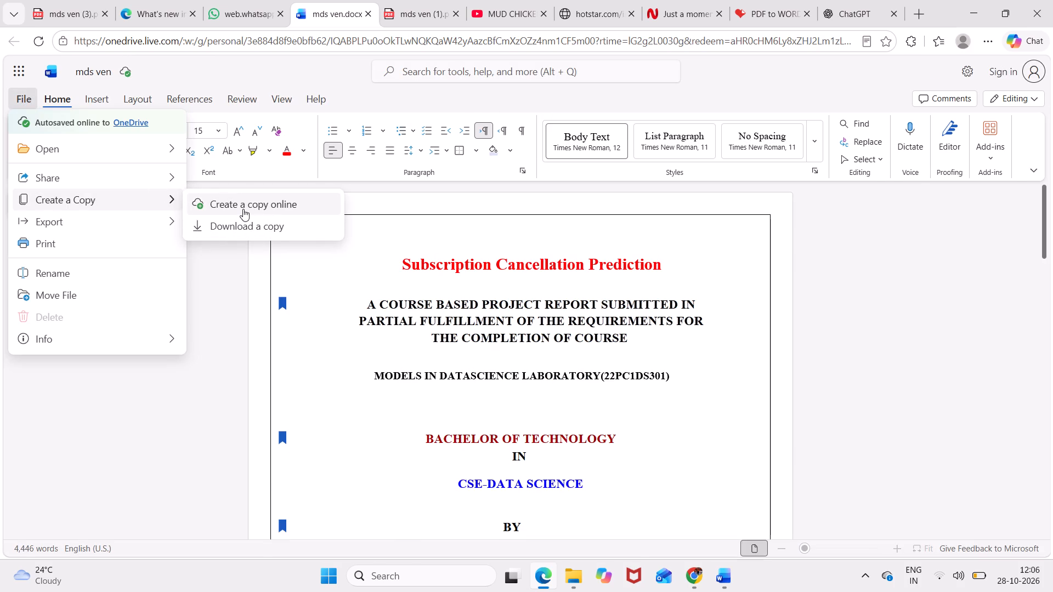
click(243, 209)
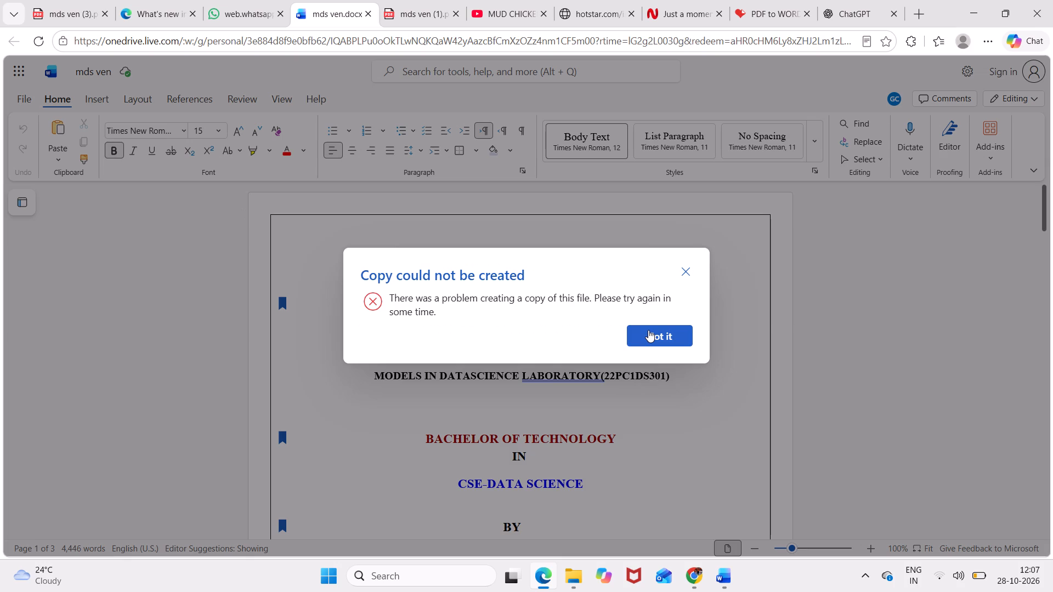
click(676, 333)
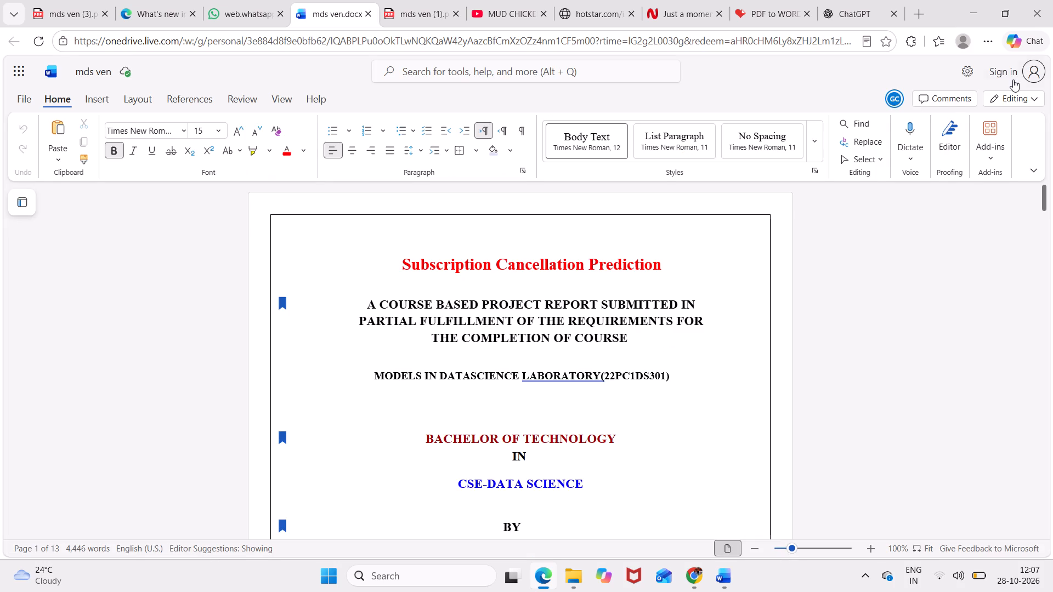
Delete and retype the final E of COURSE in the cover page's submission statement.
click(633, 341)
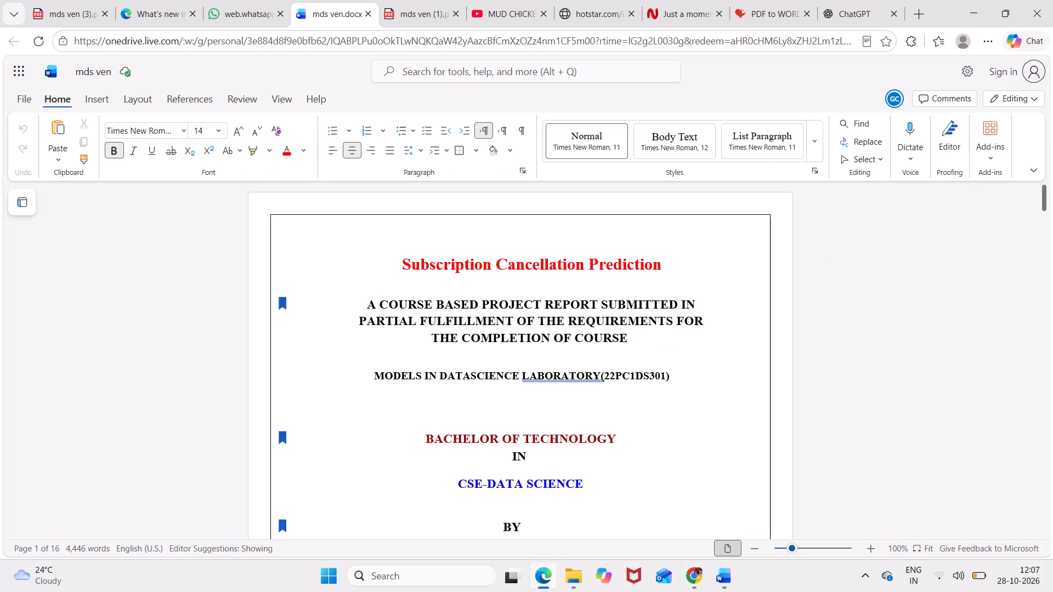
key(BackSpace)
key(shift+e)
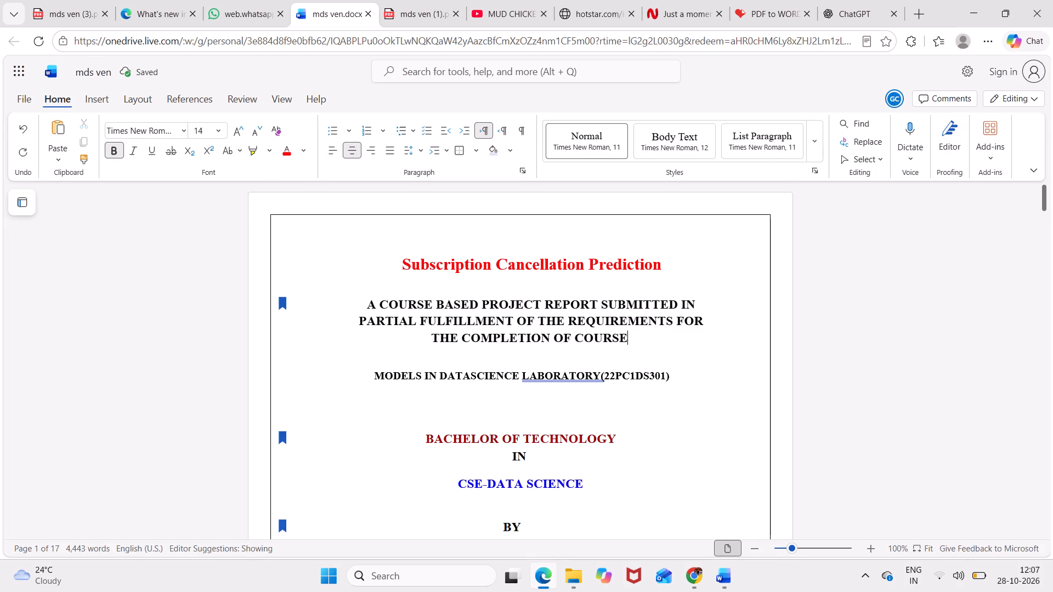
Review the footer page numbers from the References page back to the contents page.
scroll(633, 341, down, 20)
scroll(633, 341, down, 20)
scroll(633, 341, down, 20)
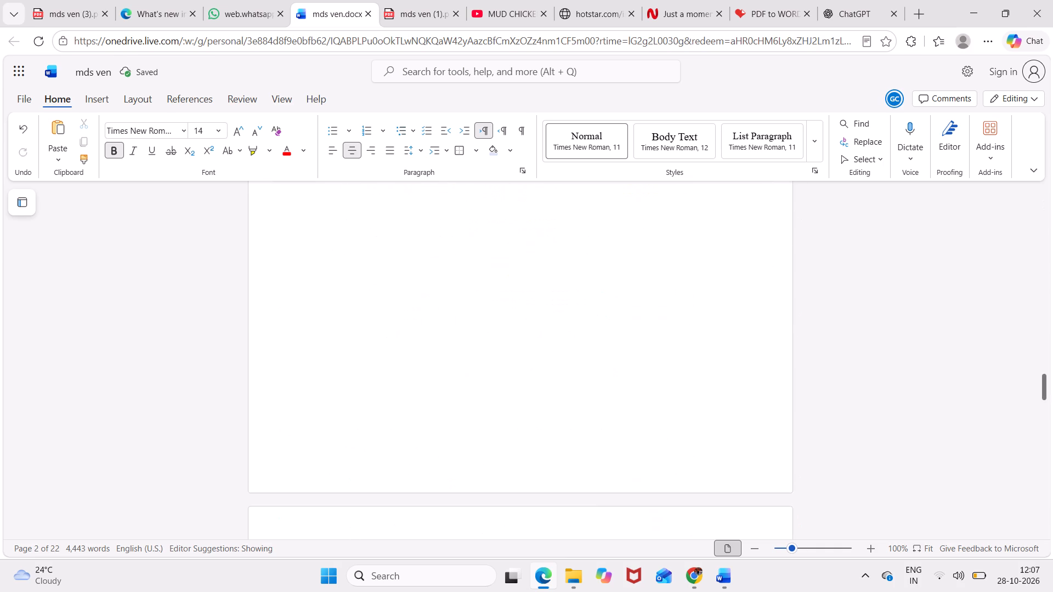
scroll(633, 341, down, 20)
scroll(633, 341, down, 9)
scroll(633, 341, up, 2)
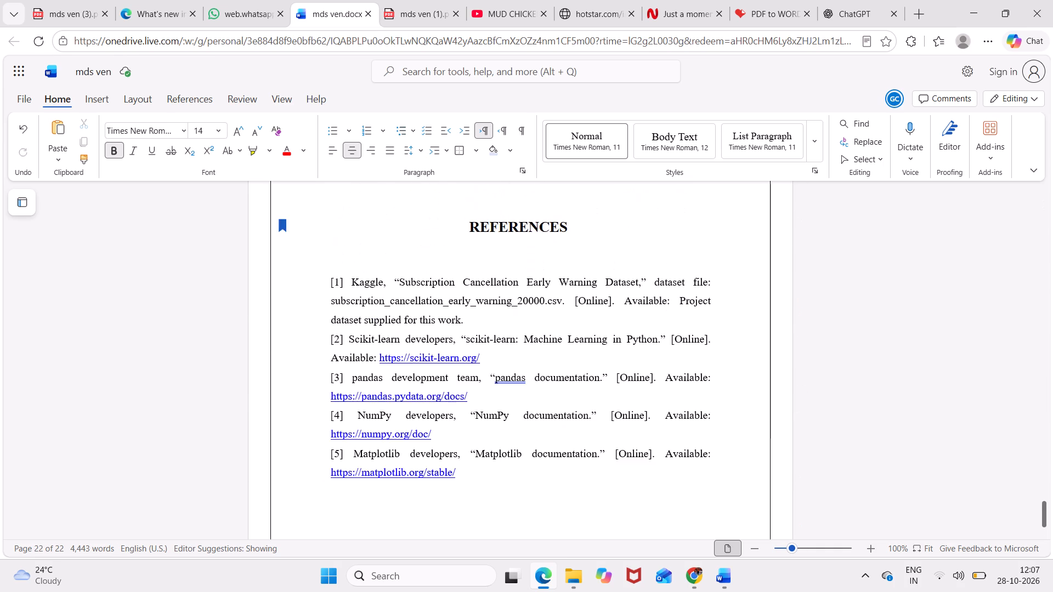
scroll(633, 341, up, 2)
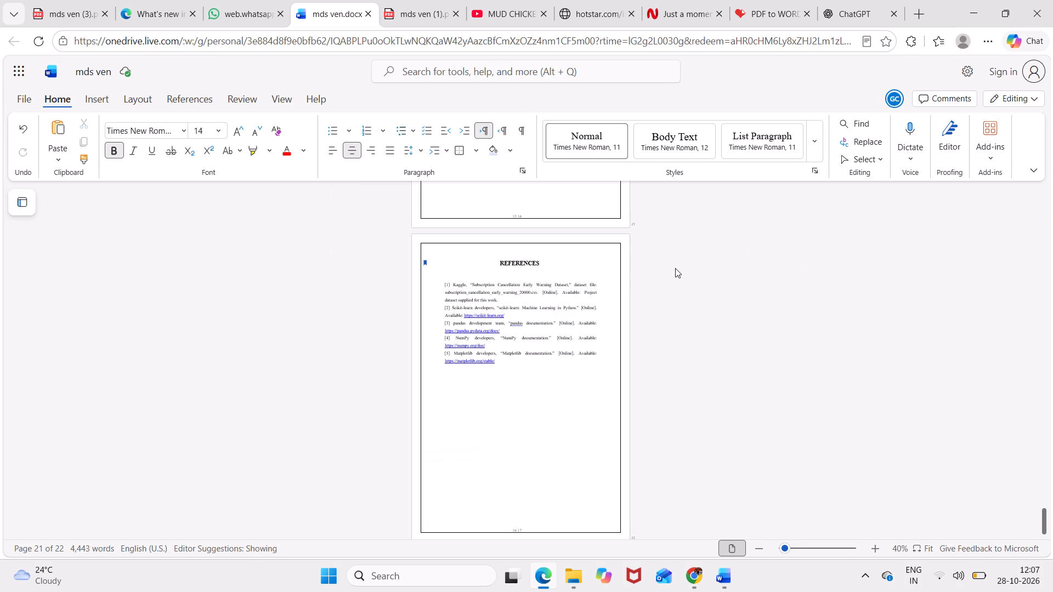
scroll(675, 268, up, 5)
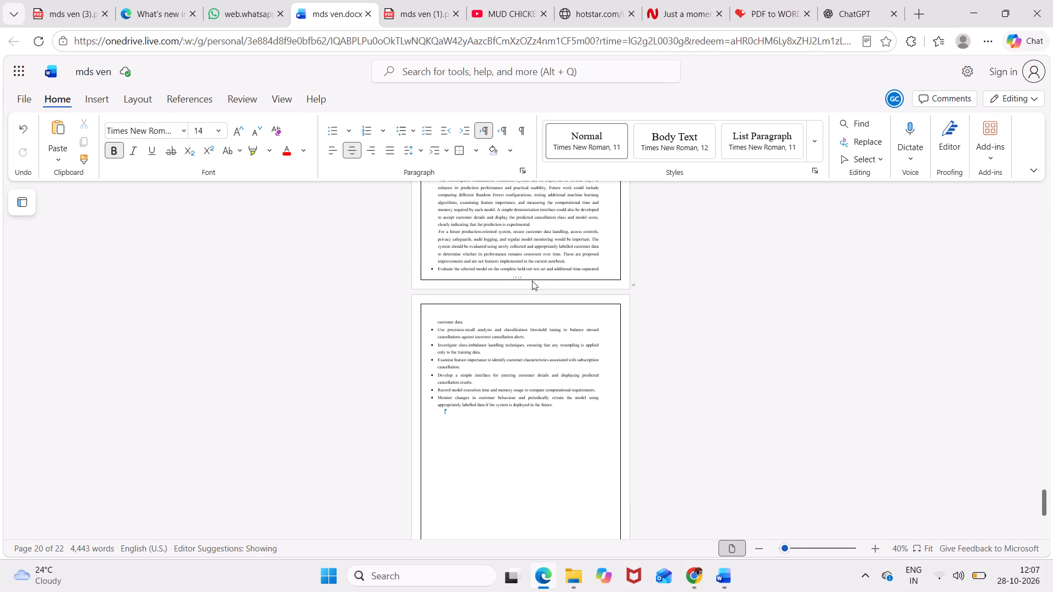
scroll(532, 281, up, 17)
click(532, 281)
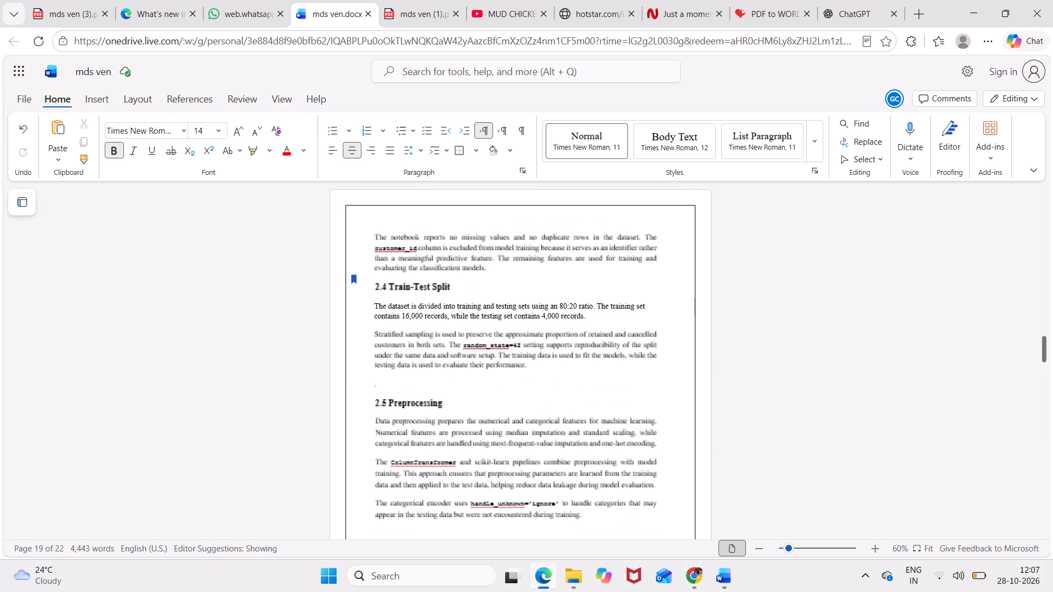
scroll(532, 281, down, 4)
scroll(532, 281, up, 14)
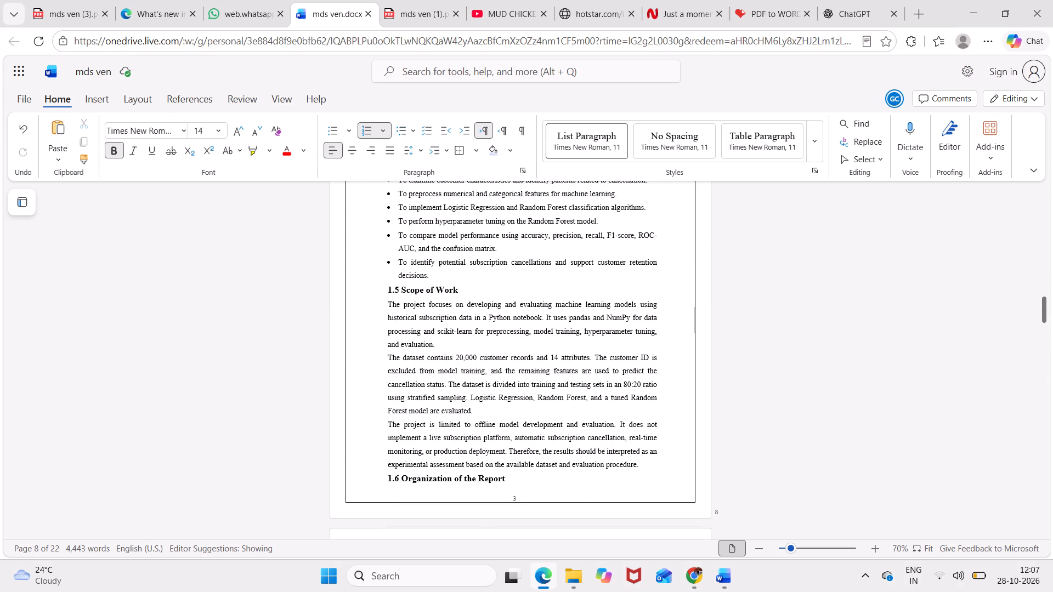
scroll(530, 482, up, 3)
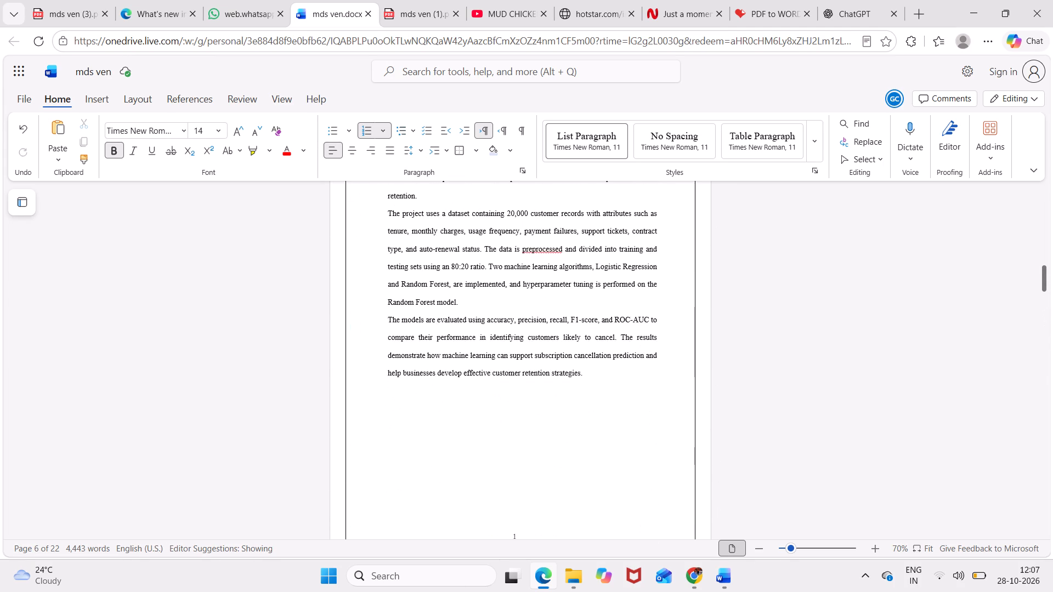
scroll(530, 482, up, 4)
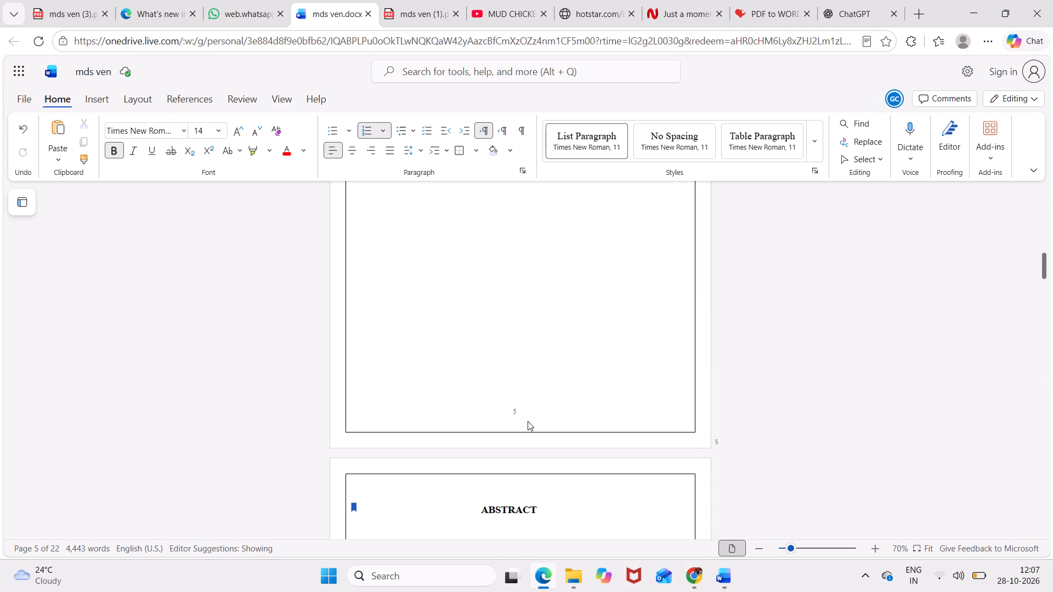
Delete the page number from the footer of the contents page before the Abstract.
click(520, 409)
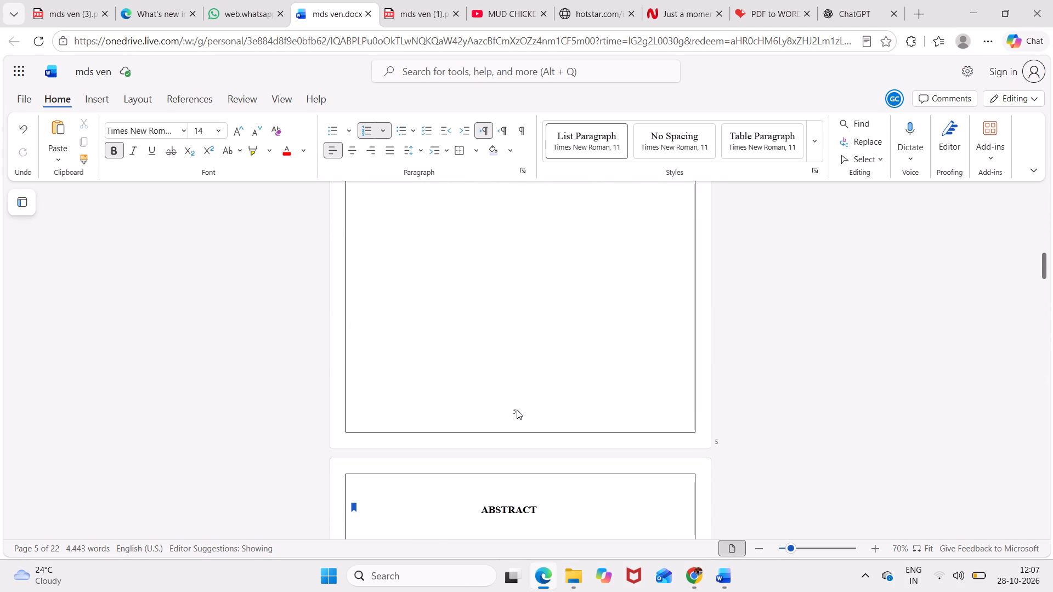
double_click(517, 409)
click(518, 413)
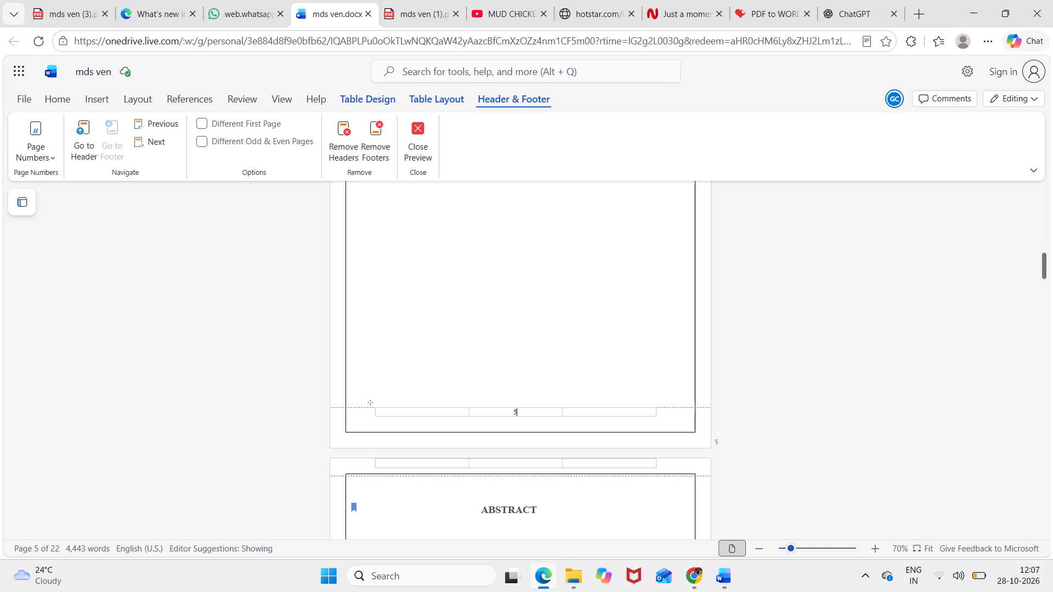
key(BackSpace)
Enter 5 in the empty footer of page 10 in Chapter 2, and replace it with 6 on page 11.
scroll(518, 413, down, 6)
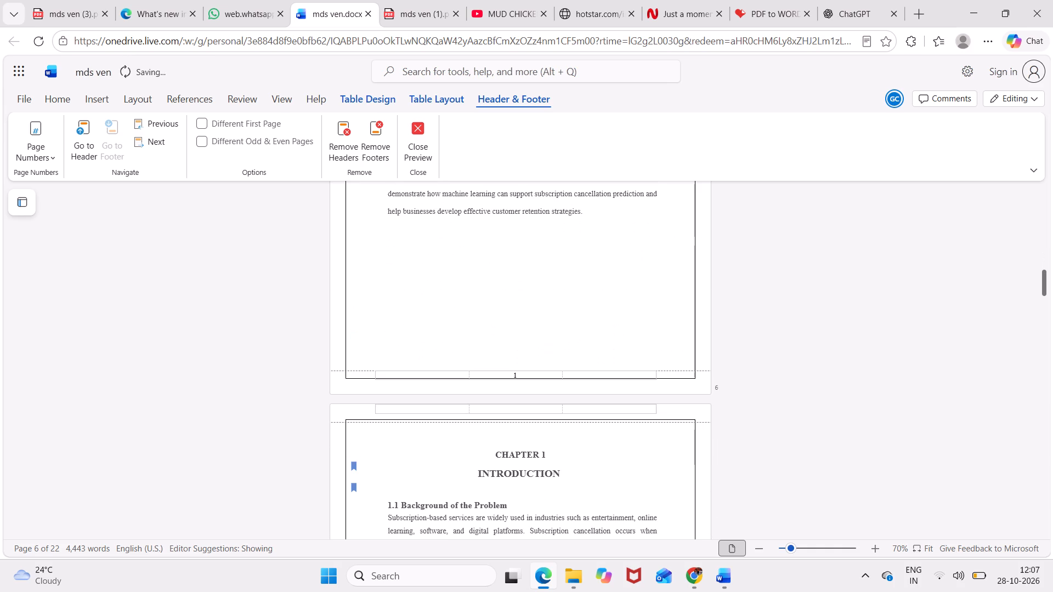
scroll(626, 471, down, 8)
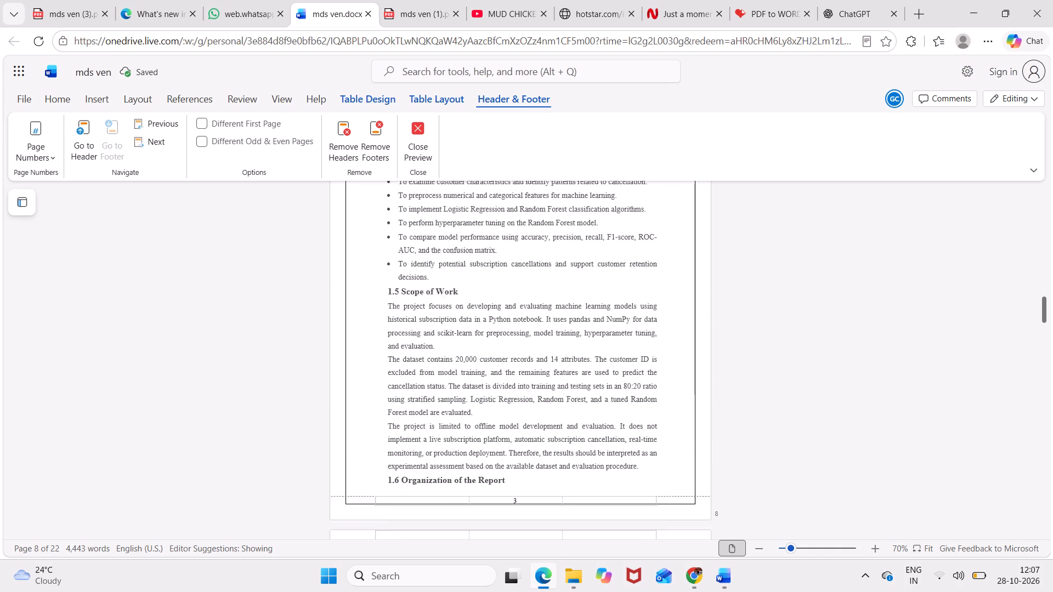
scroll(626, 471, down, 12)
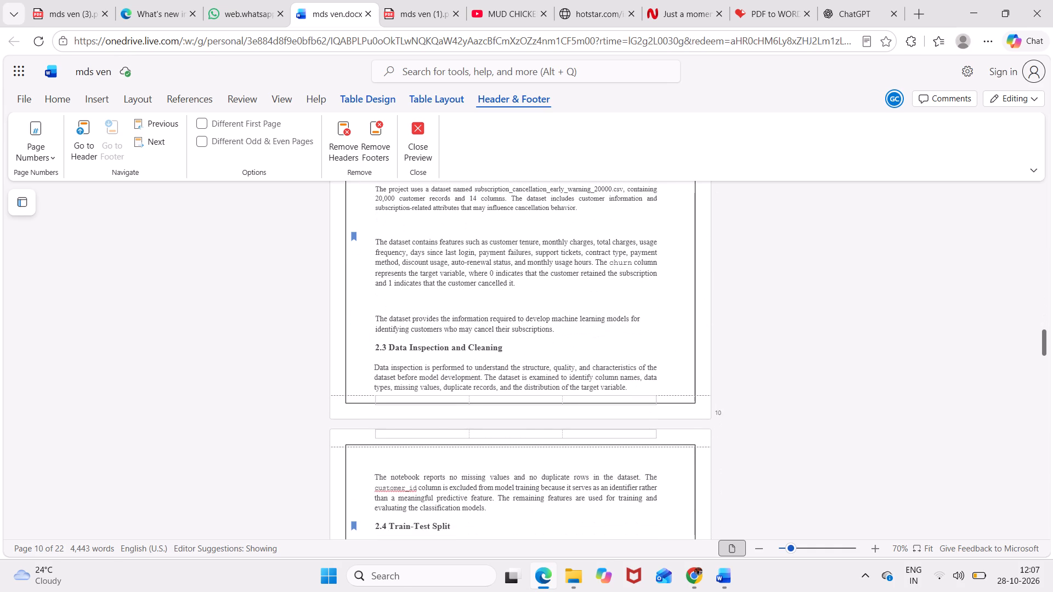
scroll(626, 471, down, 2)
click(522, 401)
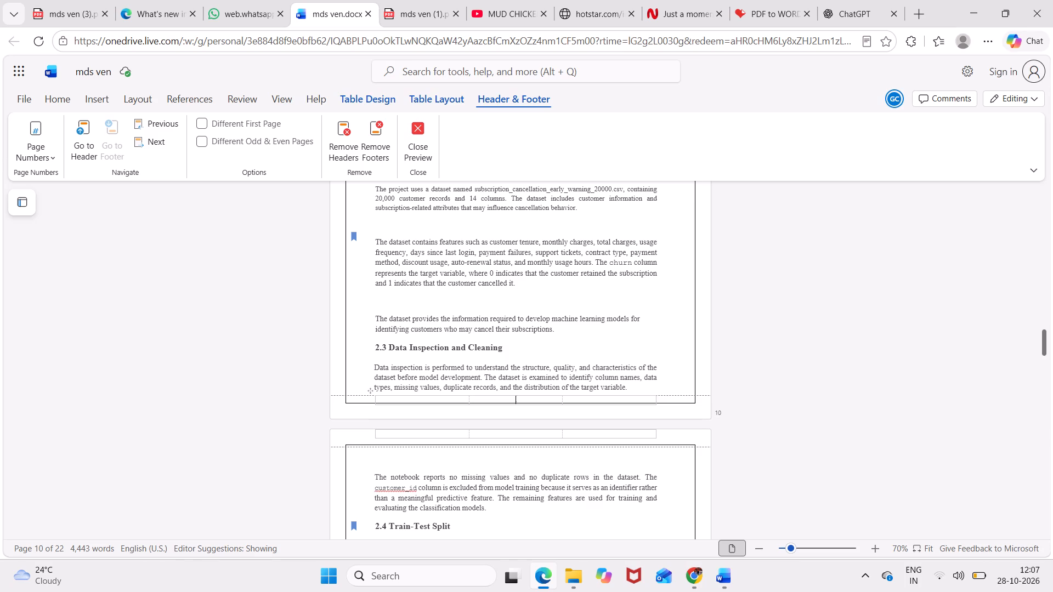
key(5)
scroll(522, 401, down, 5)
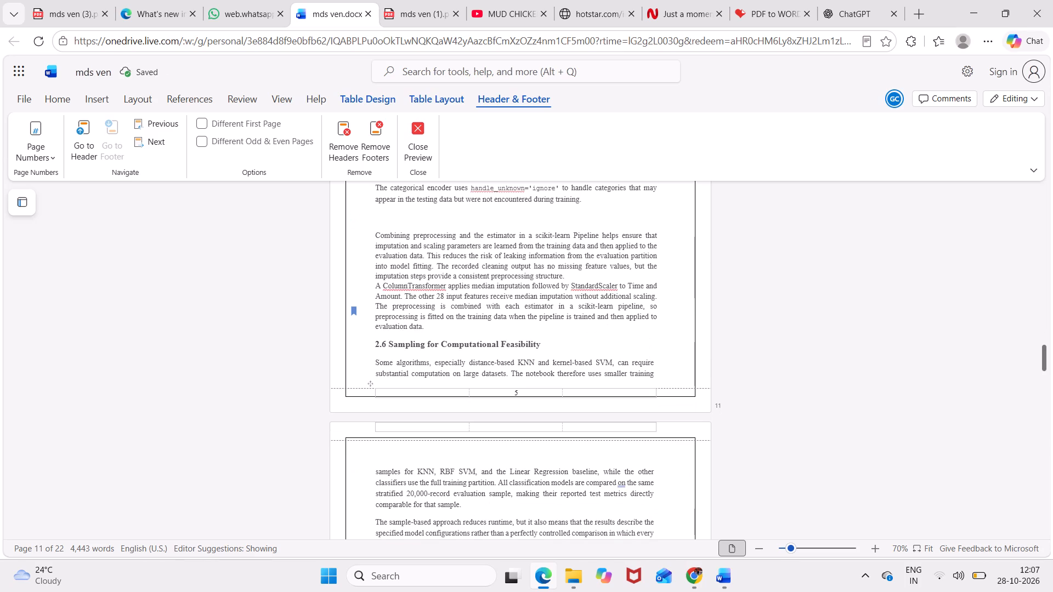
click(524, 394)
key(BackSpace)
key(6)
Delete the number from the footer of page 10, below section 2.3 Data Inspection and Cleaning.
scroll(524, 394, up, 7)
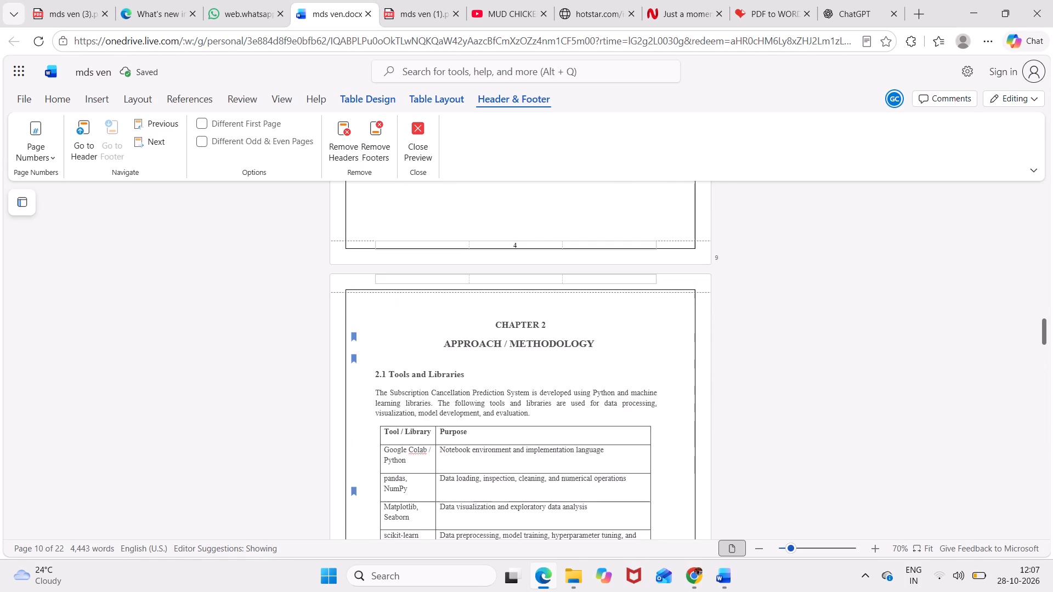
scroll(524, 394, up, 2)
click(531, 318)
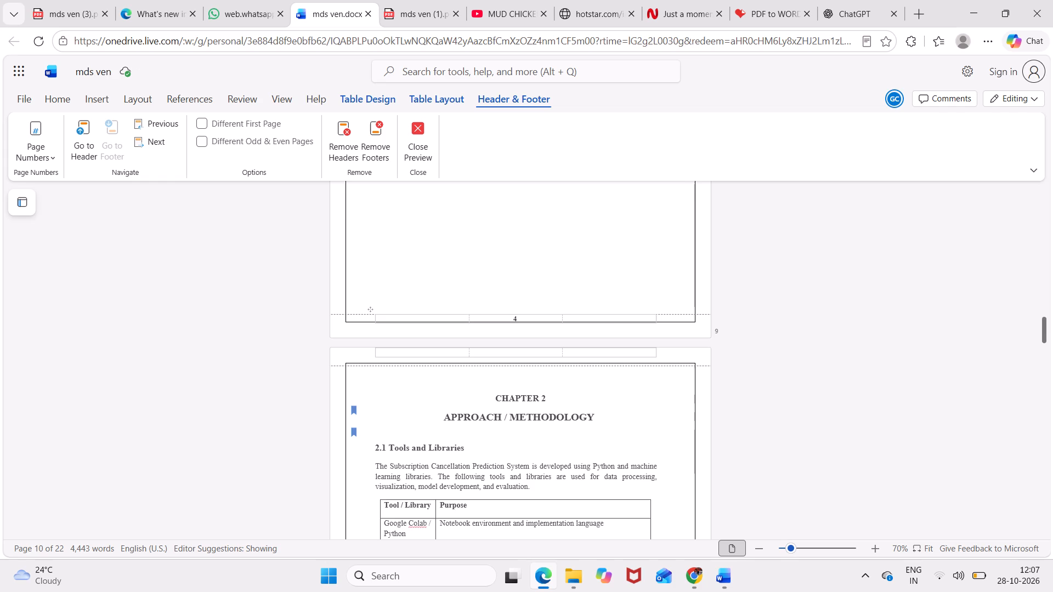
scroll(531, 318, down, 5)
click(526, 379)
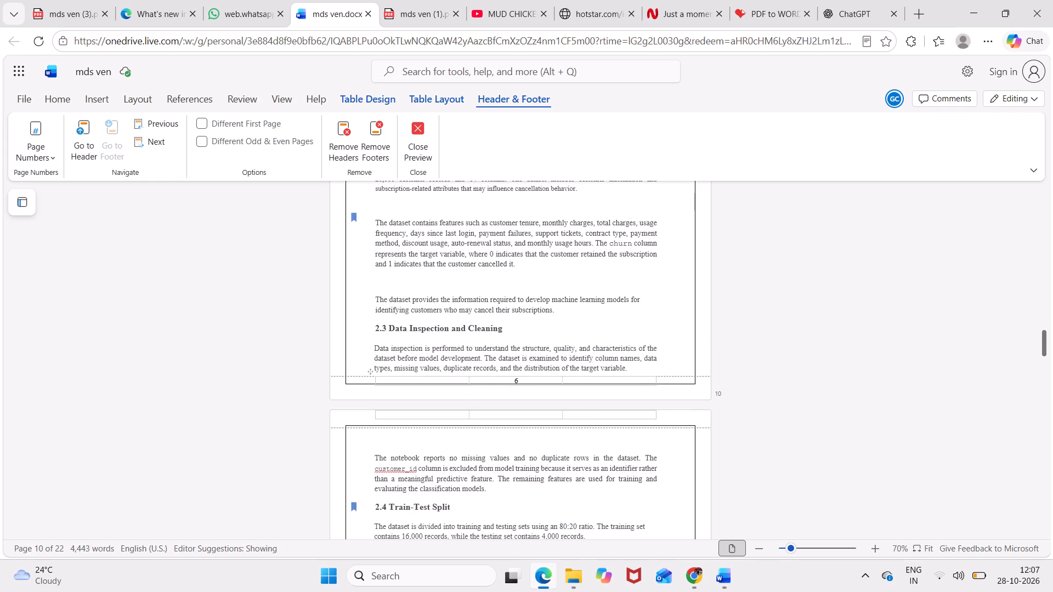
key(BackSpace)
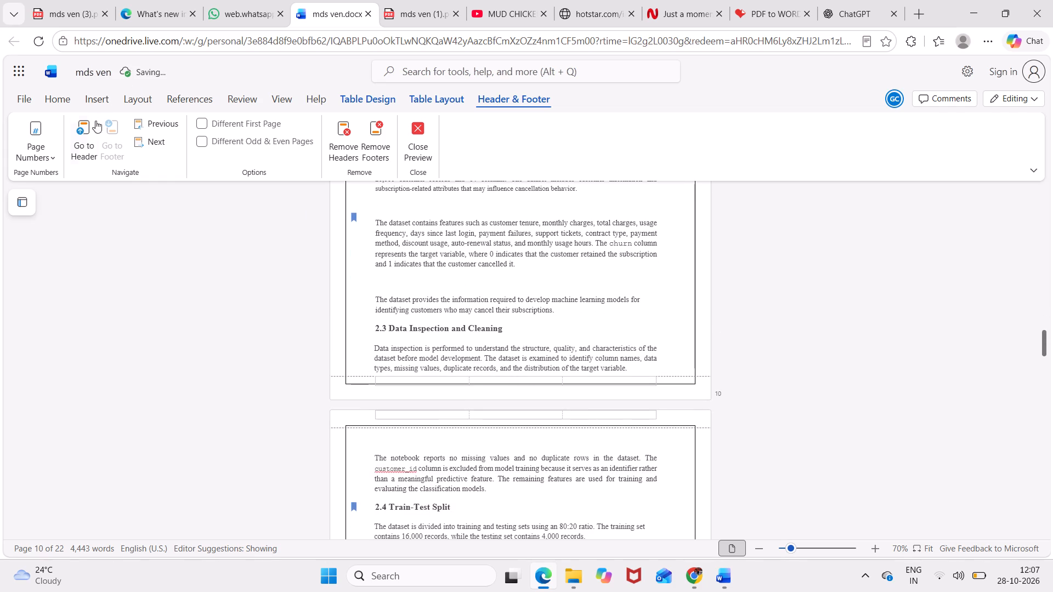
Remove all footers from the document, including the existing page numbers.
click(158, 125)
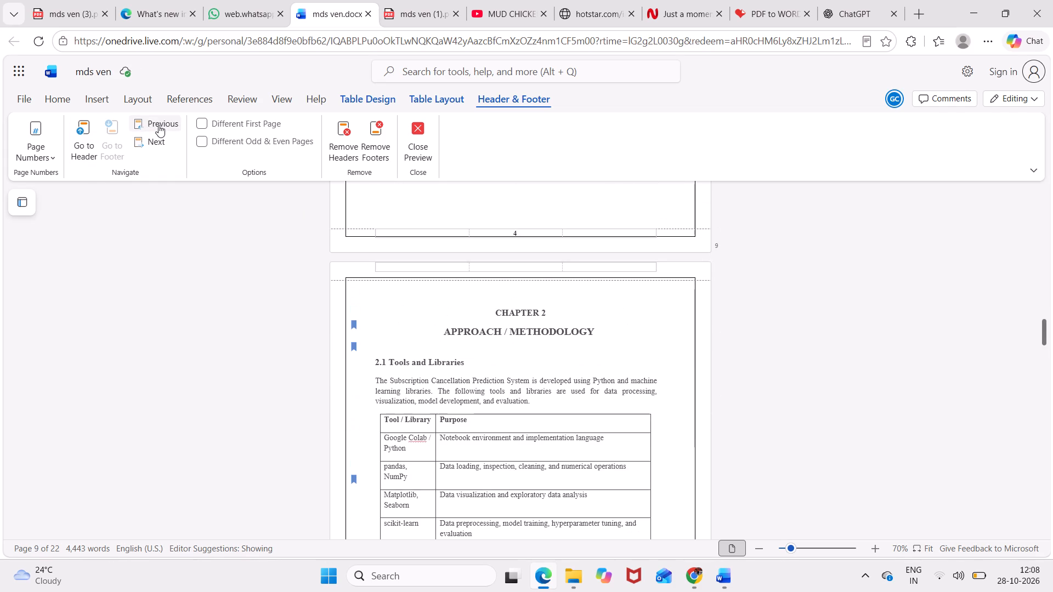
click(384, 156)
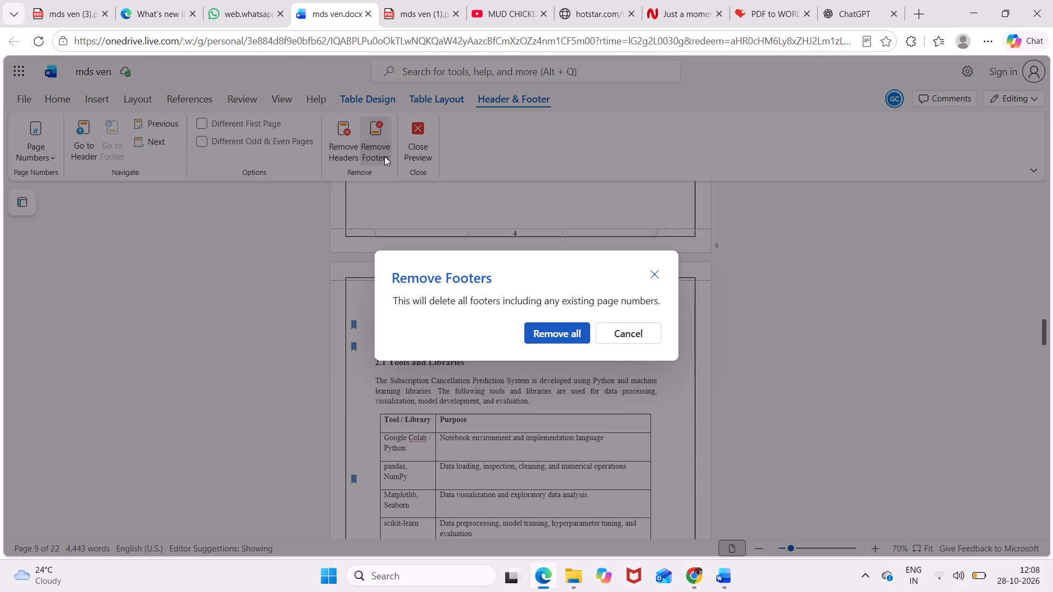
click(571, 341)
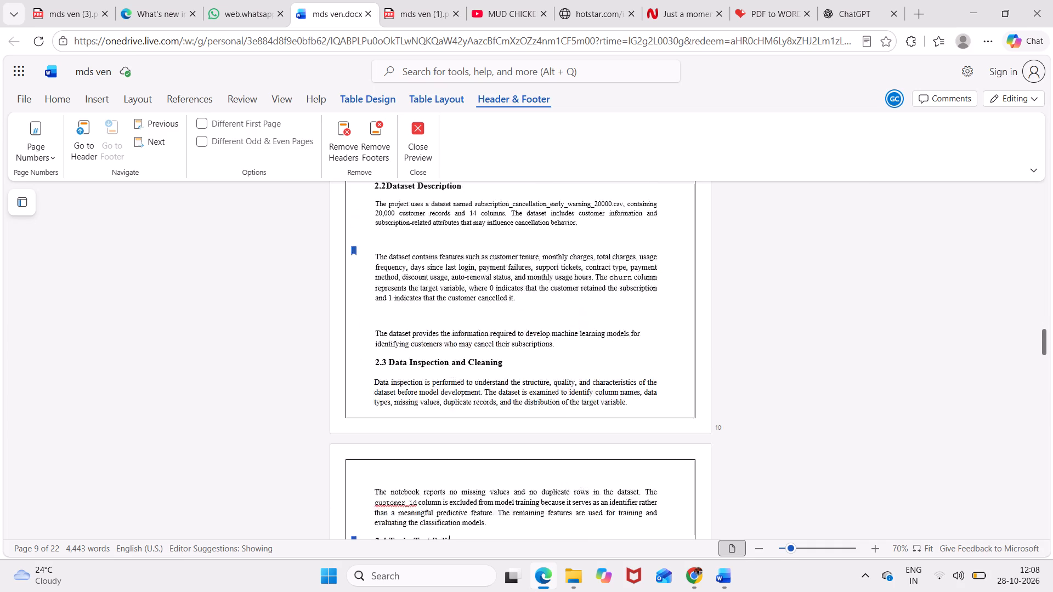
Place the cursor below the Abstract text and add page numbers to the centre of the footer.
scroll(592, 317, up, 20)
scroll(592, 317, up, 20)
scroll(592, 317, up, 3)
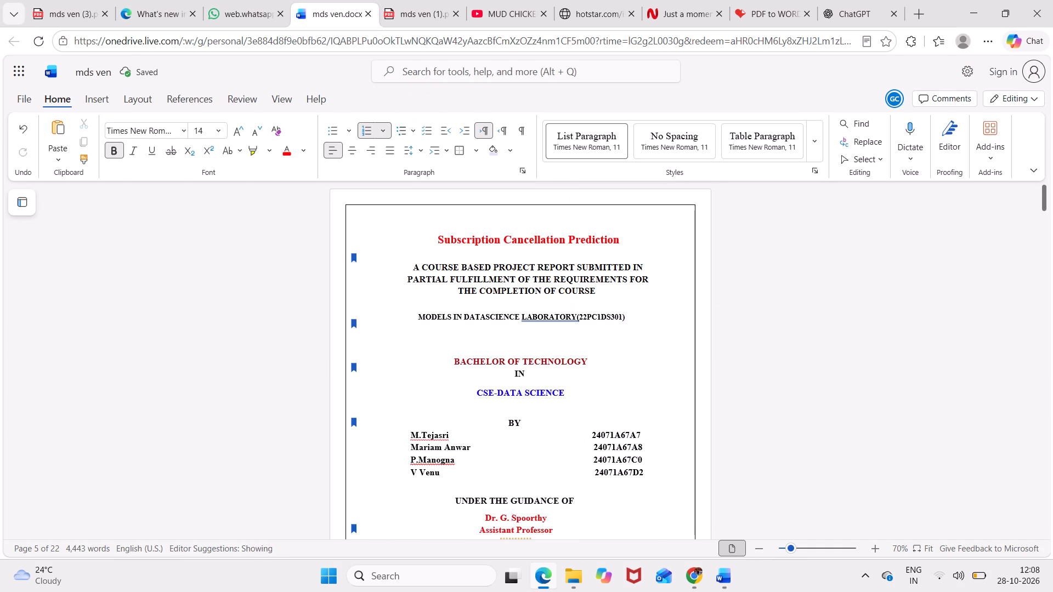
scroll(592, 317, down, 4)
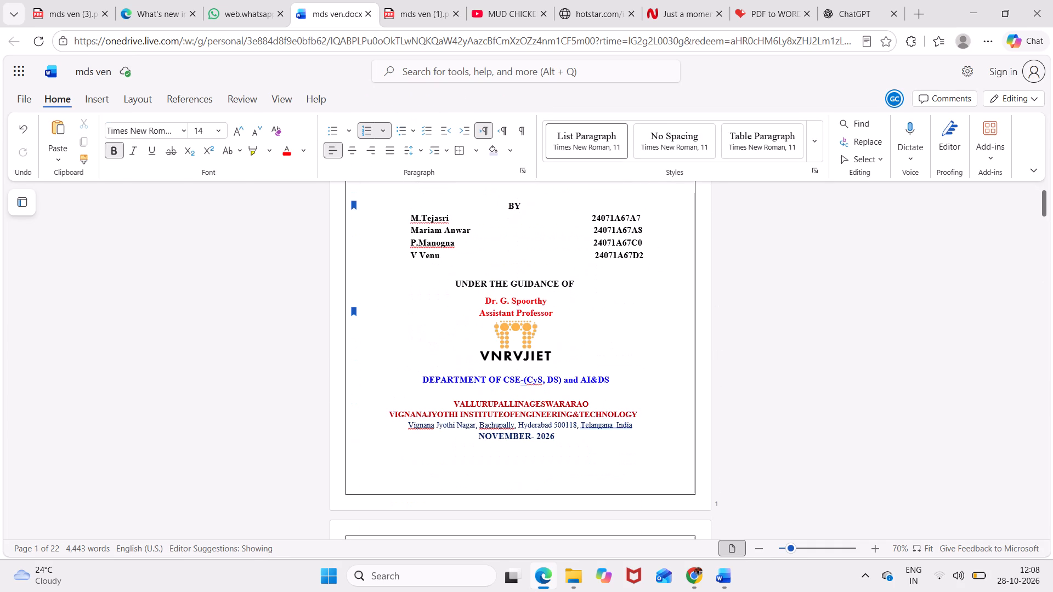
scroll(592, 317, down, 9)
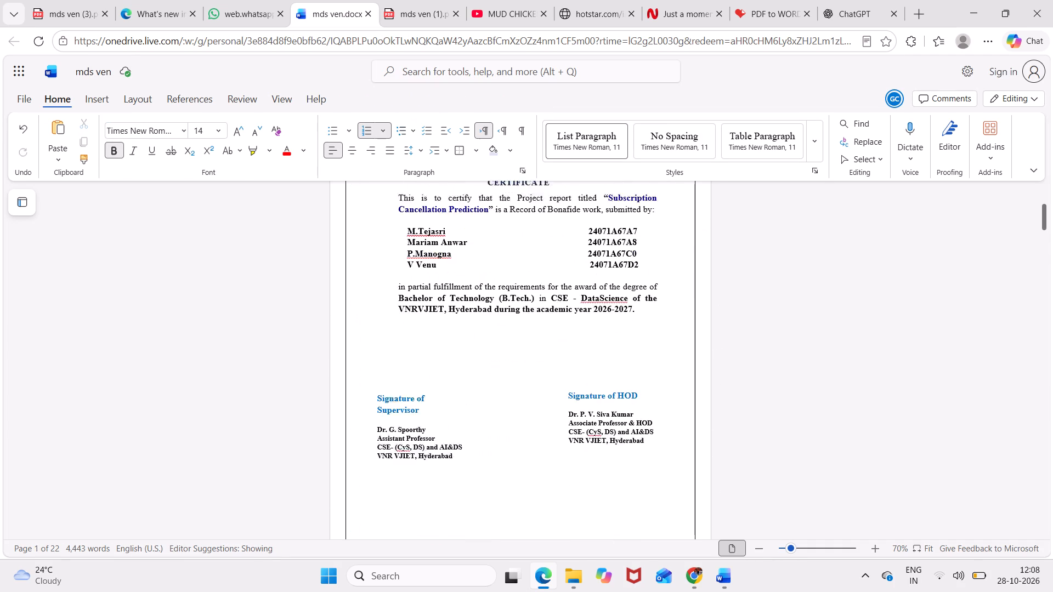
scroll(592, 317, down, 12)
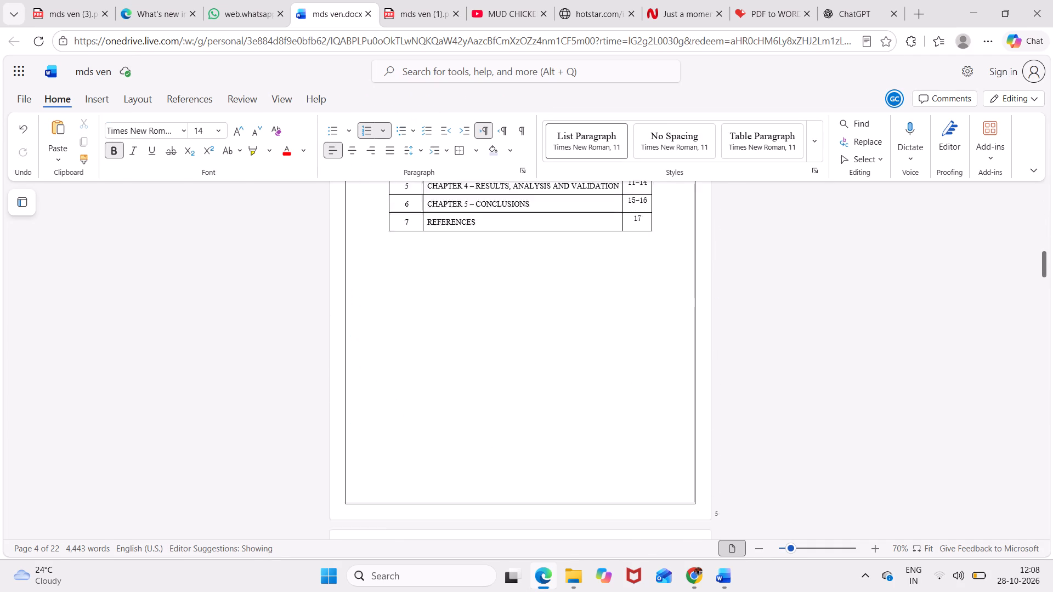
scroll(592, 317, down, 7)
click(538, 296)
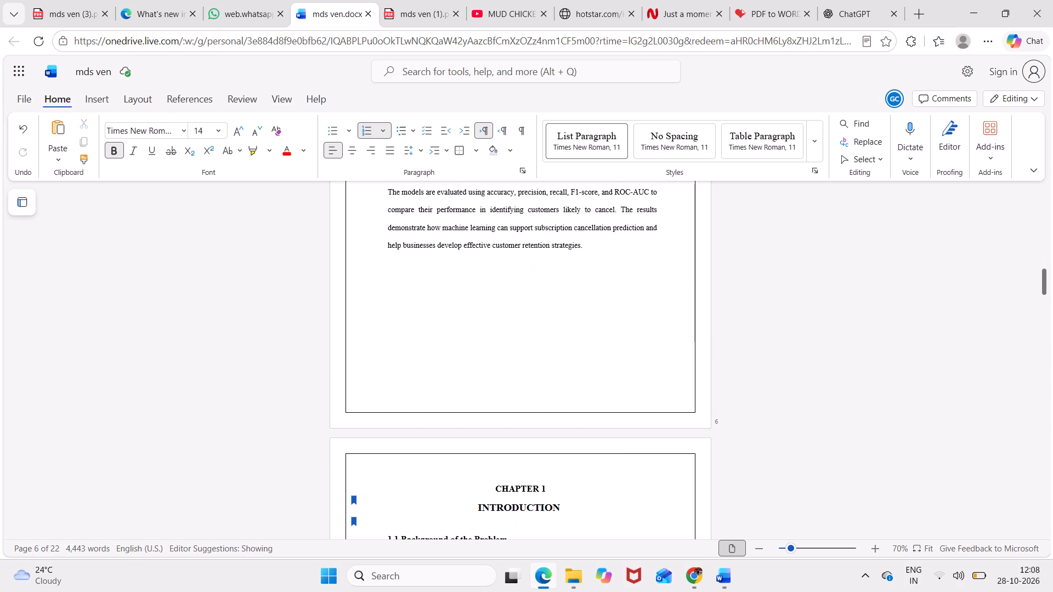
click(93, 99)
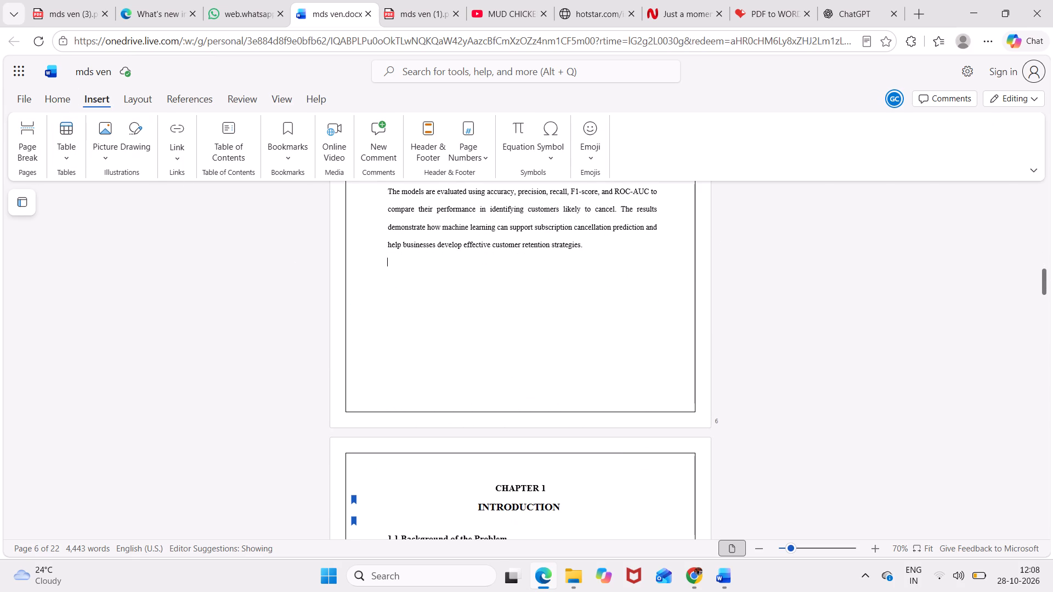
click(475, 158)
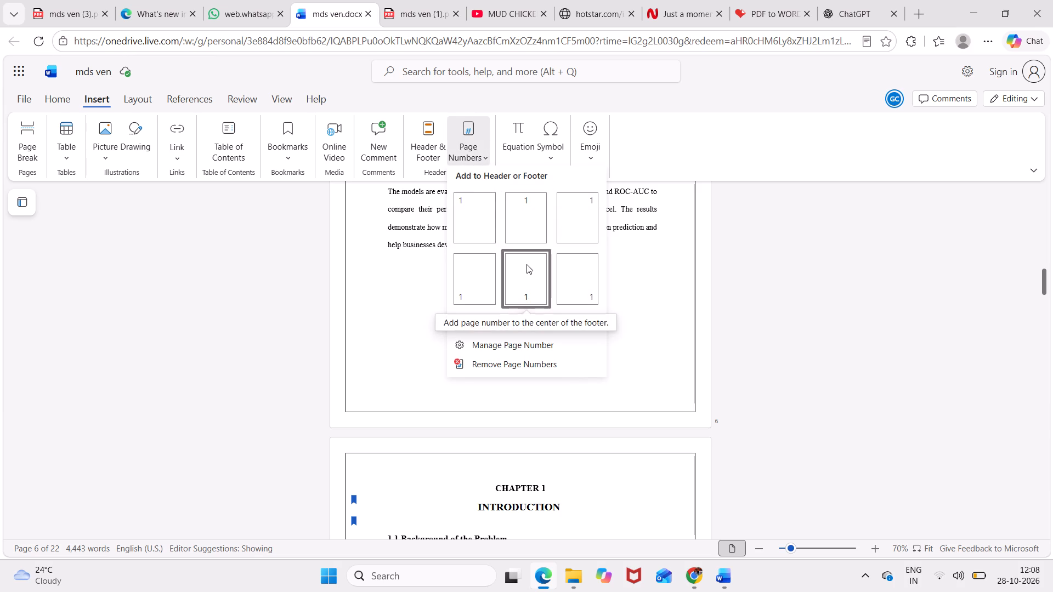
click(526, 264)
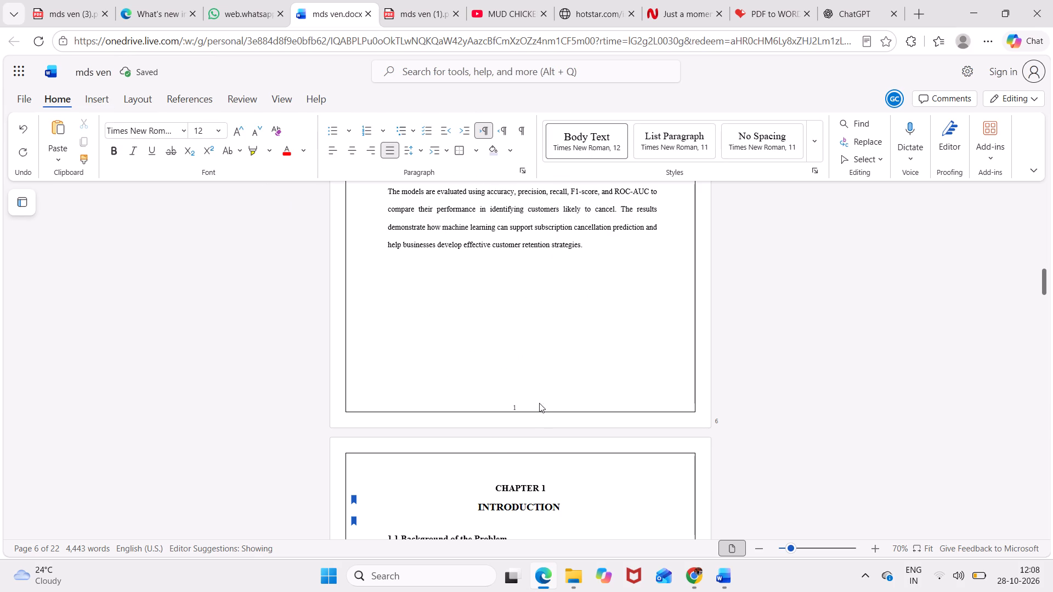
Check the centred footer page numbers from the Abstract through the chapters to the References.
scroll(536, 402, up, 5)
scroll(536, 402, down, 10)
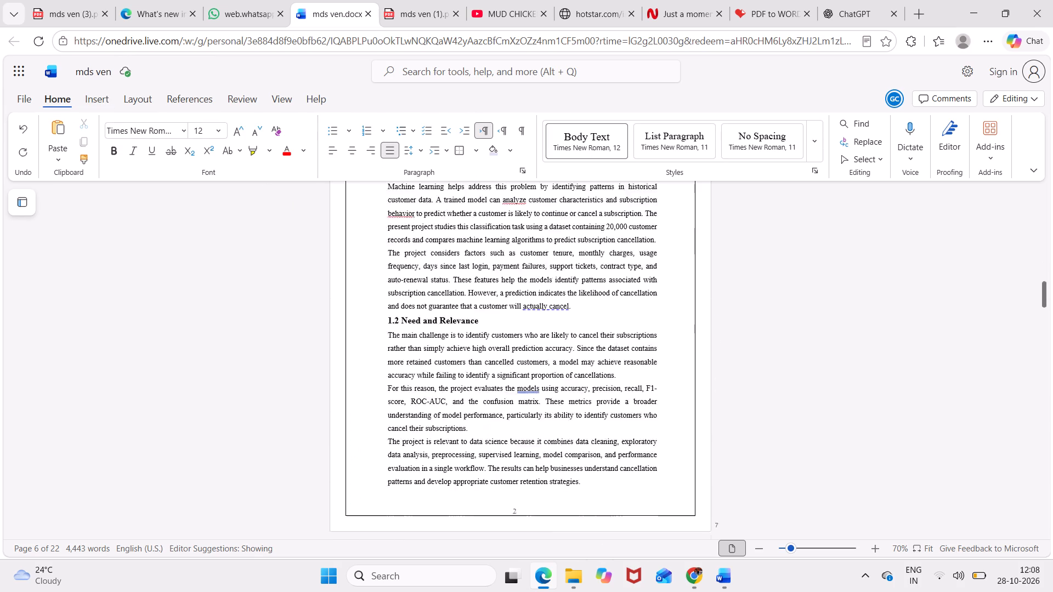
scroll(536, 402, down, 14)
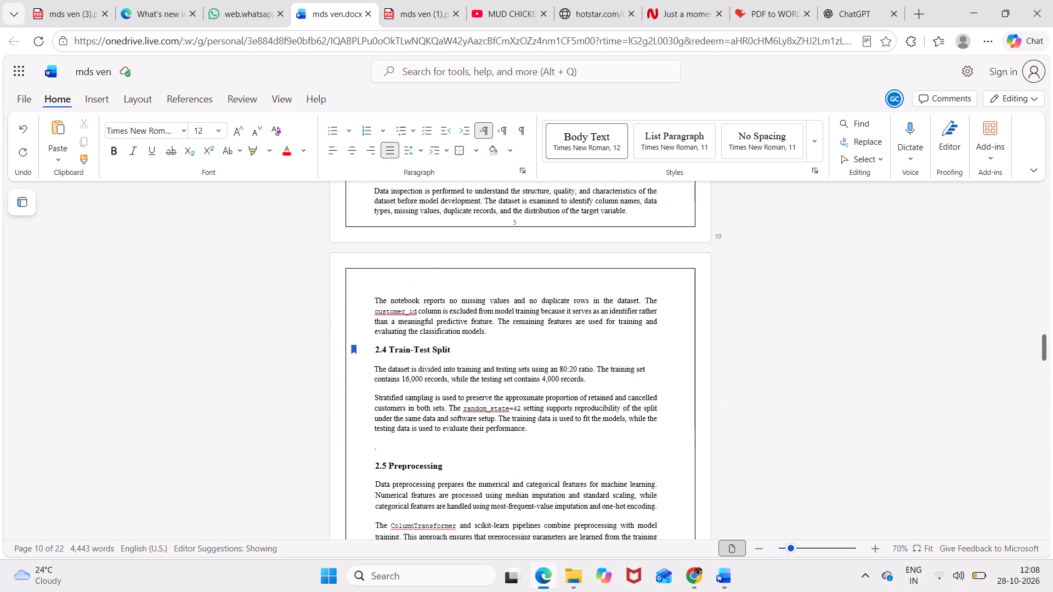
scroll(536, 402, down, 7)
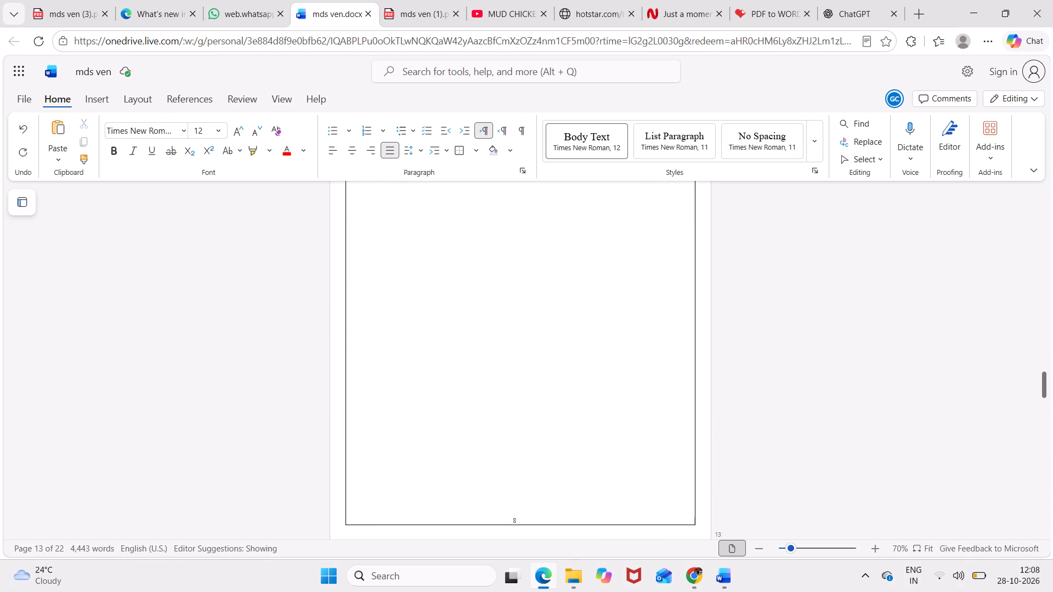
scroll(536, 402, down, 8)
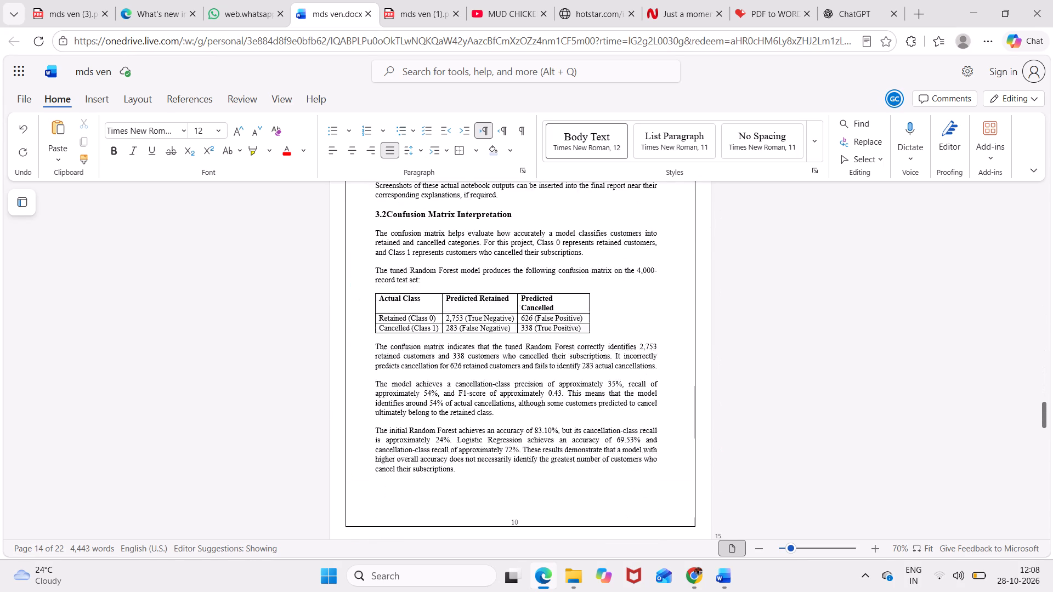
scroll(536, 402, down, 9)
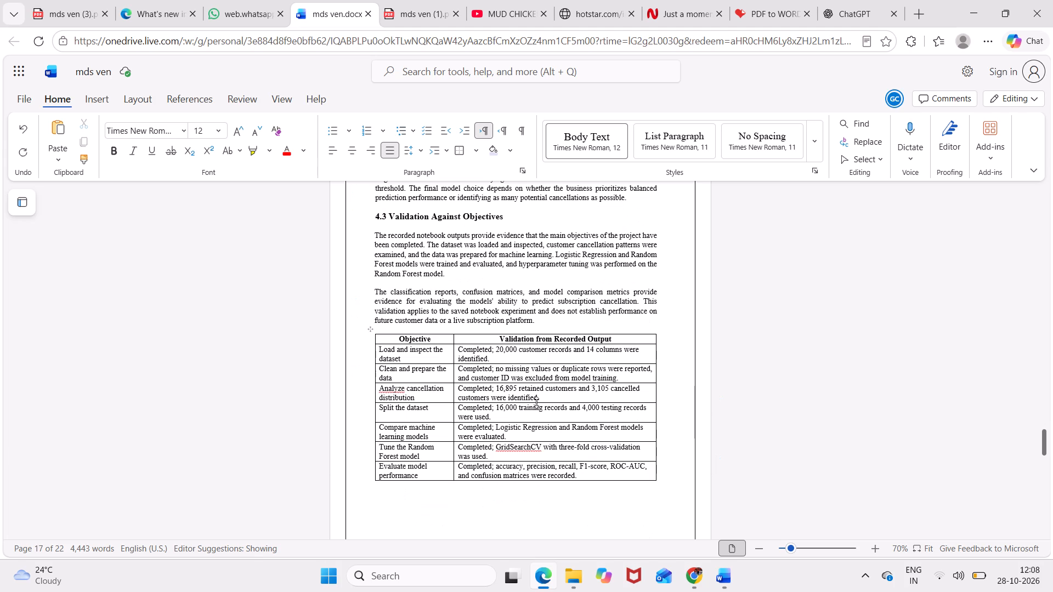
scroll(536, 402, down, 6)
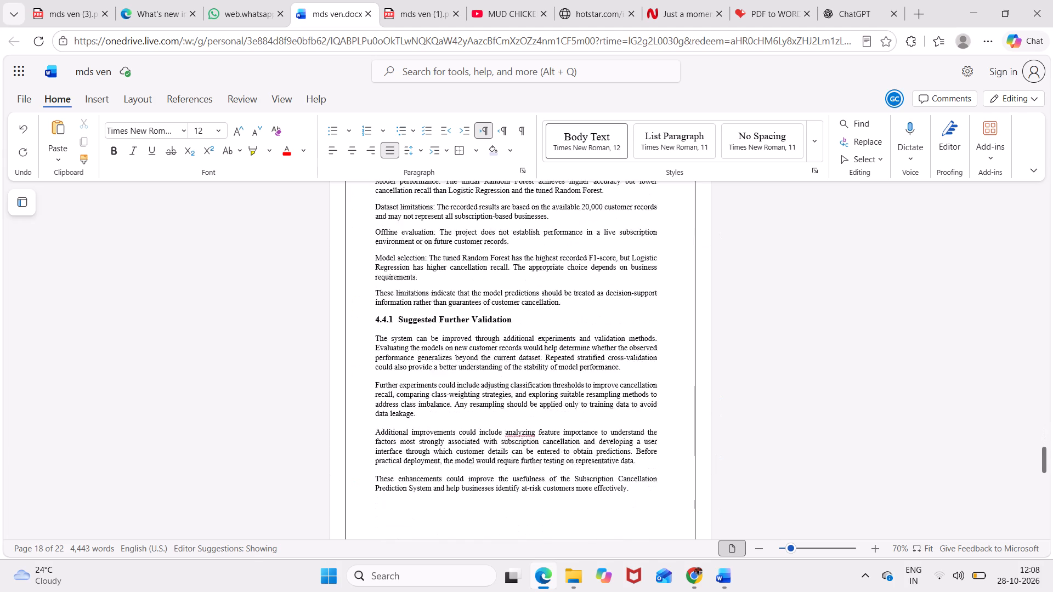
scroll(536, 402, down, 10)
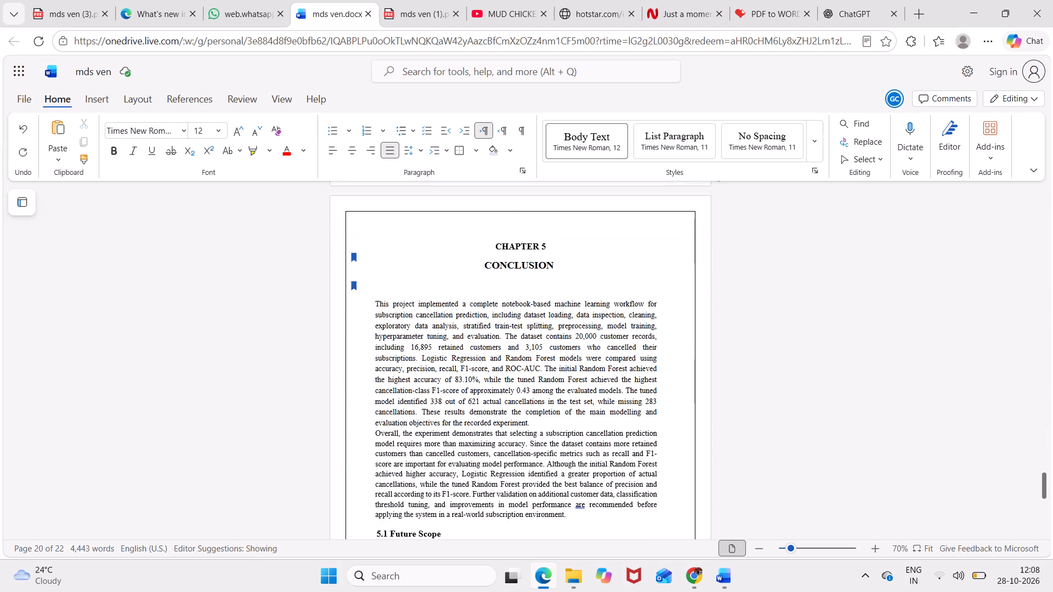
scroll(536, 402, down, 8)
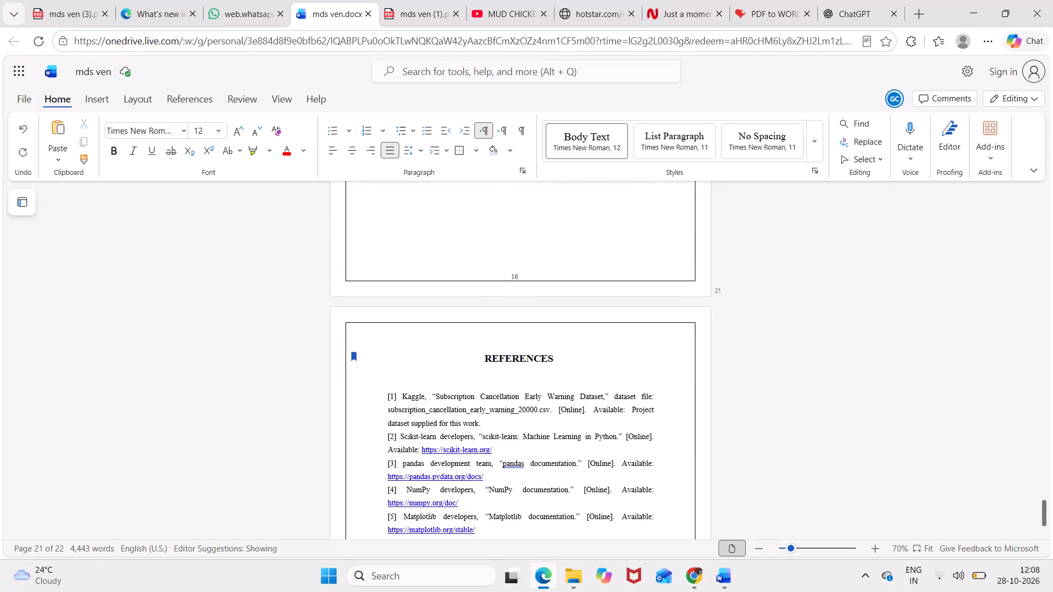
scroll(536, 402, down, 4)
scroll(536, 402, up, 9)
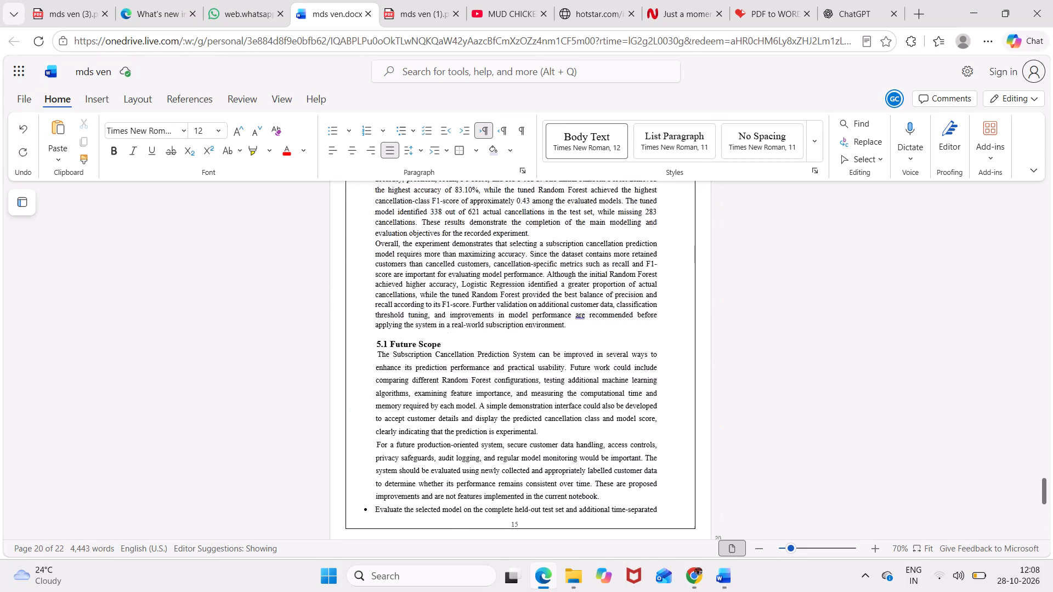
scroll(536, 402, up, 20)
scroll(536, 402, up, 20)
scroll(536, 402, up, 20)
Delete the page number from the footer of the Table of Contents page, just before the Abstract.
scroll(536, 402, down, 12)
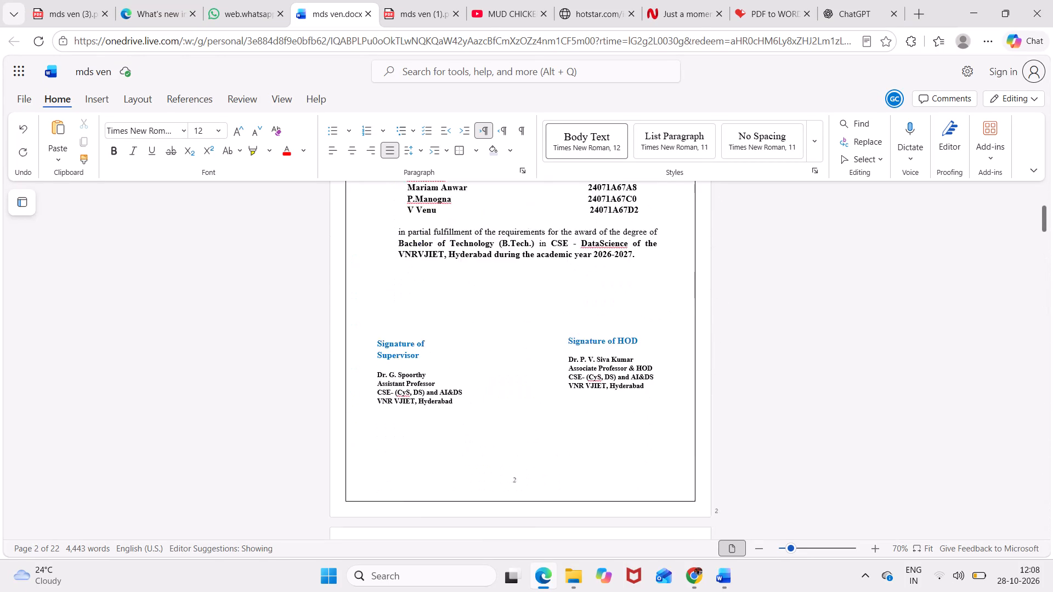
scroll(536, 402, down, 9)
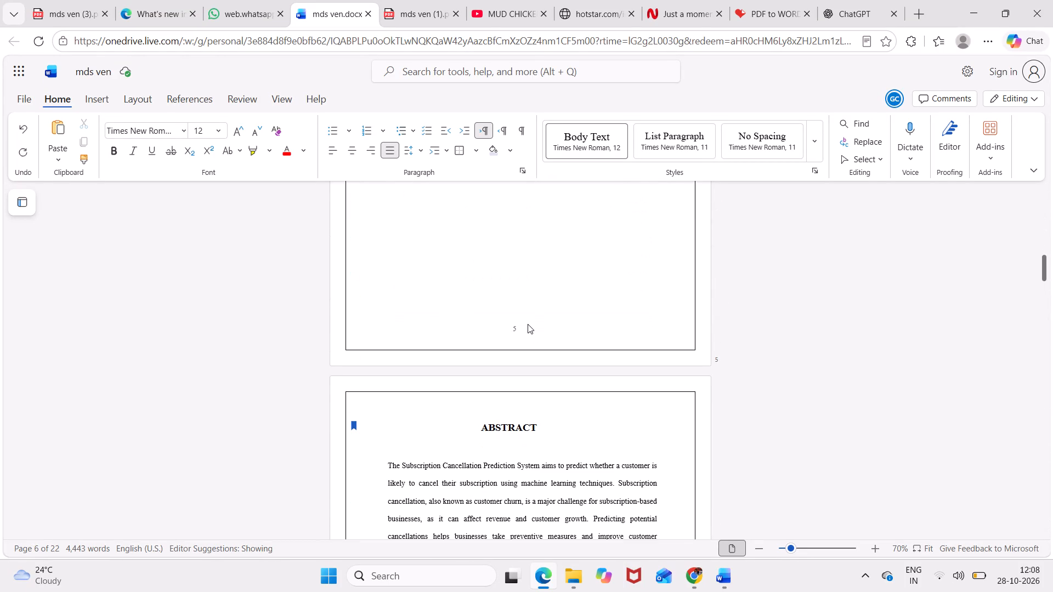
double_click(526, 331)
click(524, 330)
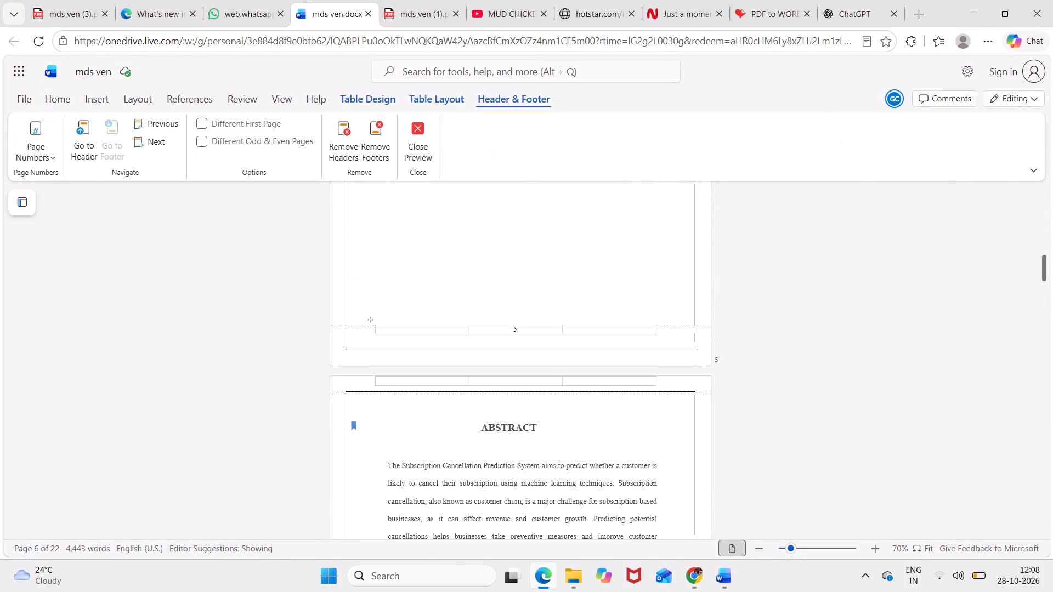
key(BackSpace)
scroll(524, 330, down, 5)
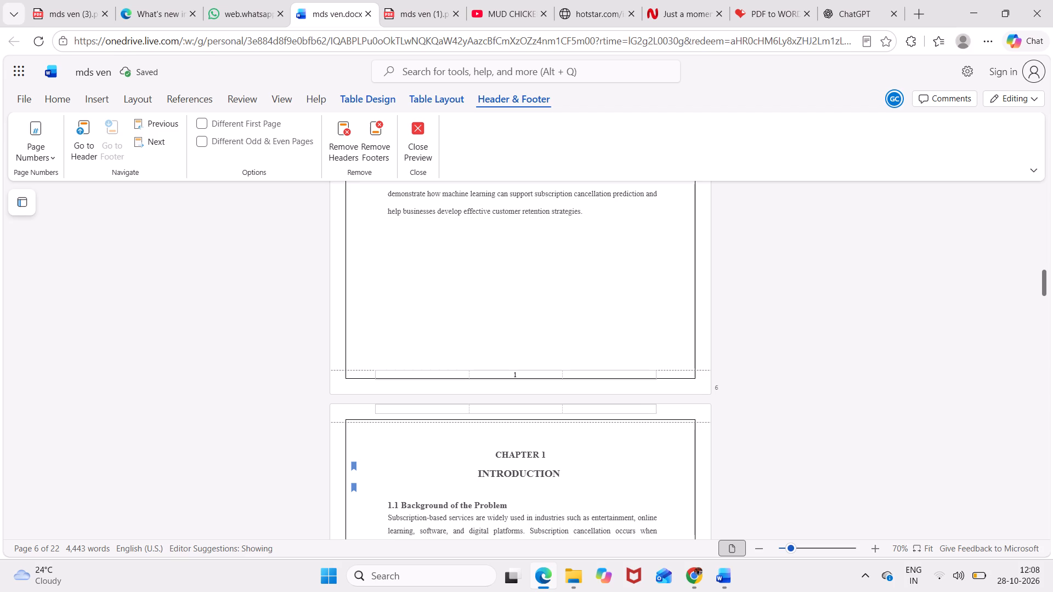
click(811, 411)
scroll(811, 411, up, 1)
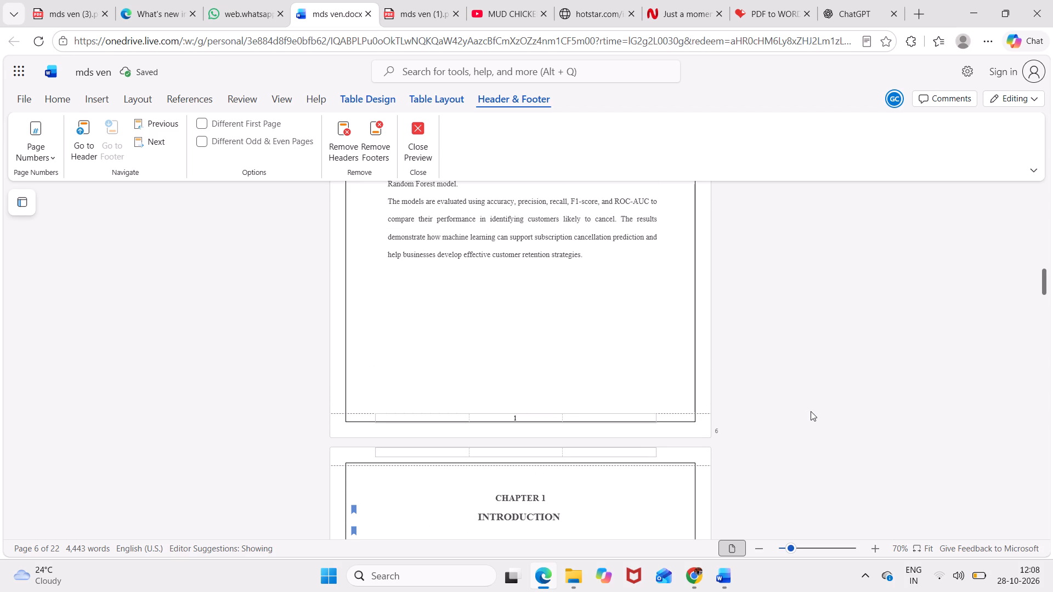
click(811, 411)
click(811, 411)
double_click(811, 411)
Delete the page number from the footer of the Acknowledgement page, page 4.
scroll(811, 411, up, 9)
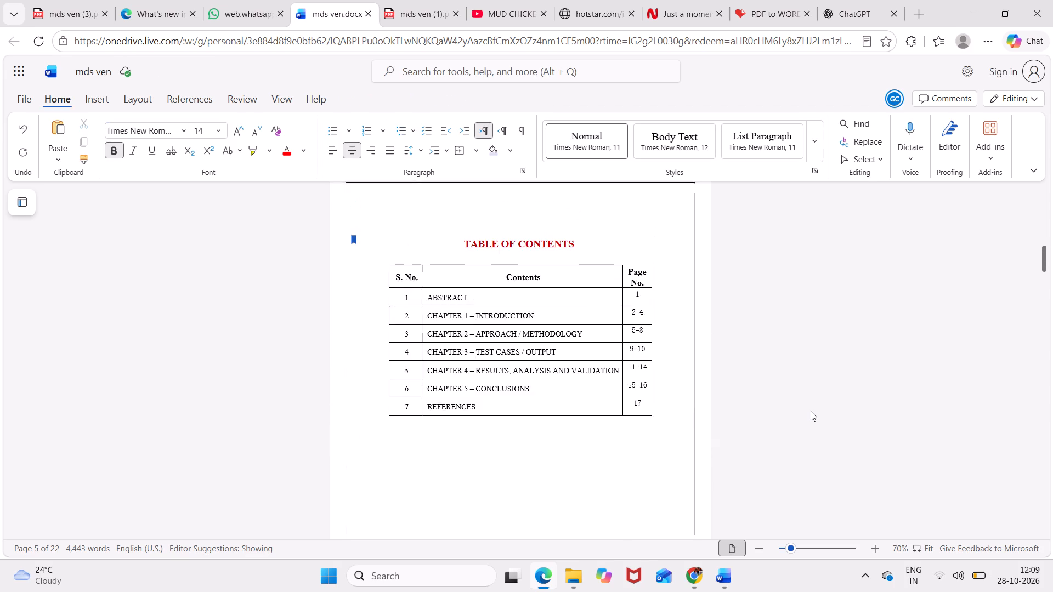
scroll(811, 411, up, 1)
double_click(524, 323)
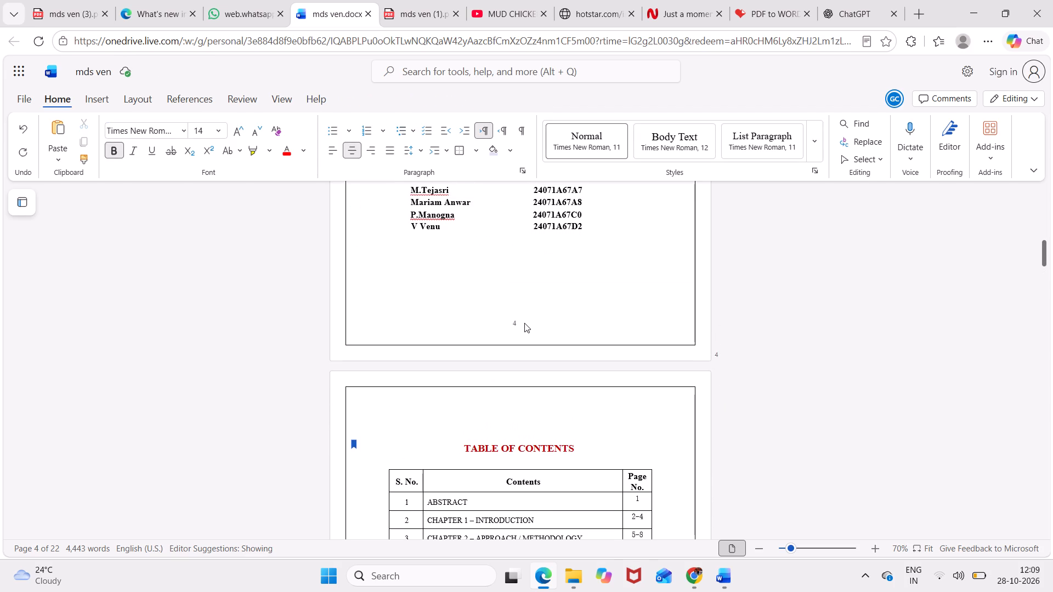
click(519, 323)
key(BackSpace)
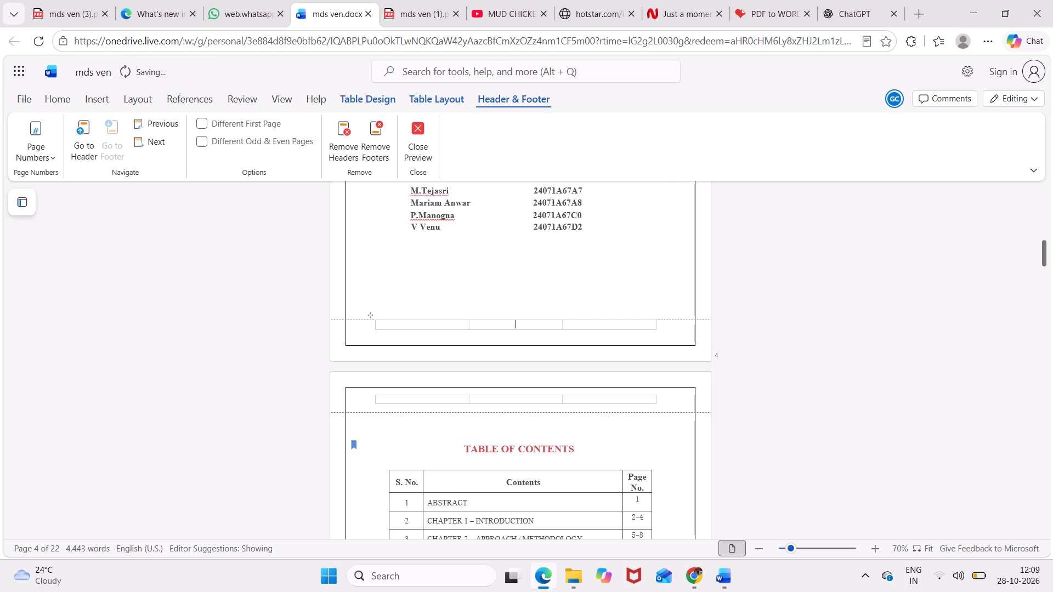
click(791, 332)
Delete the page numbers from the footers of page 3, the Certificate page and the title page.
scroll(791, 332, up, 5)
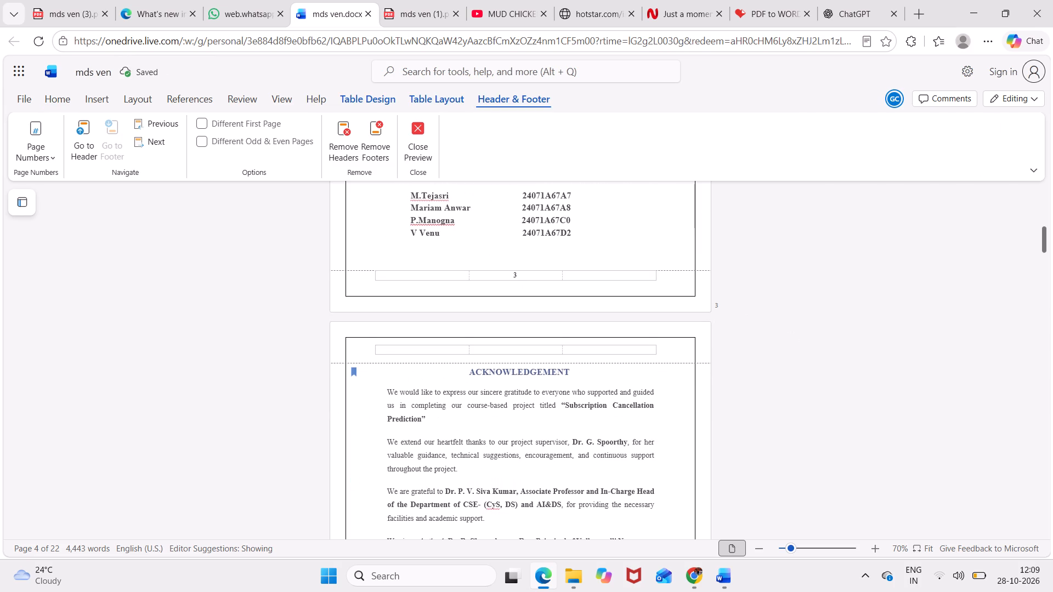
click(524, 277)
key(BackSpace)
scroll(524, 277, up, 1)
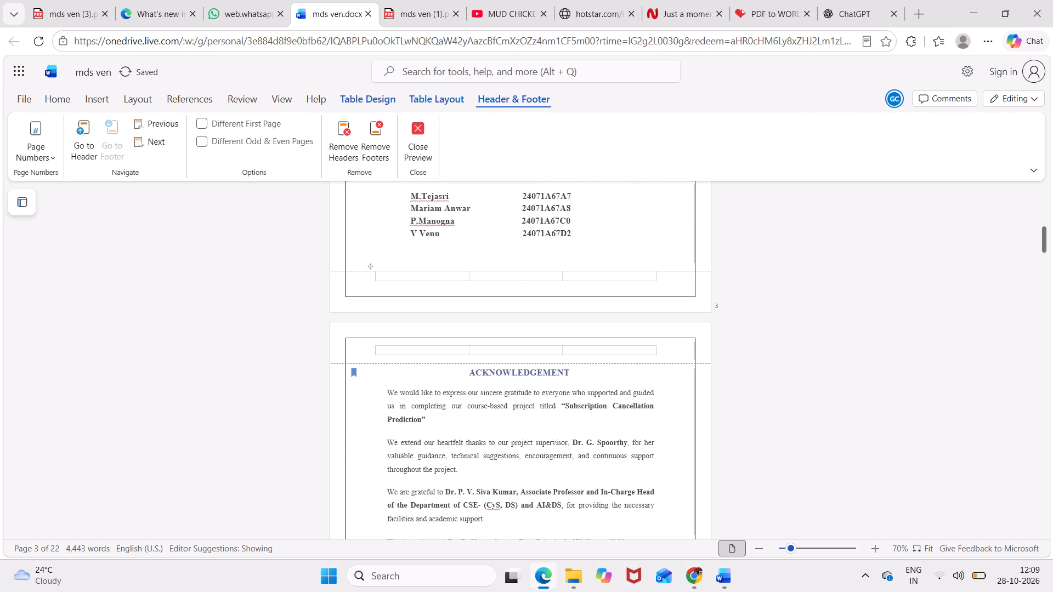
scroll(524, 277, up, 4)
scroll(506, 218, up, 3)
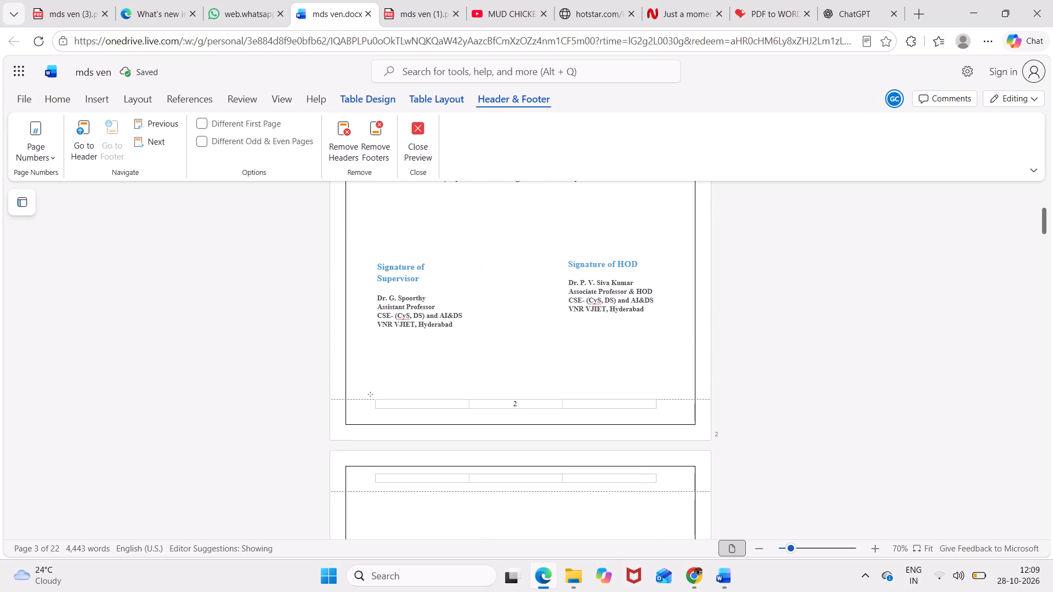
click(528, 405)
key(BackSpace)
scroll(528, 405, up, 5)
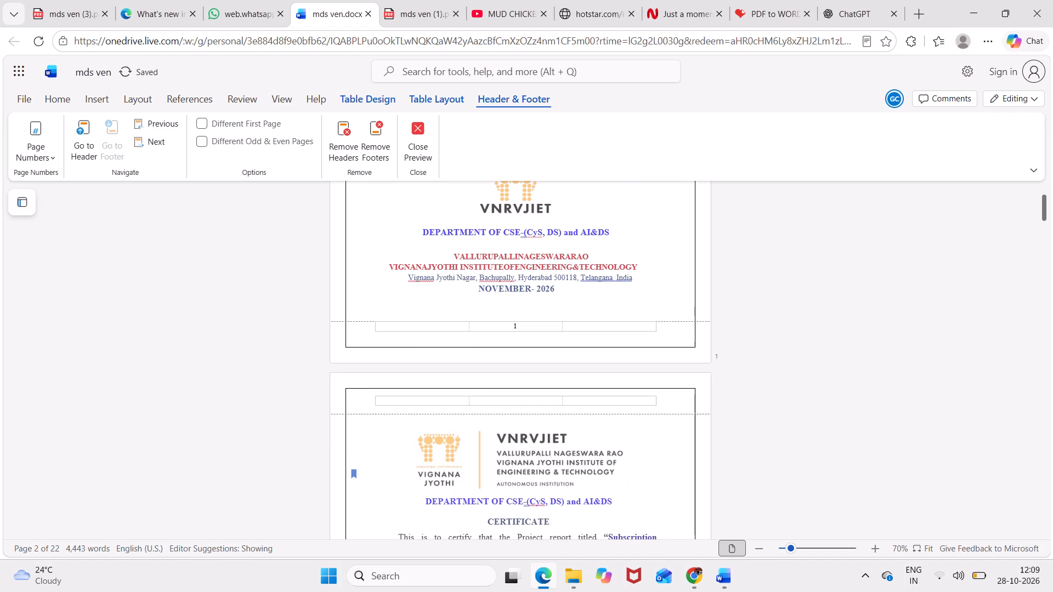
click(522, 326)
key(BackSpace)
scroll(750, 392, down, 4)
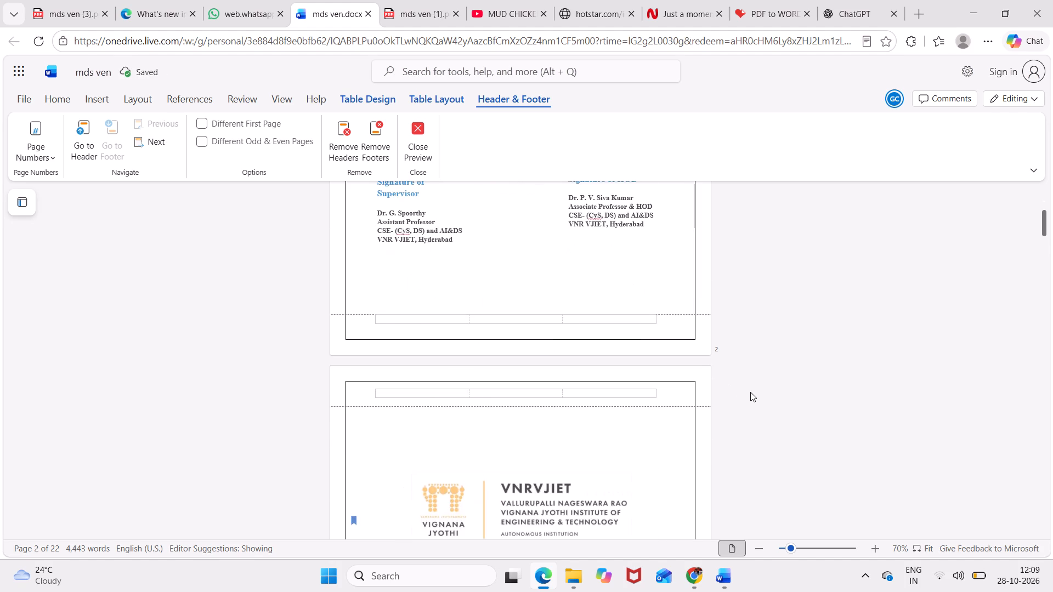
scroll(750, 392, down, 13)
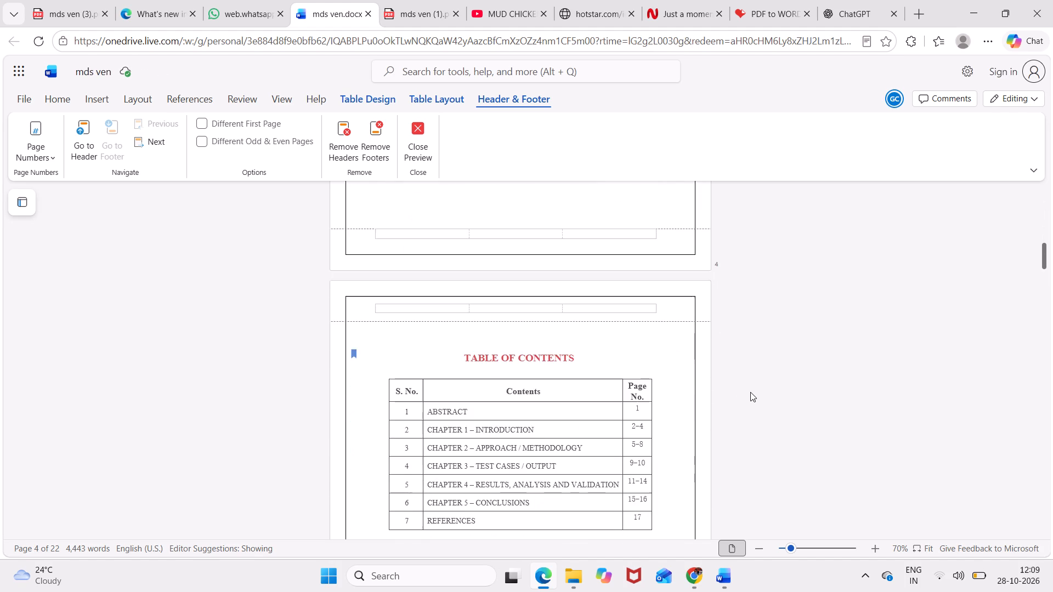
scroll(750, 392, down, 8)
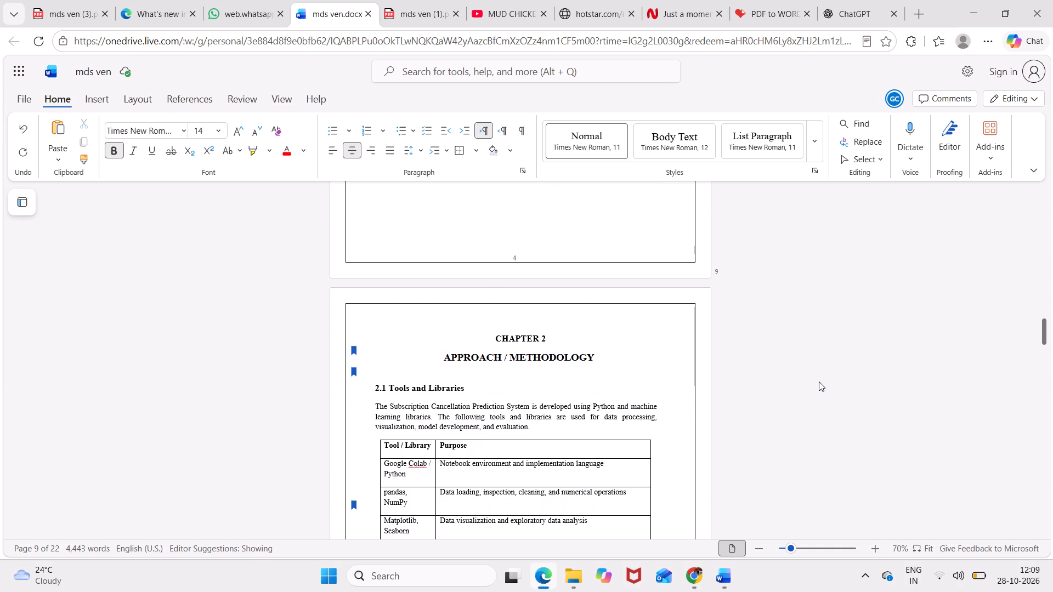
scroll(635, 366, down, 20)
scroll(635, 366, down, 4)
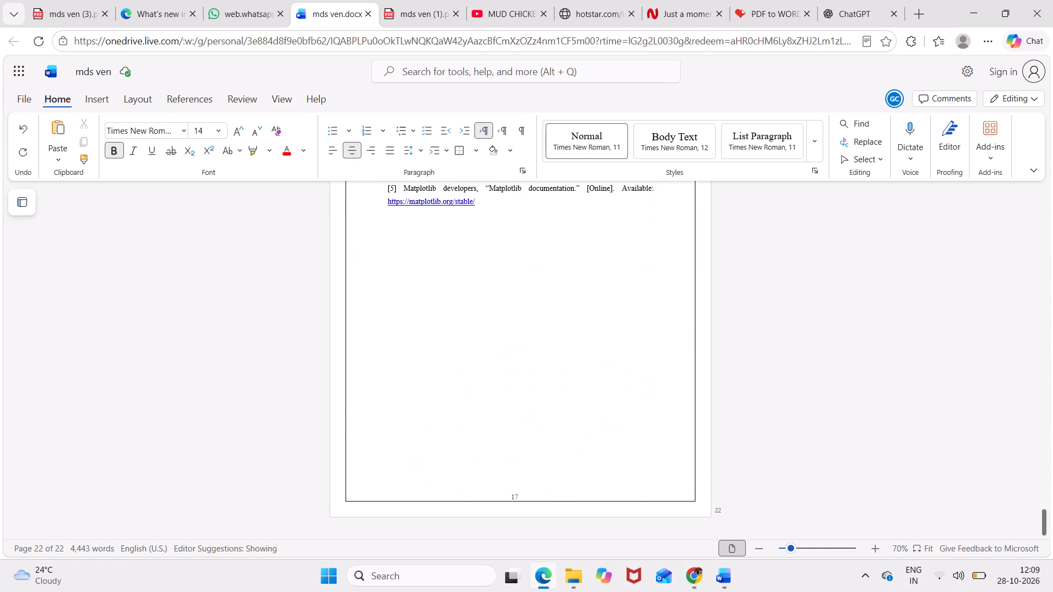
scroll(635, 366, down, 2)
scroll(635, 366, up, 20)
scroll(635, 366, up, 2)
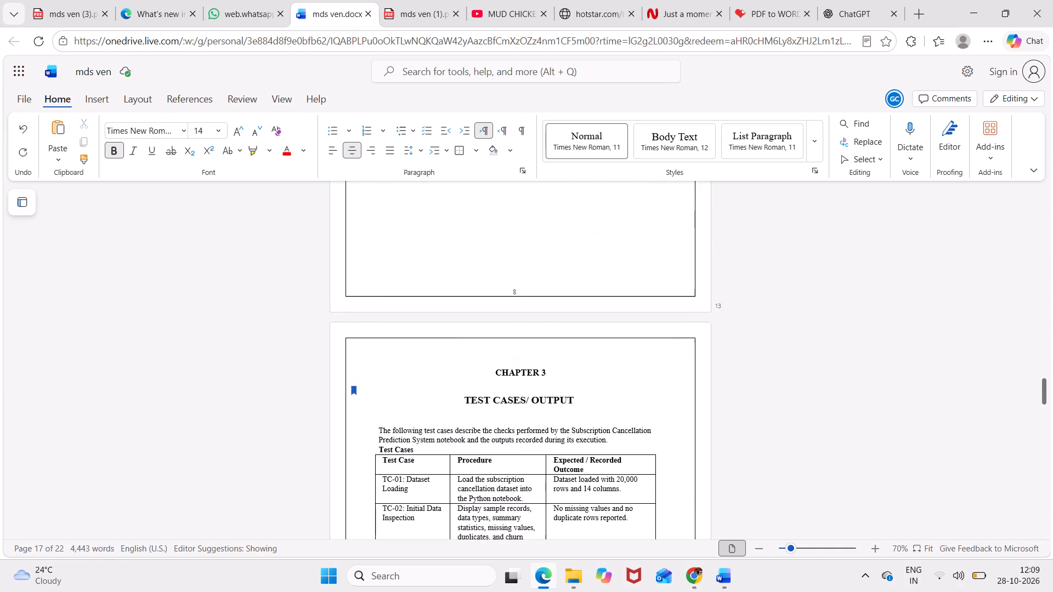
Export the mds ven report as a PDF and download the converted file.
scroll(635, 366, up, 12)
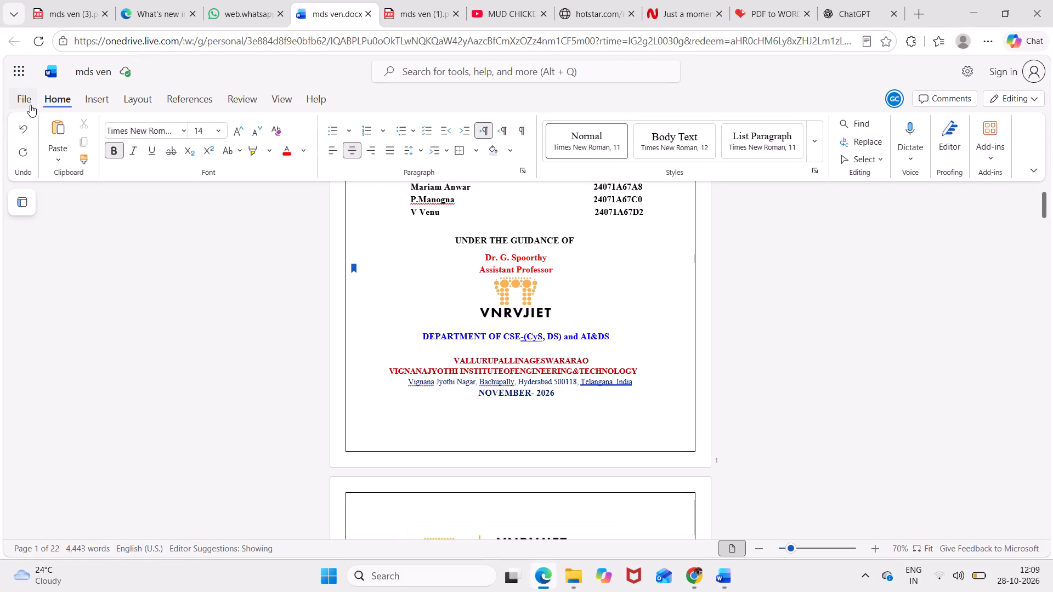
click(30, 105)
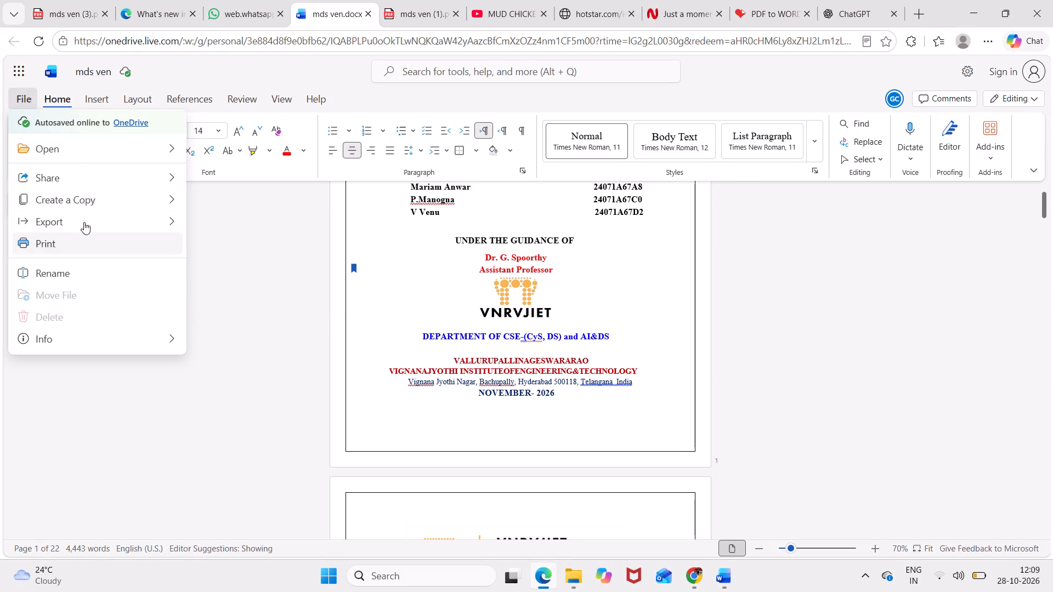
click(217, 227)
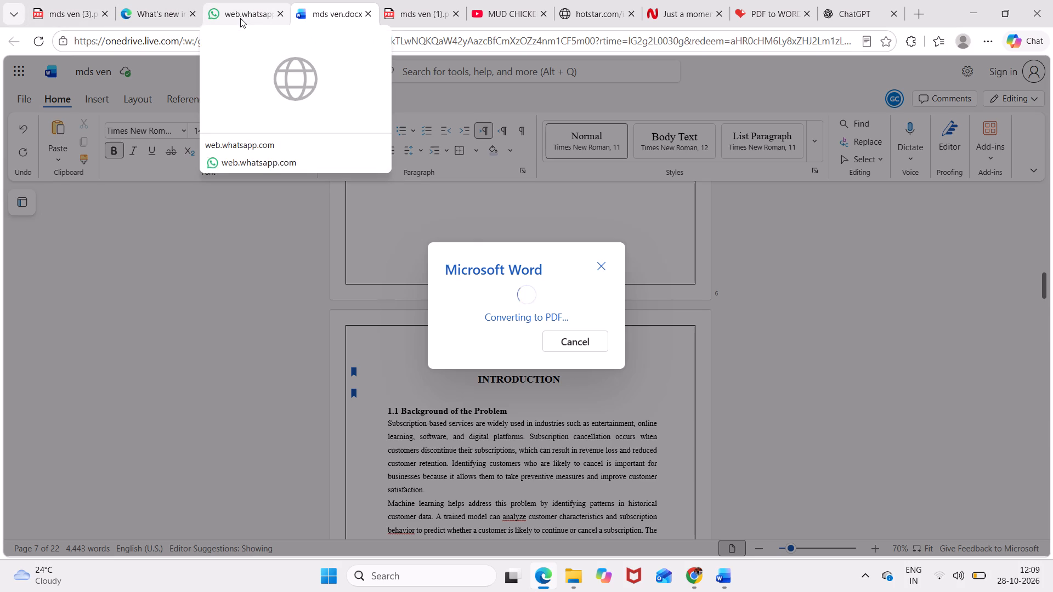
click(526, 329)
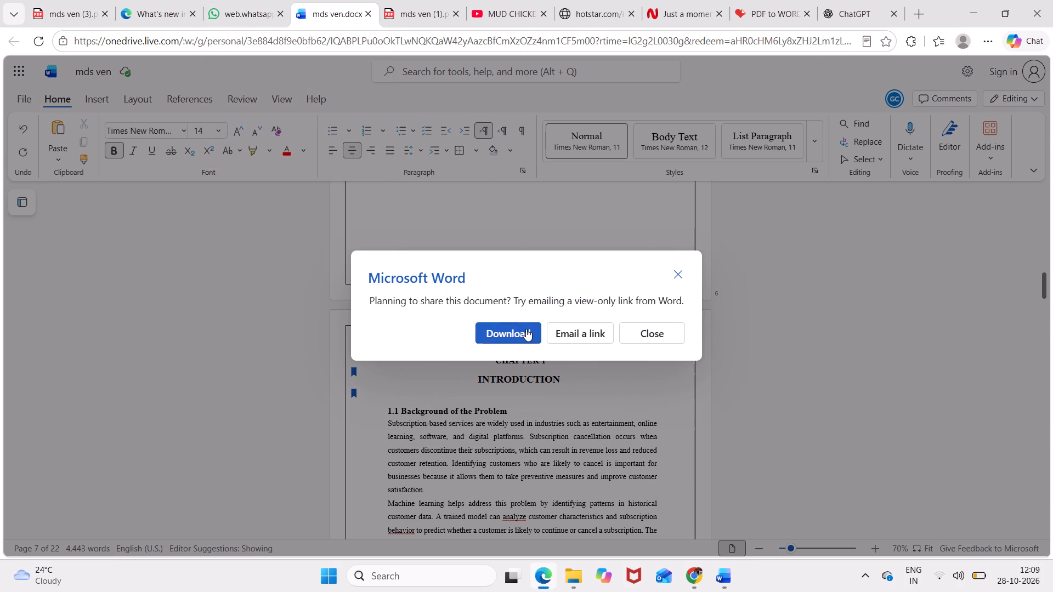
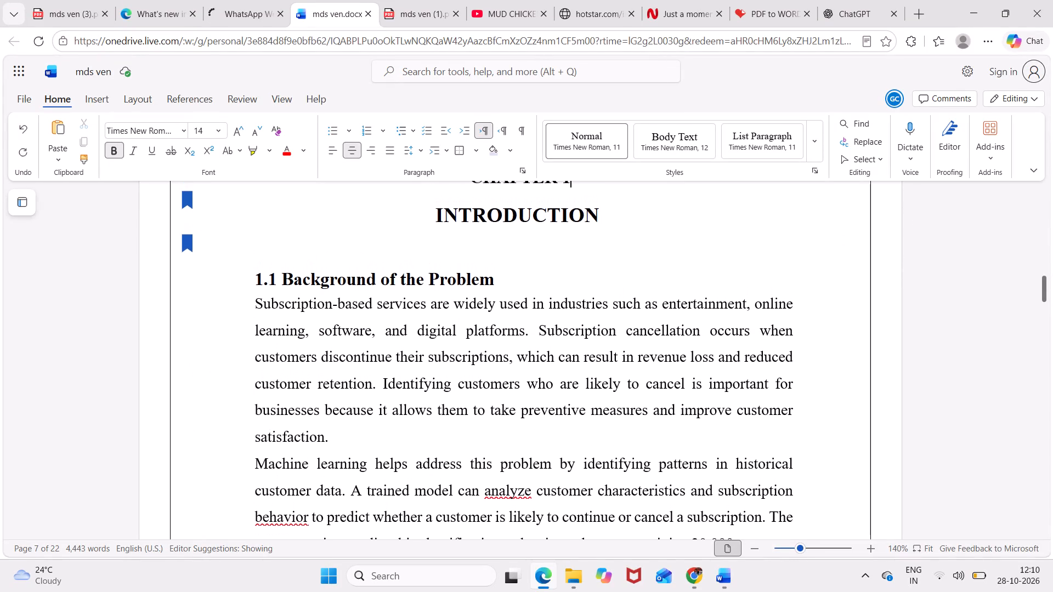
Review the page layout and footer page numbers from the Chapter 1 Introduction through section 2.8 Evaluation Metrics.
scroll(454, 289, up, 1)
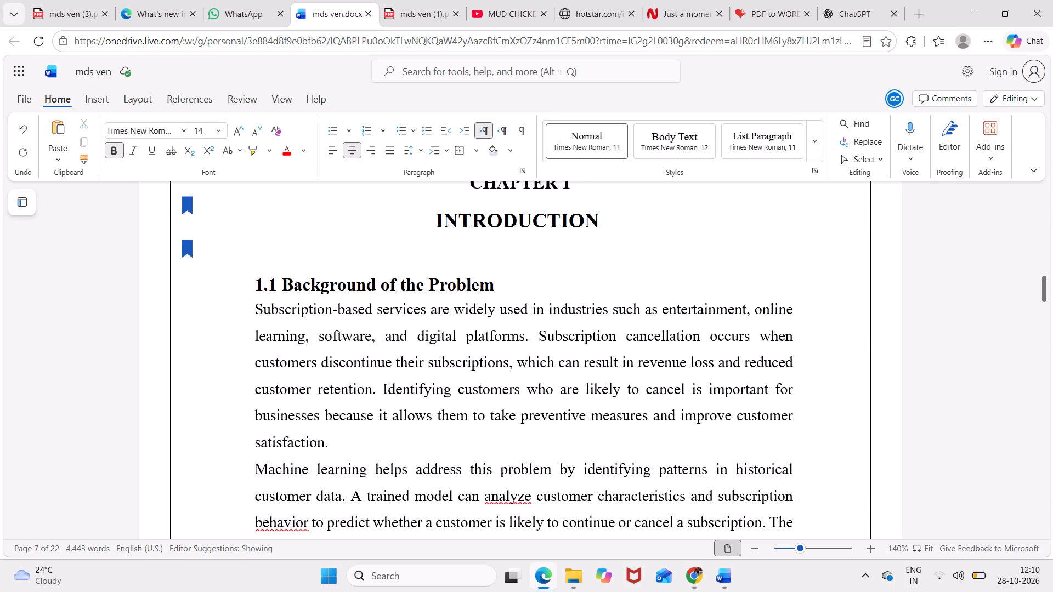
scroll(454, 289, up, 2)
scroll(454, 289, down, 3)
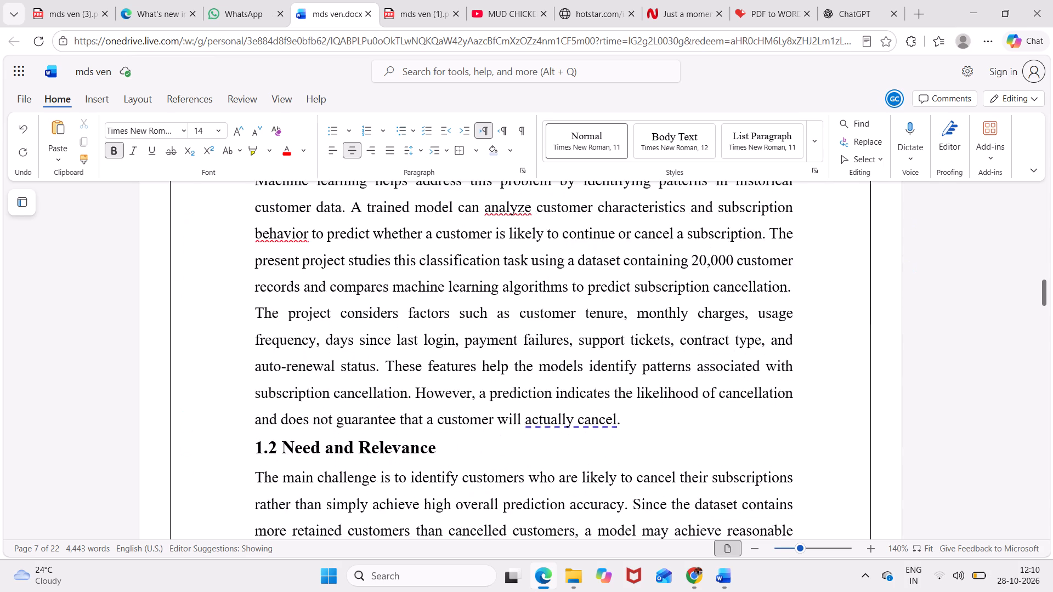
scroll(454, 289, down, 8)
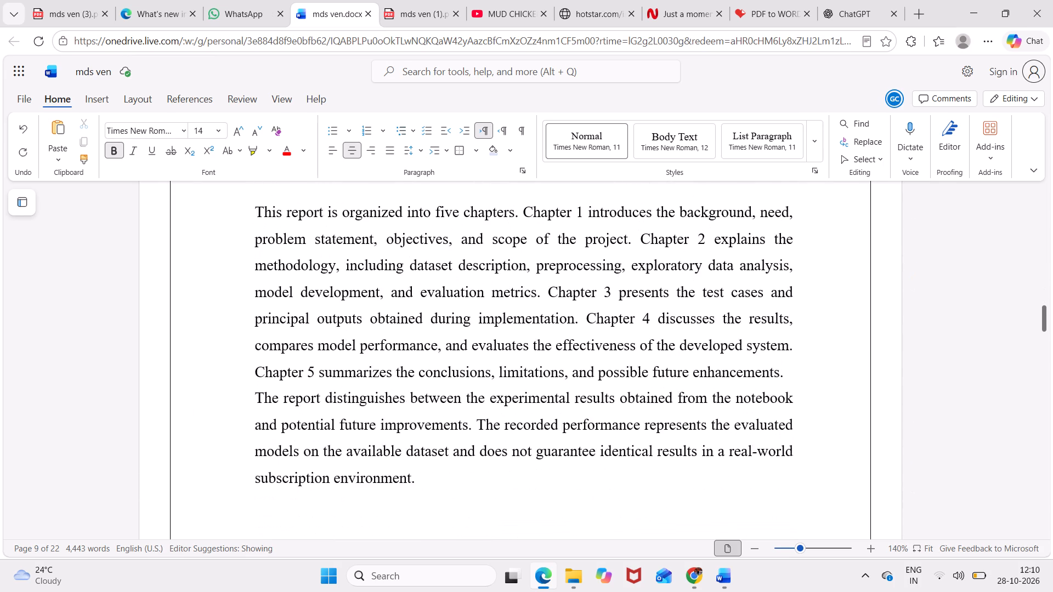
scroll(454, 289, down, 6)
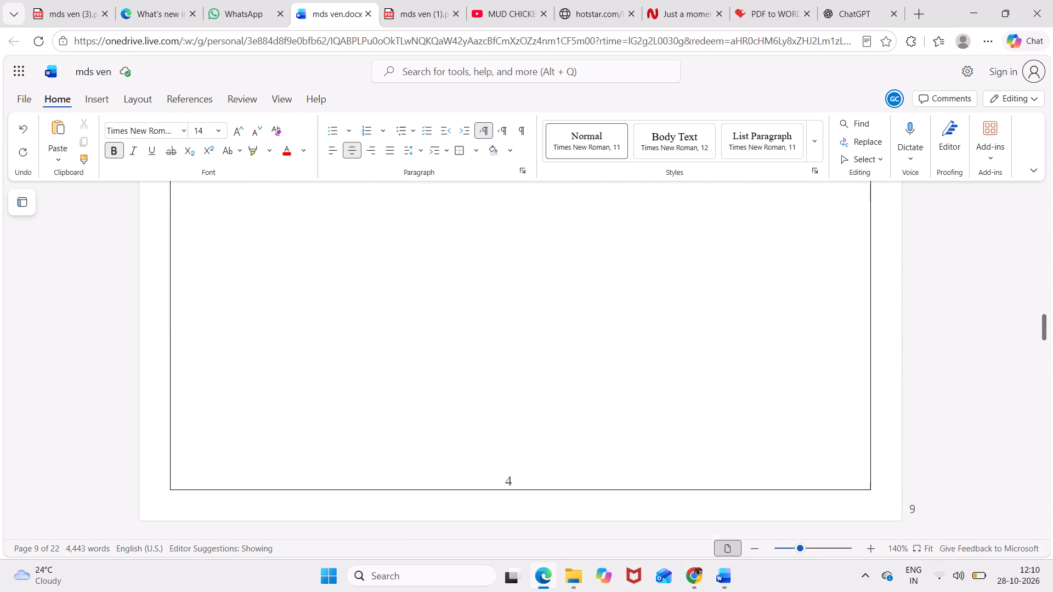
scroll(454, 289, down, 5)
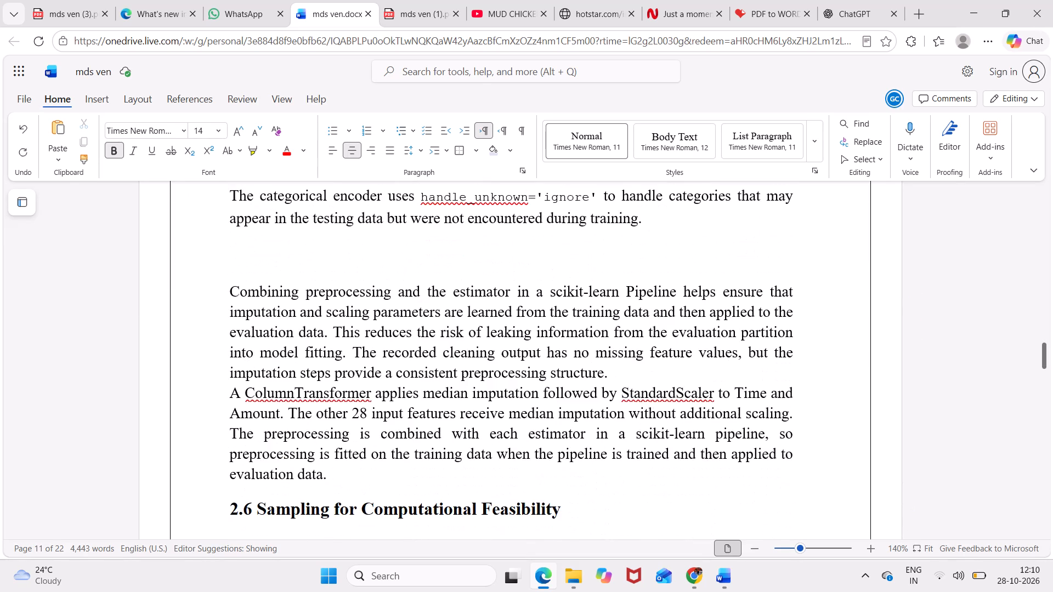
scroll(454, 289, down, 4)
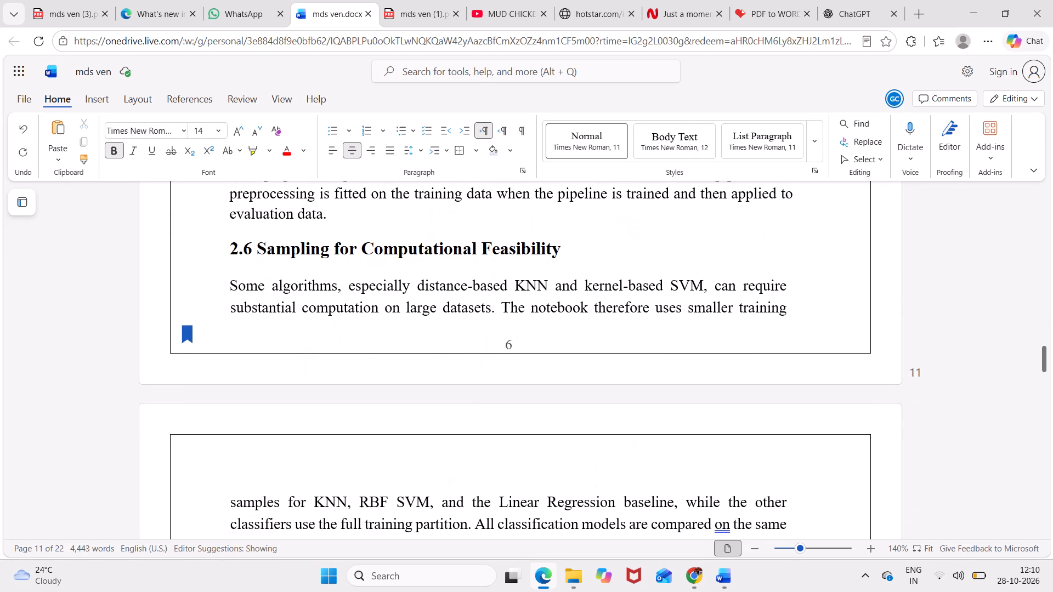
scroll(454, 289, down, 6)
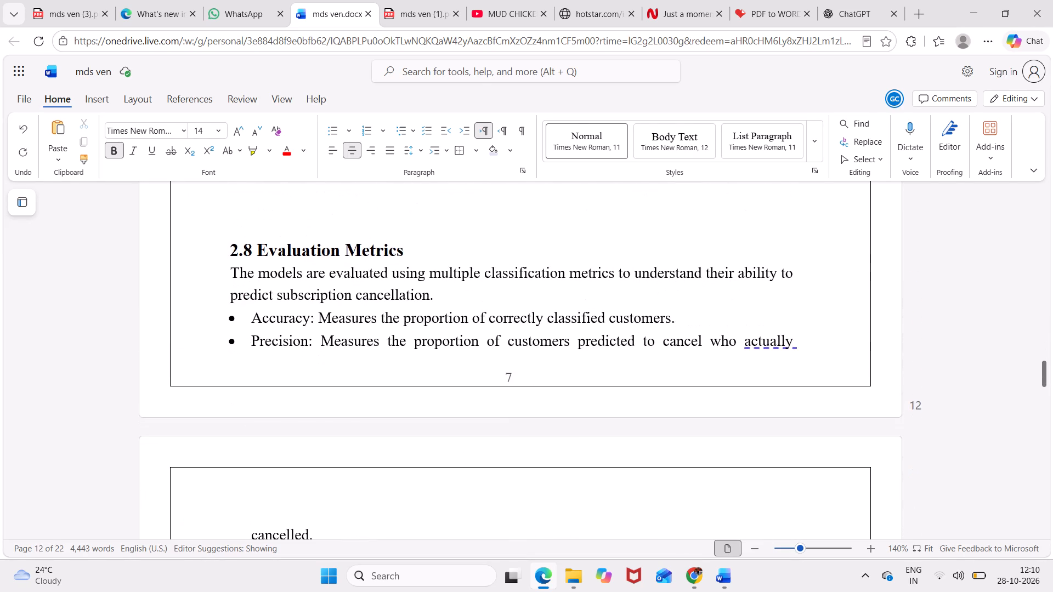
scroll(454, 289, down, 3)
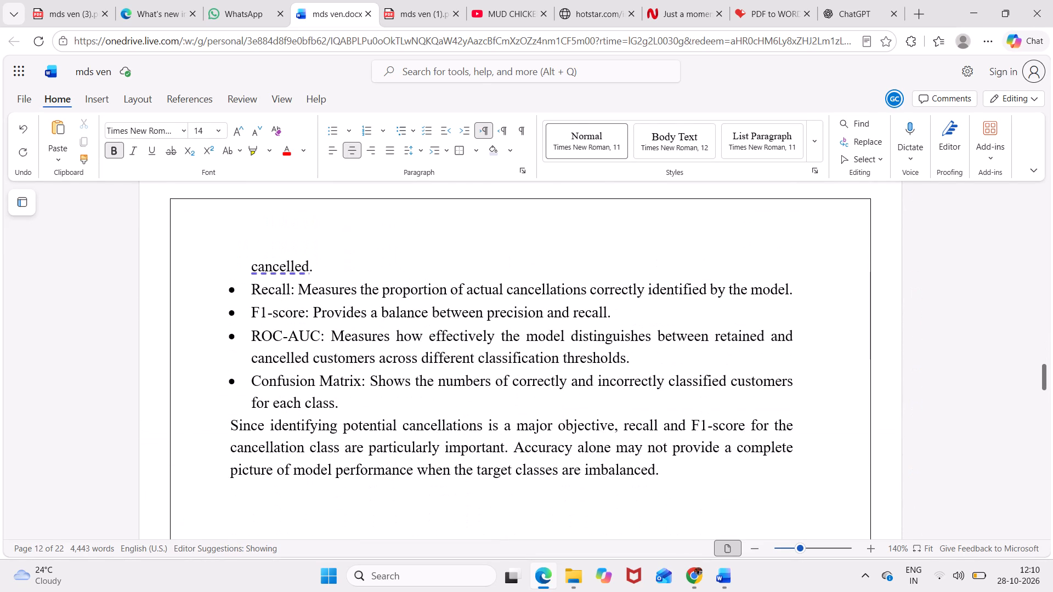
scroll(454, 289, down, 4)
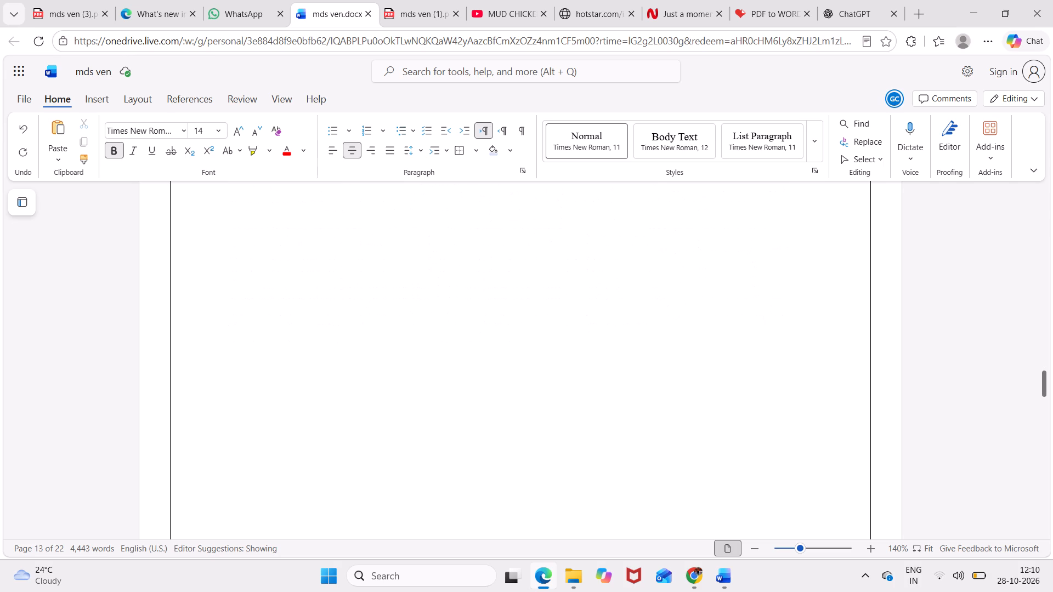
scroll(454, 289, down, 3)
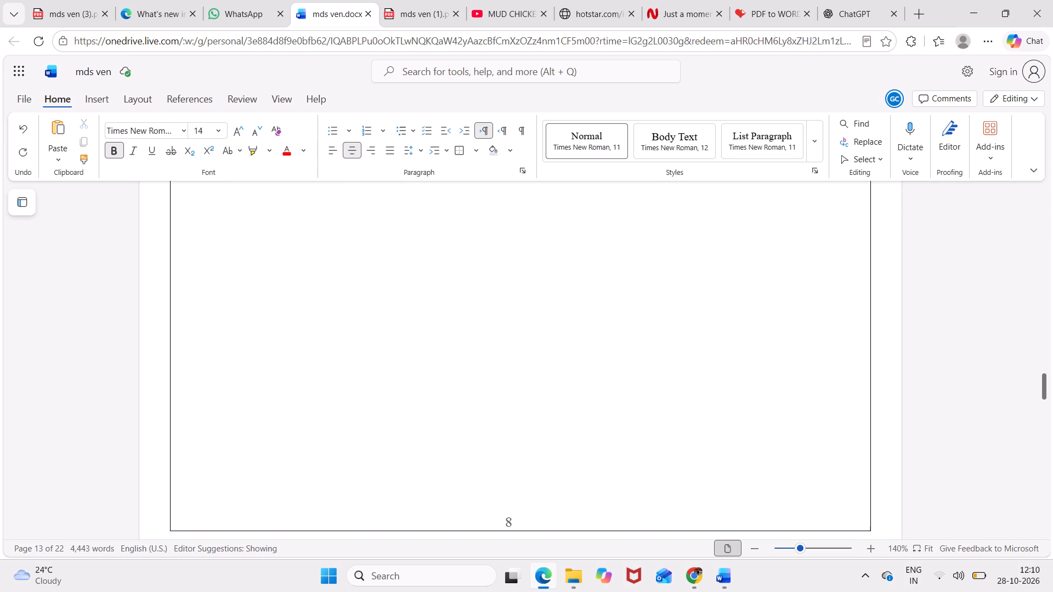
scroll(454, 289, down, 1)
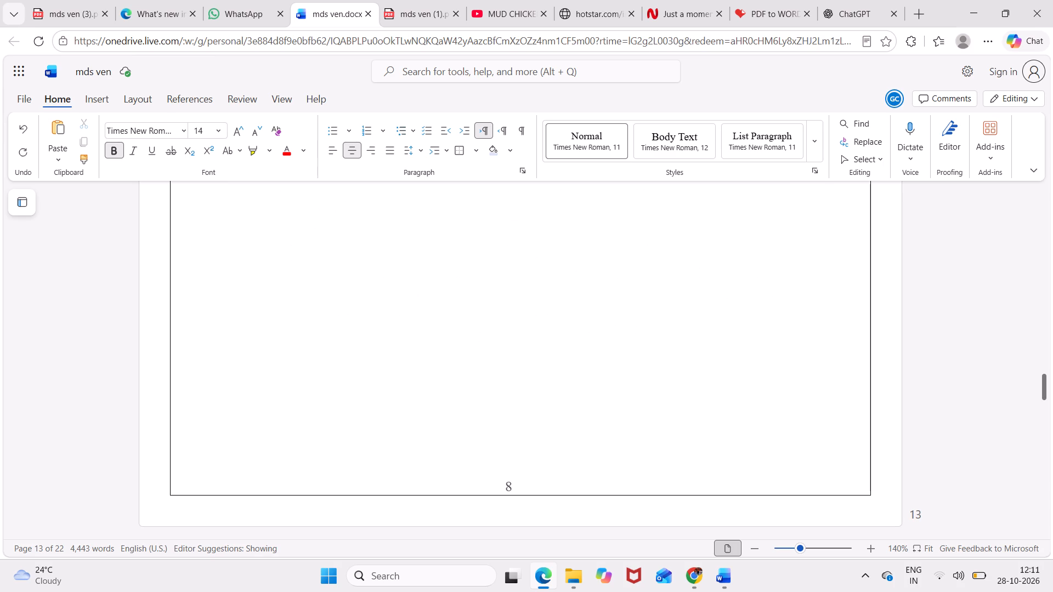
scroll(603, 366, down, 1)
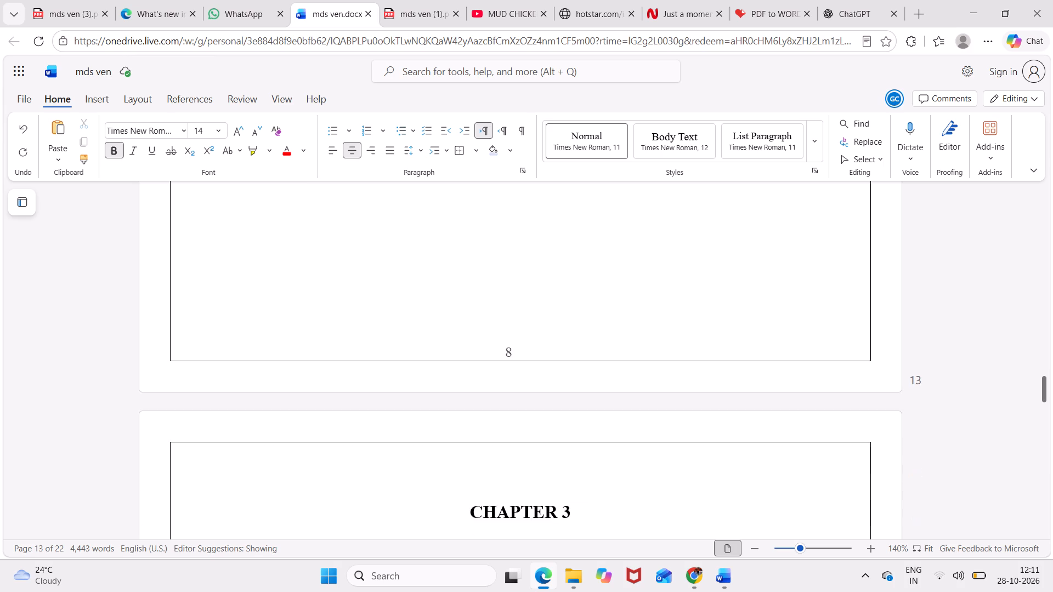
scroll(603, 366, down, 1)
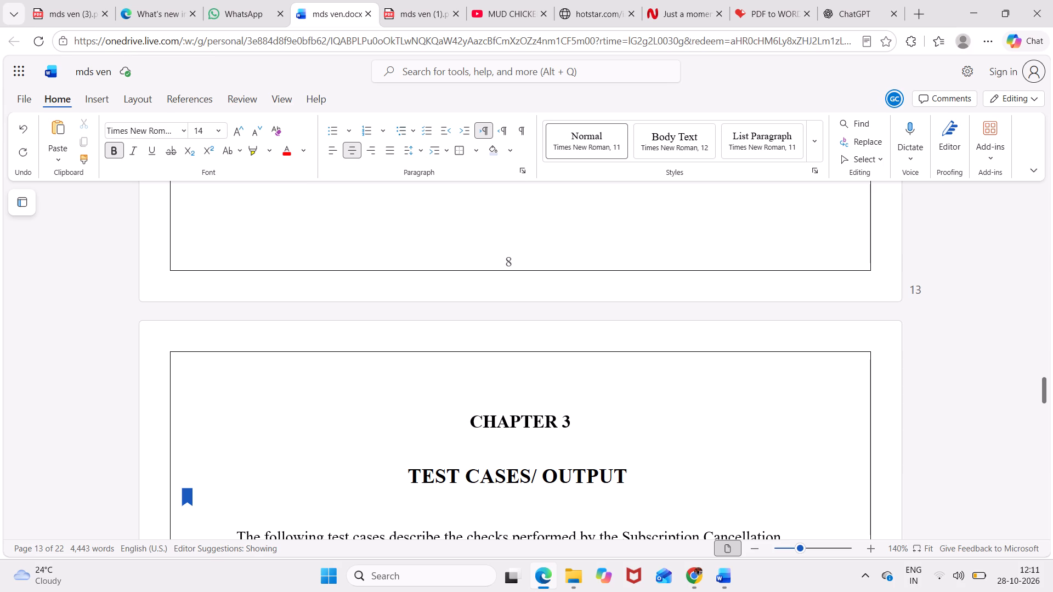
Review the report's pages and footer numbering from the Chapter 3 test cases and Principal Outputs through to section 4.4.1, Suggested Further Validation.
scroll(586, 446, down, 6)
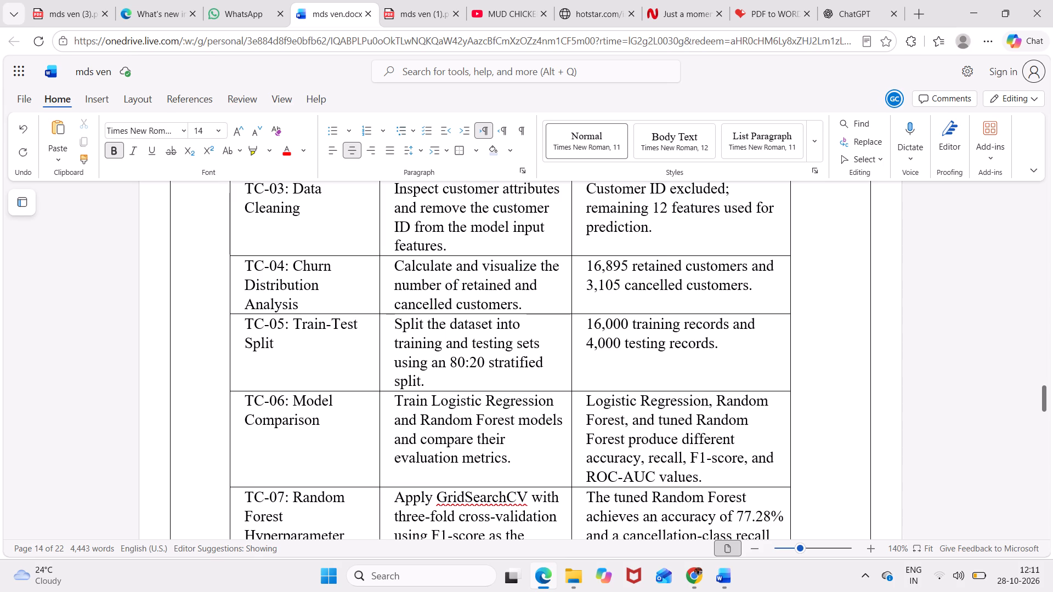
scroll(590, 463, down, 7)
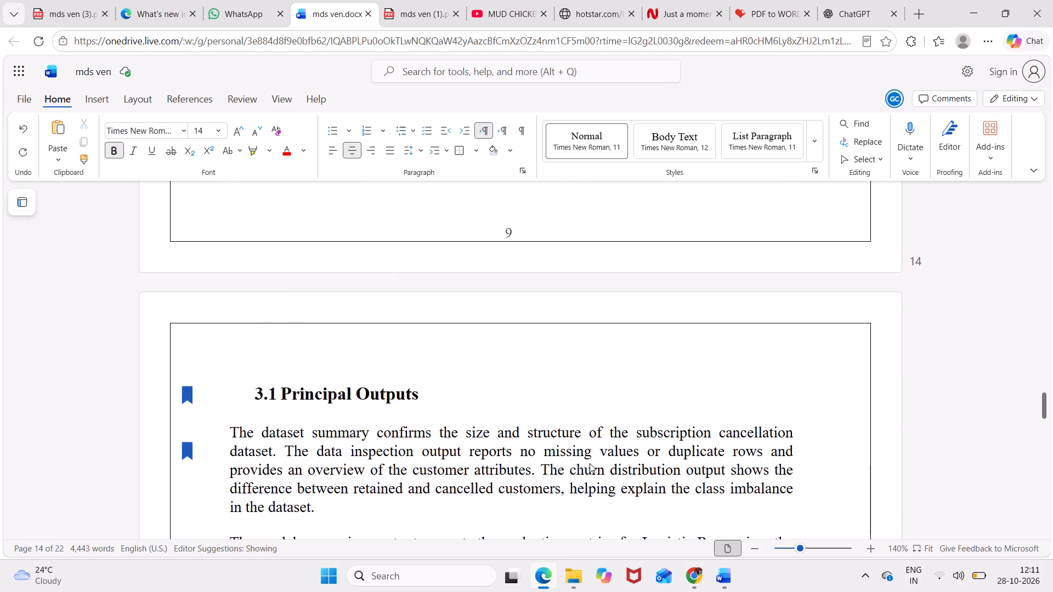
scroll(590, 463, down, 2)
scroll(590, 463, up, 2)
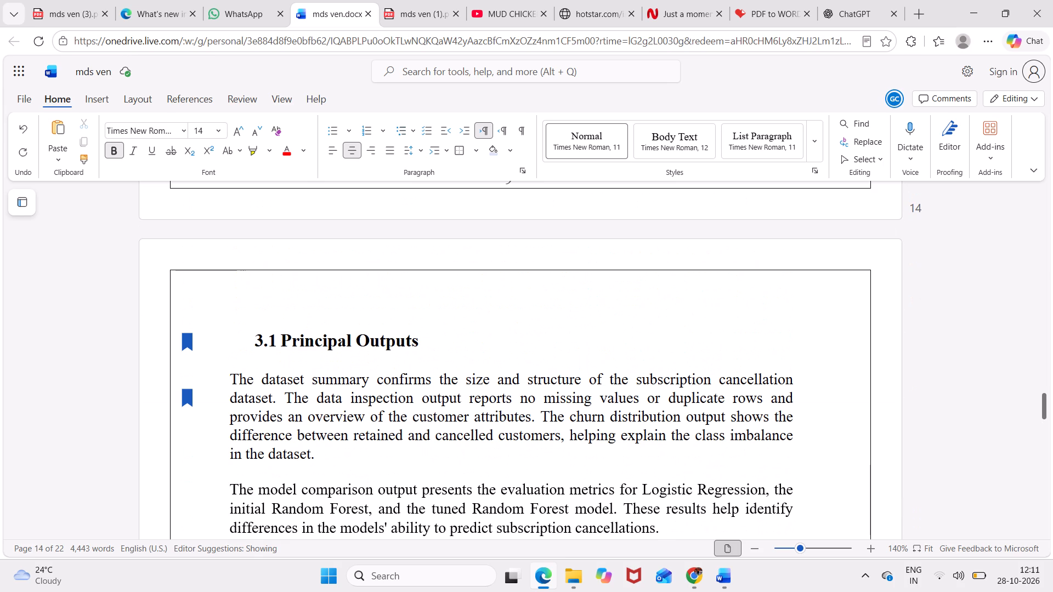
scroll(673, 402, up, 2)
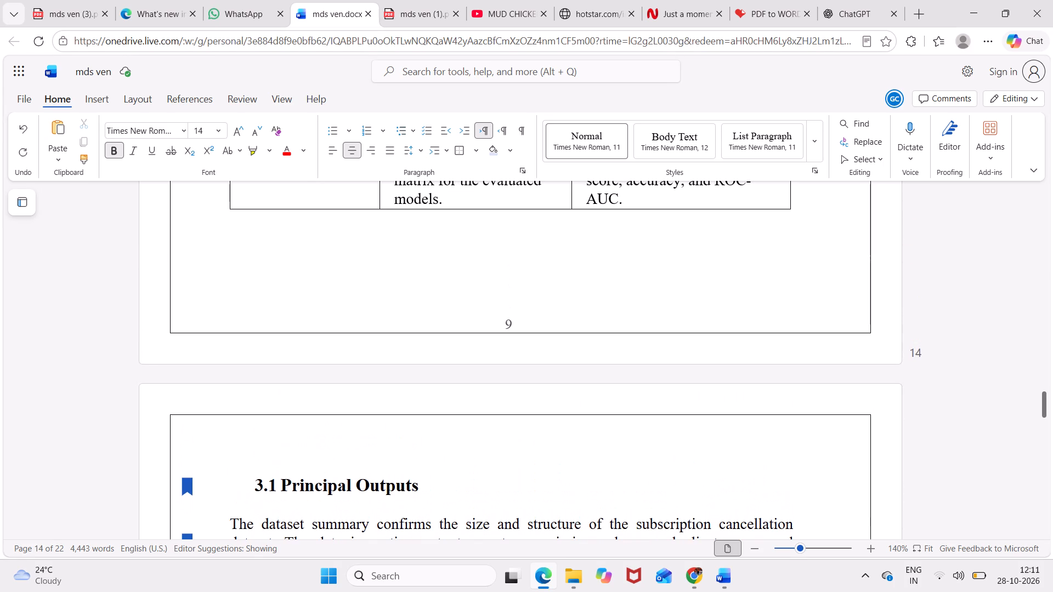
scroll(673, 402, up, 1)
scroll(673, 402, down, 14)
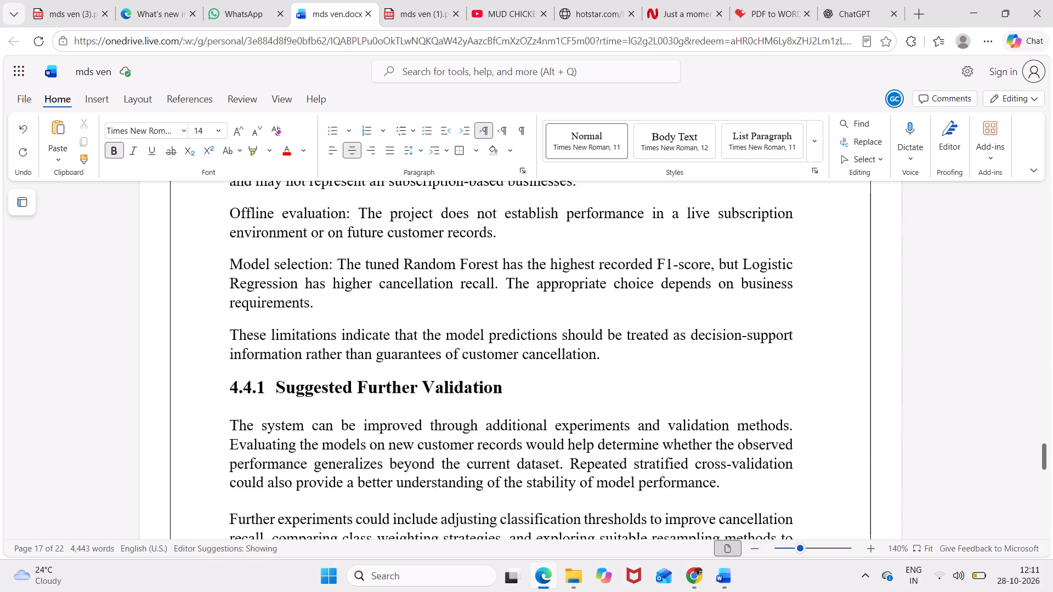
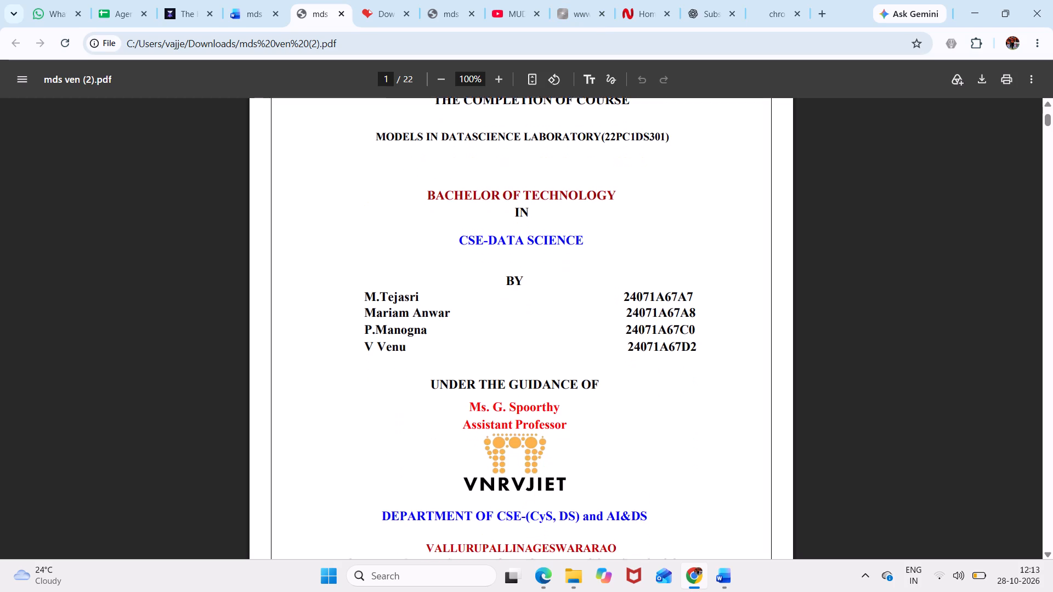
Review the title page and Certificate page of the exported PDF, checking the academic year in the certificate text.
scroll(564, 266, down, 3)
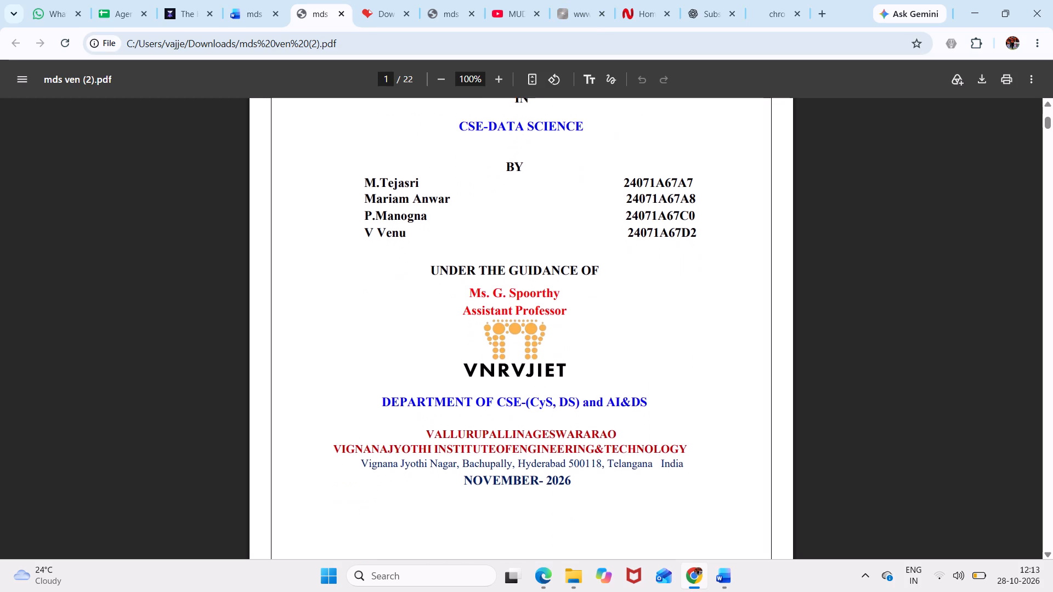
scroll(564, 266, down, 3)
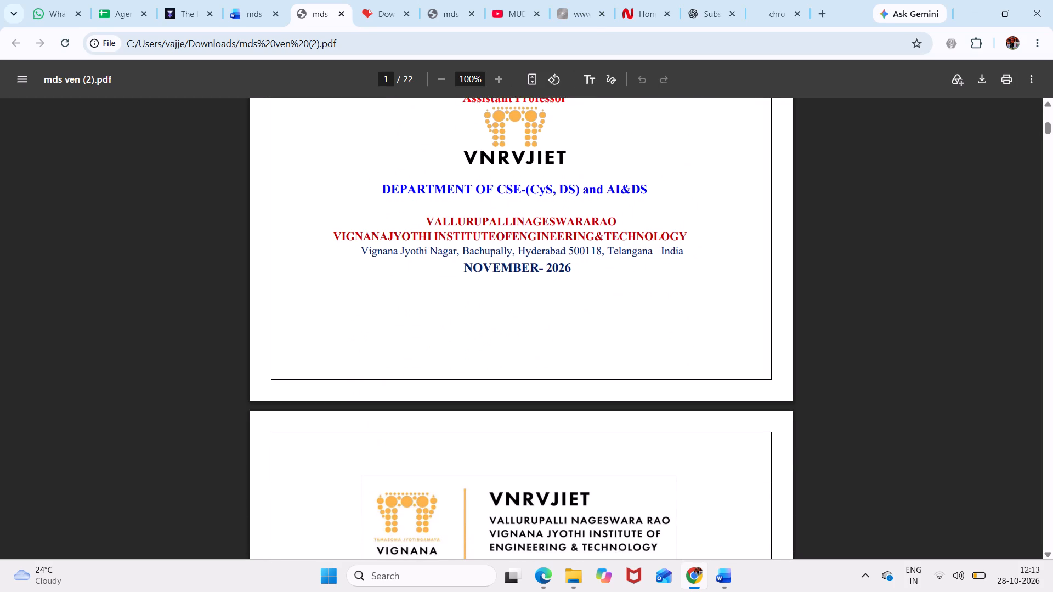
scroll(564, 266, down, 3)
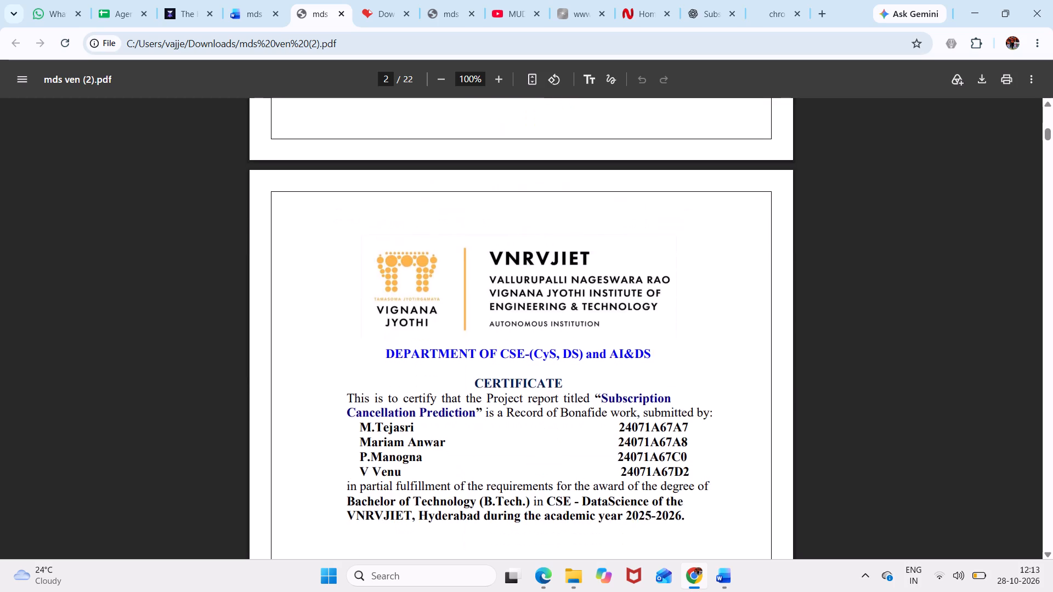
scroll(564, 266, down, 1)
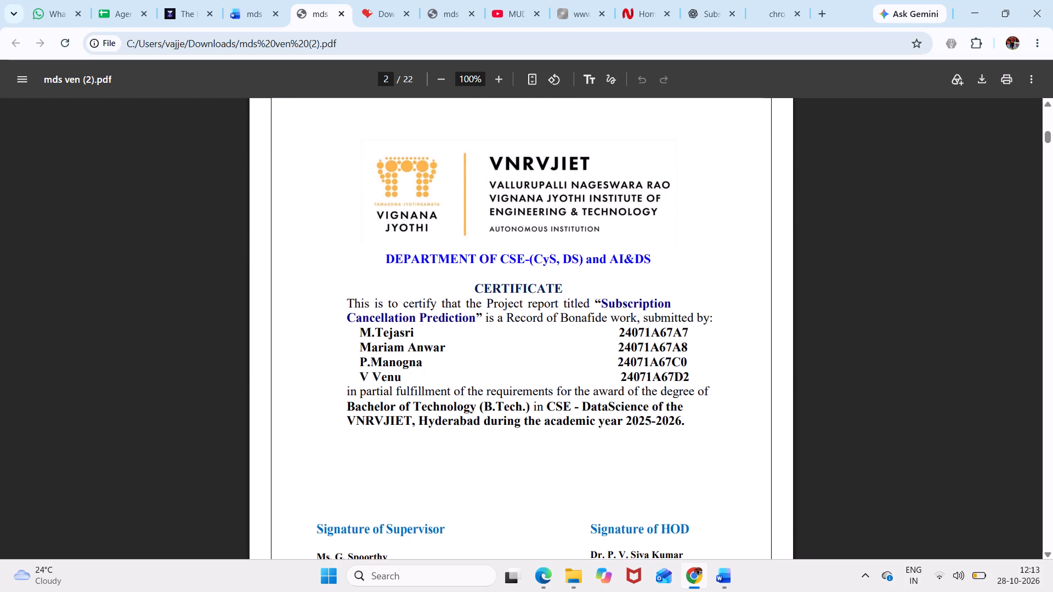
click(652, 417)
triple_click(652, 417)
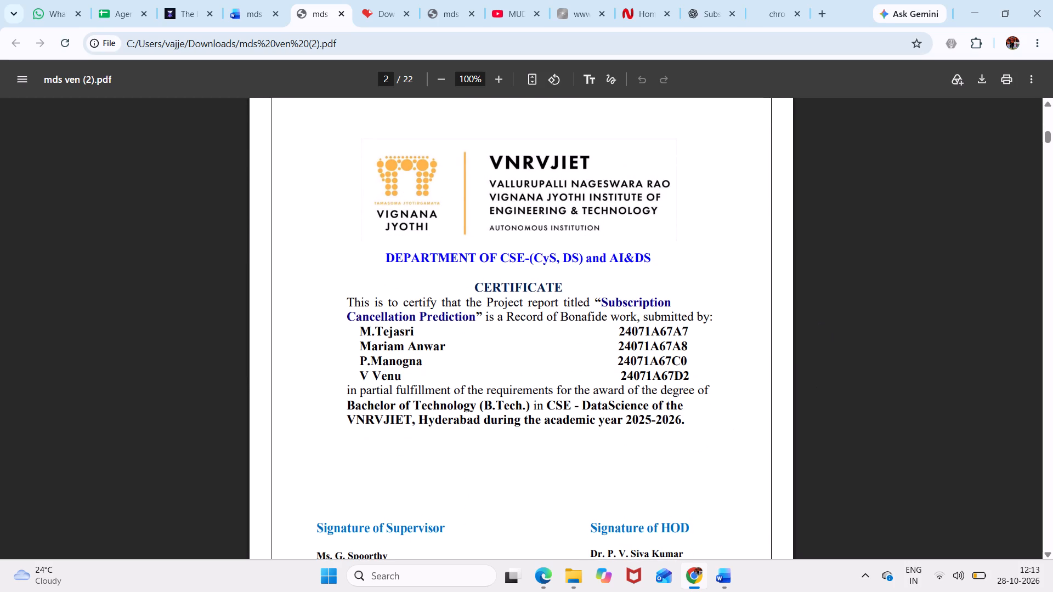
double_click(652, 417)
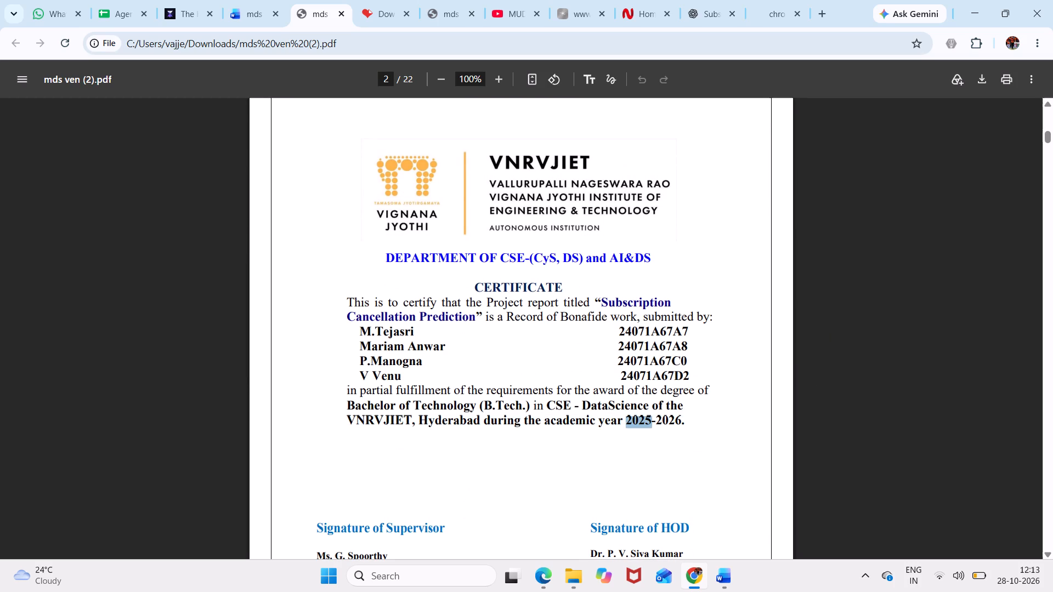
click(652, 417)
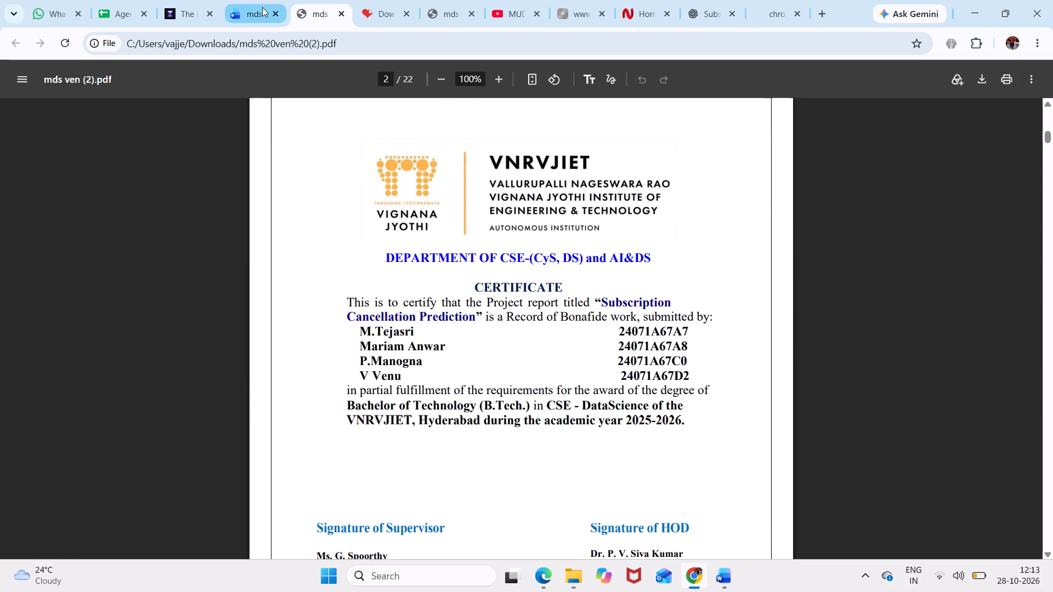
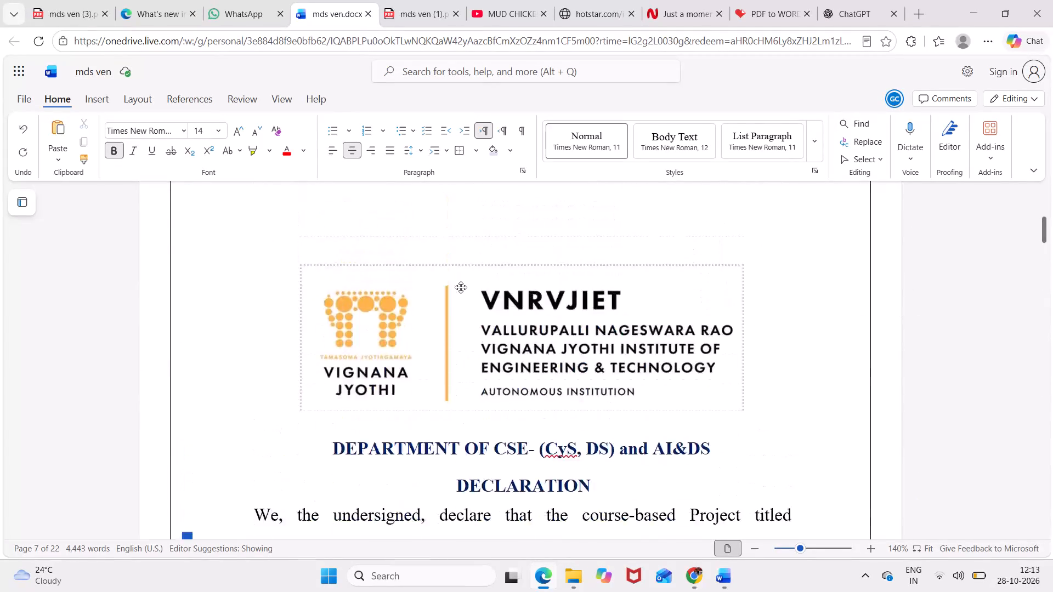
Check the front pages of the report, from the Declaration back to the title page and on to the Certificate page.
scroll(461, 287, up, 11)
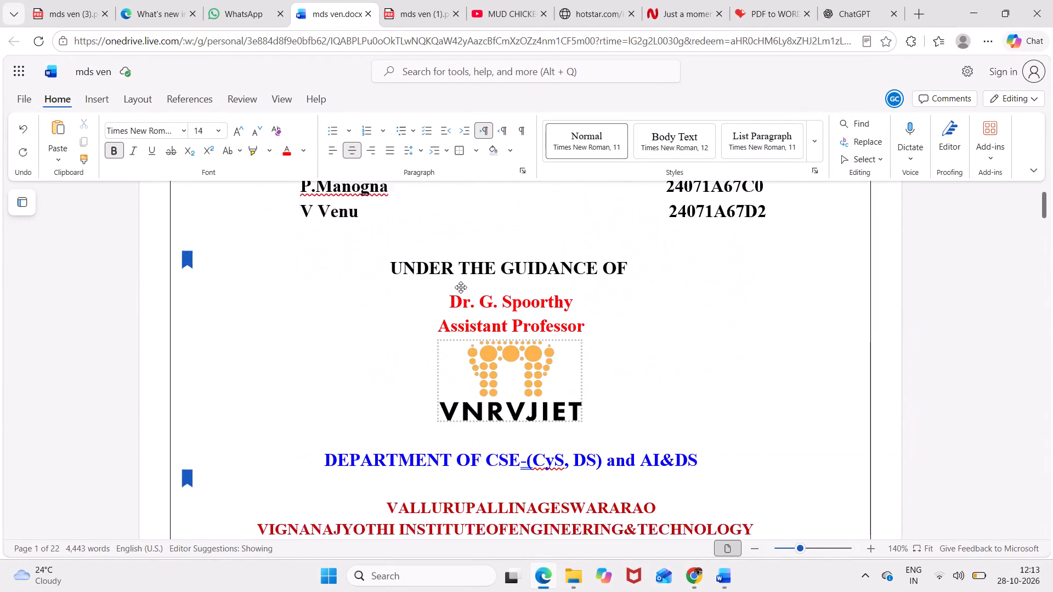
scroll(461, 287, up, 6)
scroll(461, 287, down, 5)
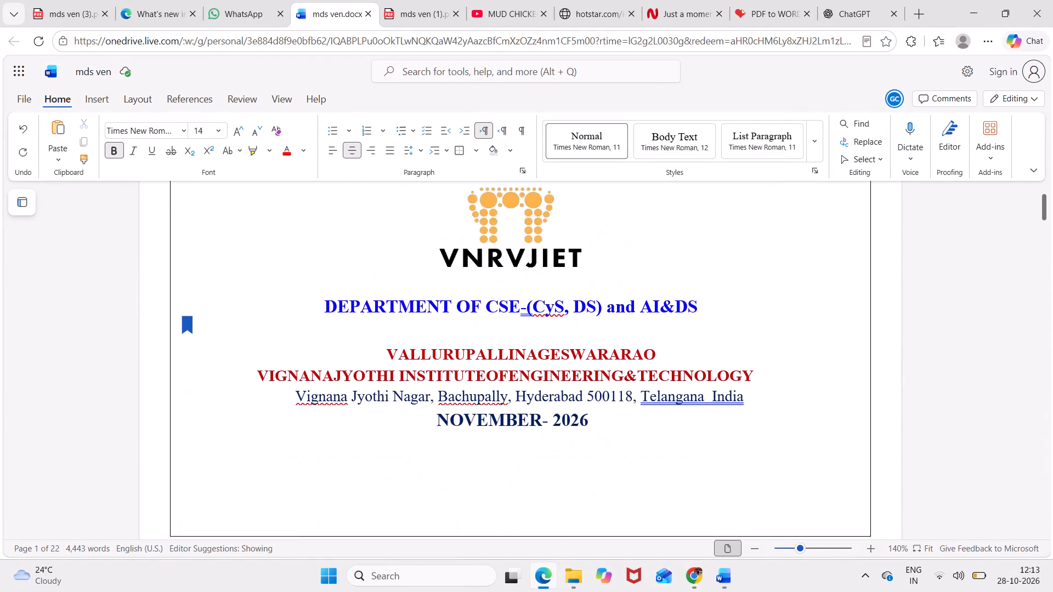
scroll(461, 287, down, 5)
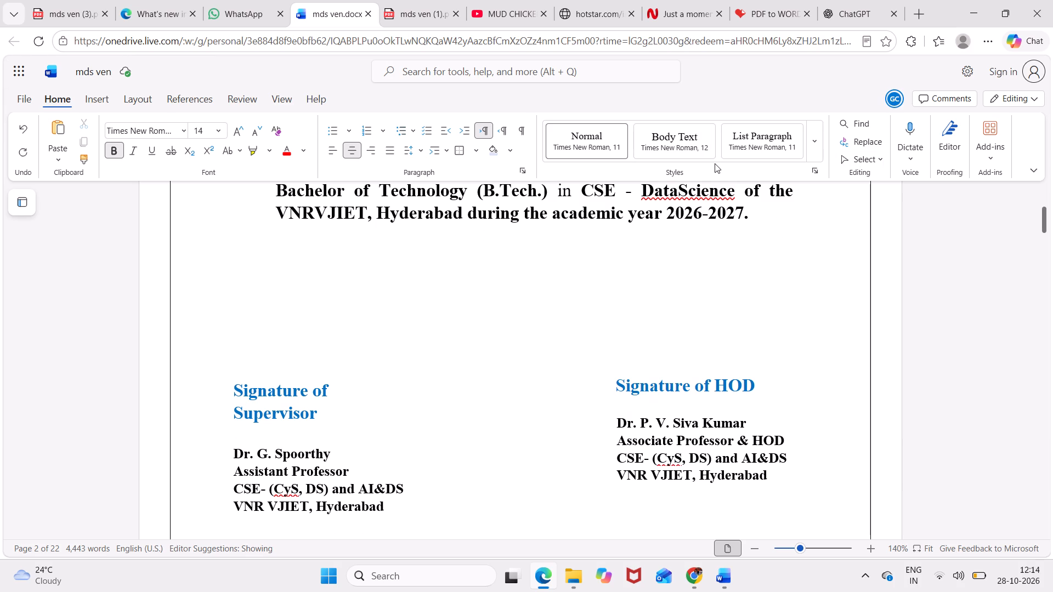
Export the corrected project report as a PDF.
click(23, 104)
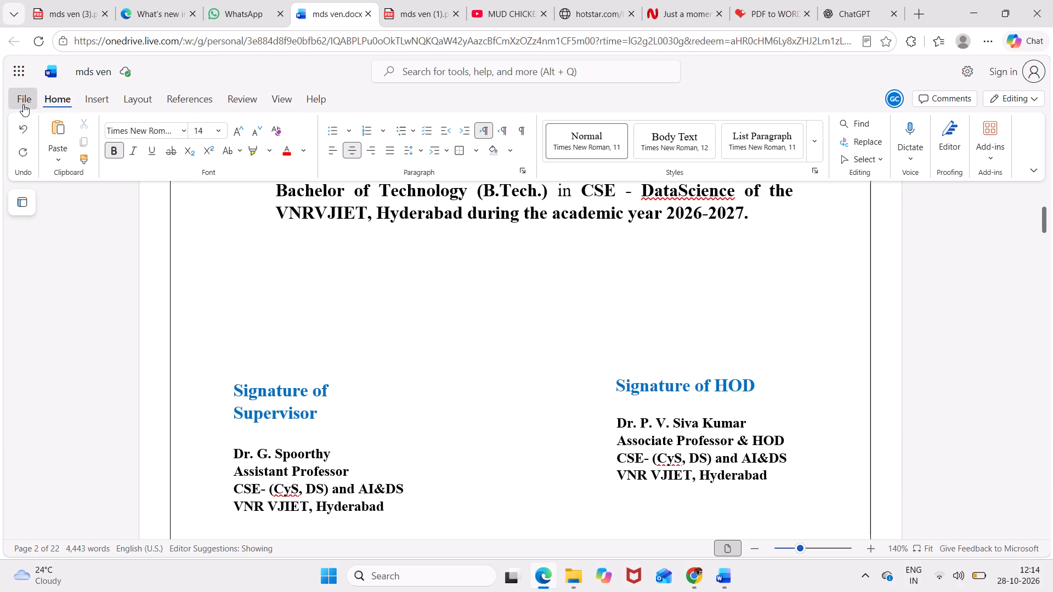
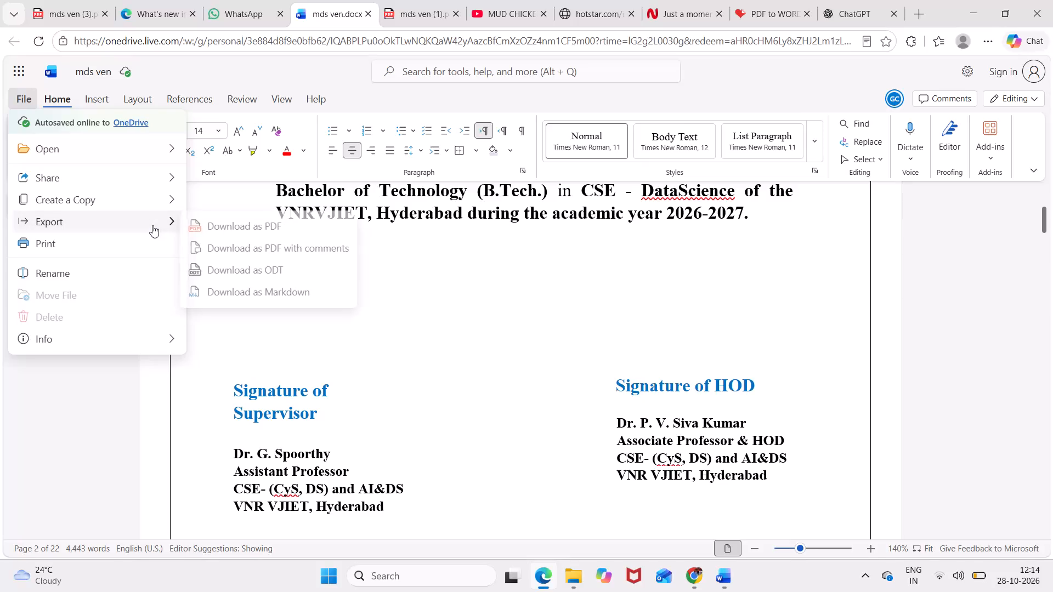
Export the report as a PDF and download the file.
click(218, 232)
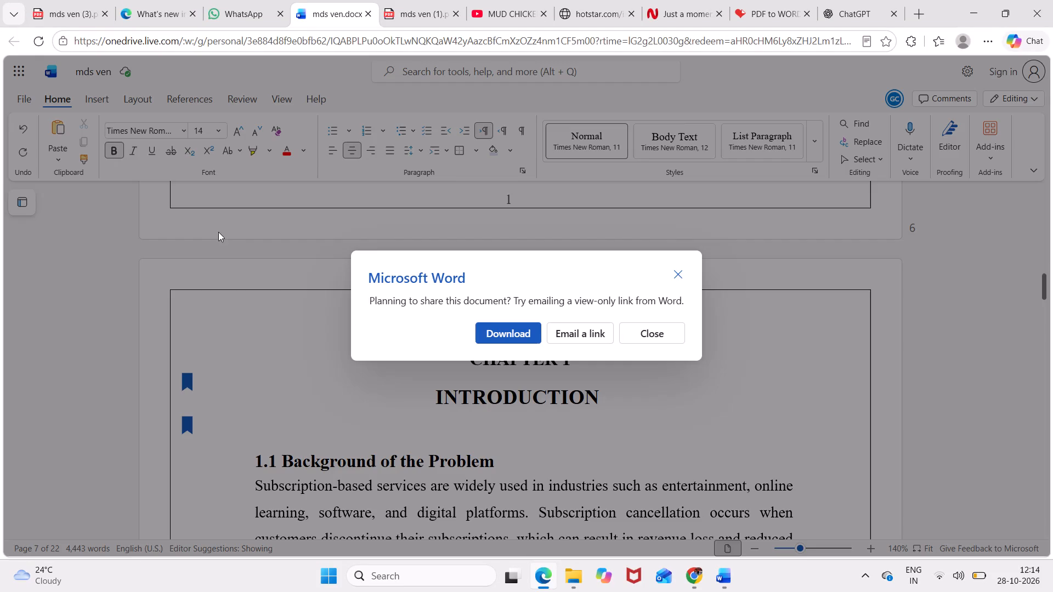
click(492, 322)
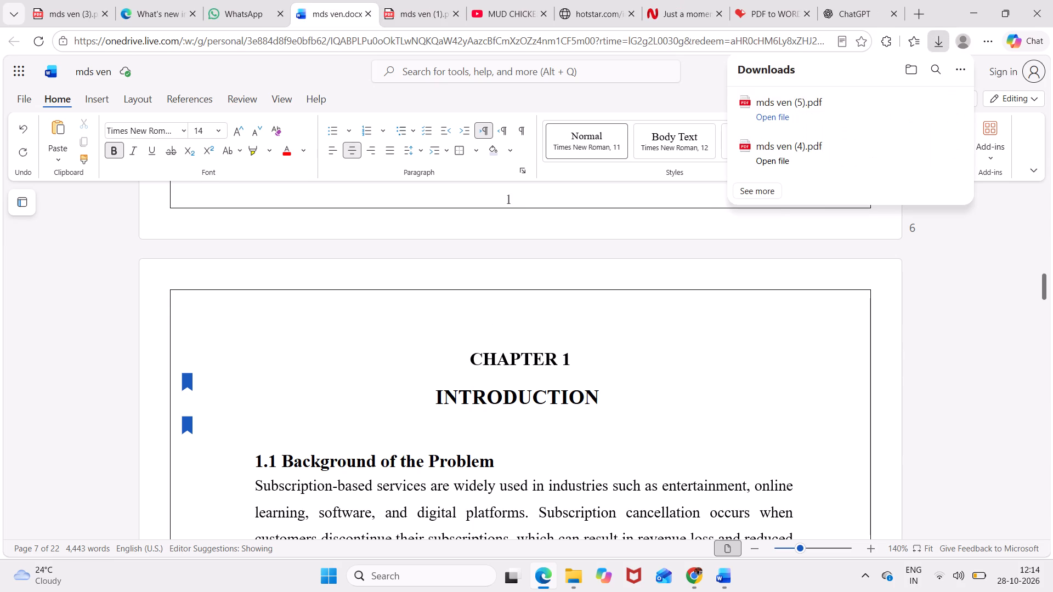
Switch to the Chrome window that has the mds ven report open.
key(alt+Tab)
key(alt+Tab)
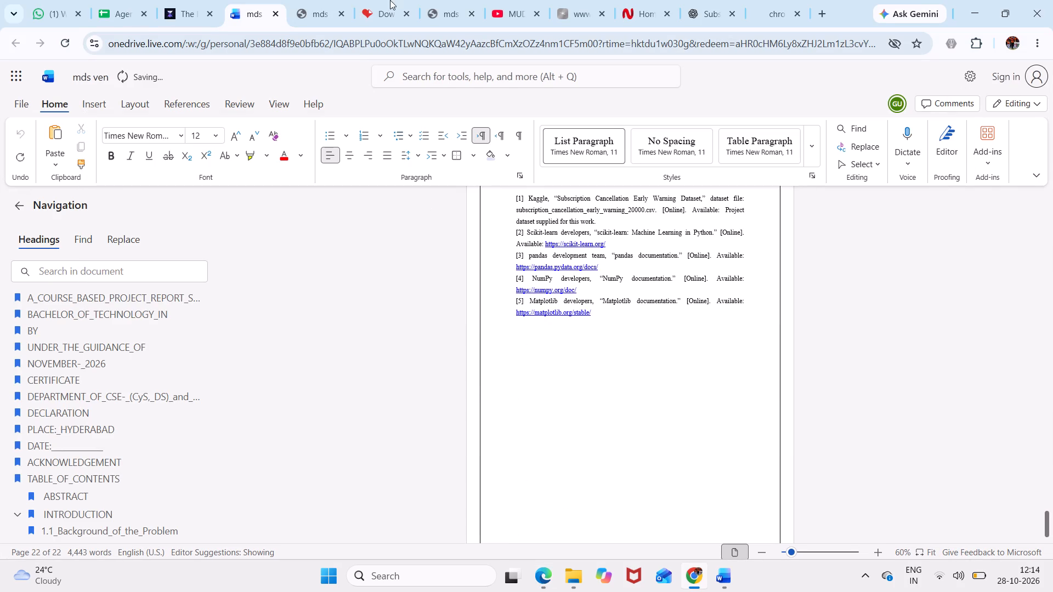